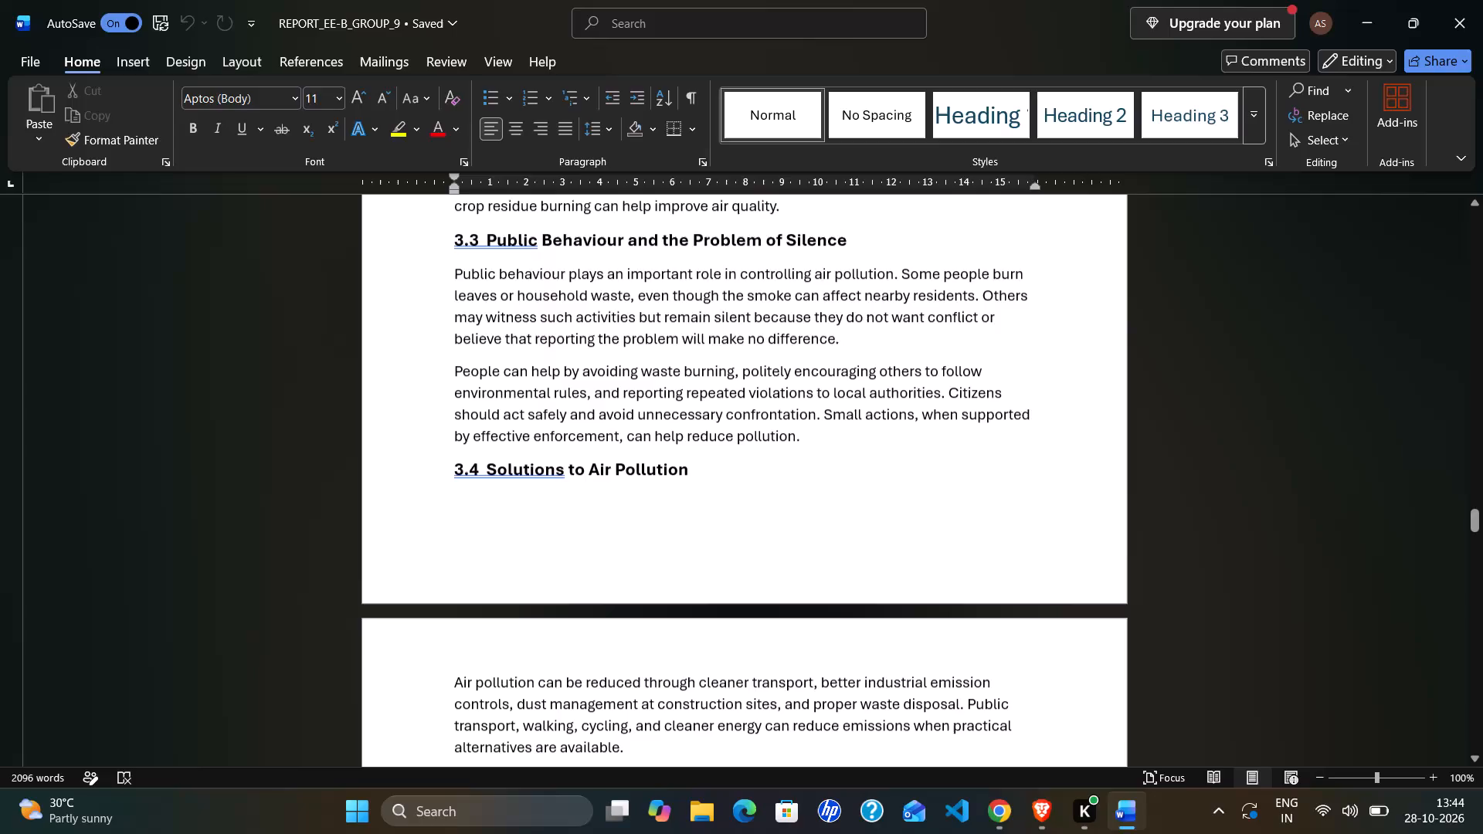
Review section 3.4 Solutions to Air Pollution and how its text and PM2.5 chart sit around the page break.
scroll(607, 475, "down", 11)
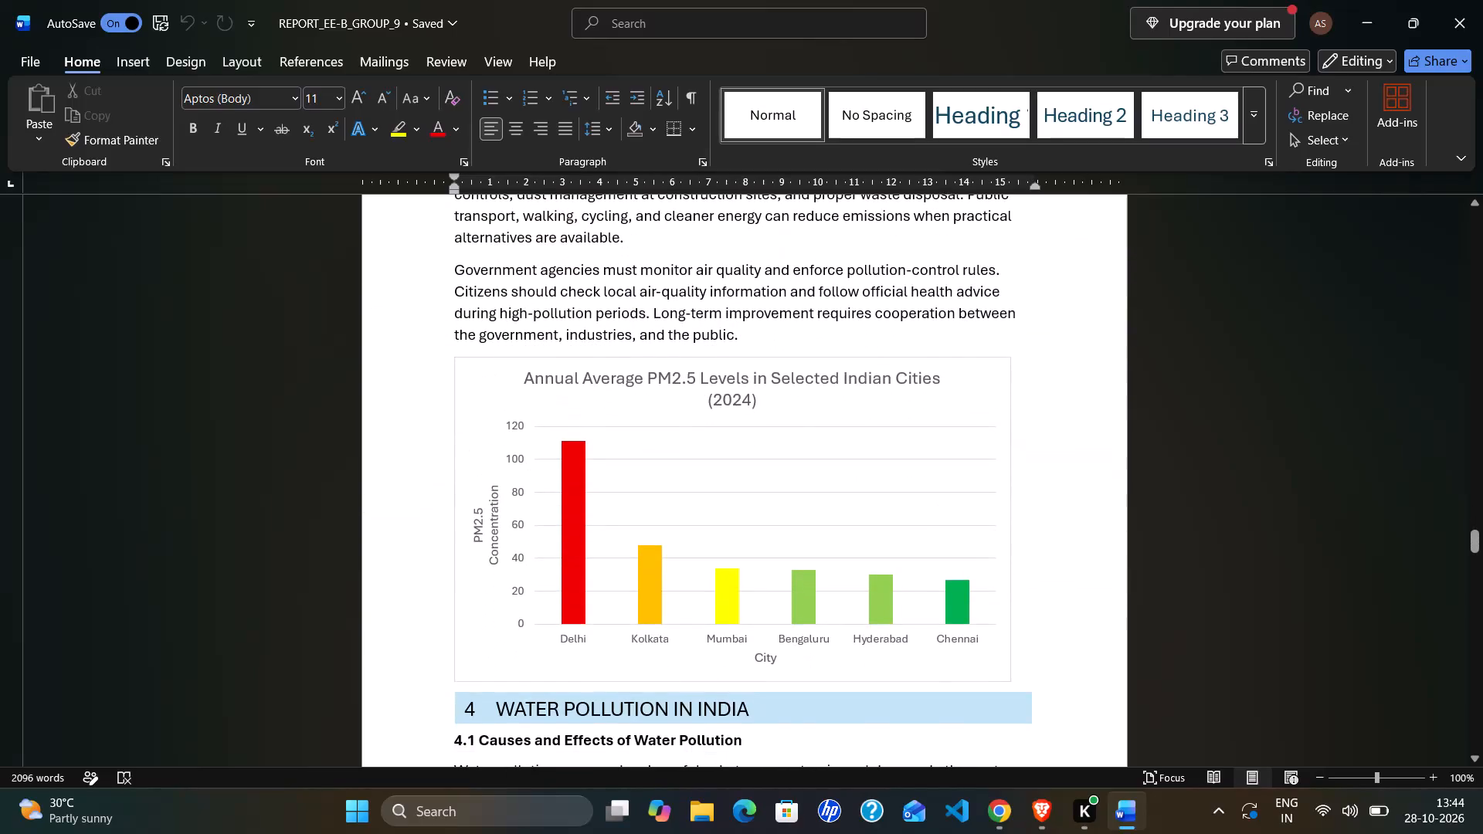
scroll(607, 475, "up", 2)
scroll(607, 475, "down", 3)
scroll(607, 475, "up", 9)
scroll(607, 475, "down", 3)
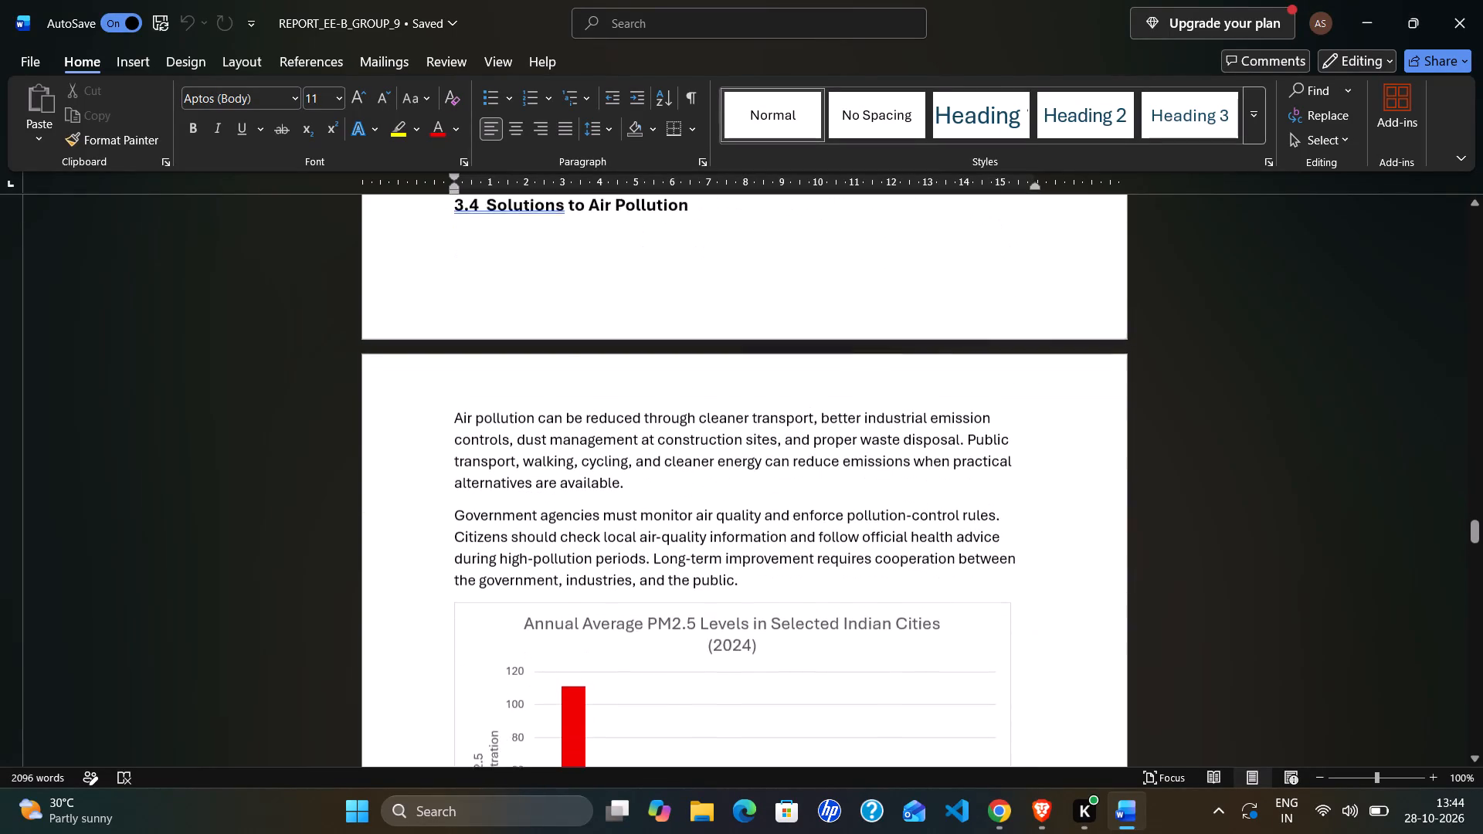
scroll(607, 475, "down", 5)
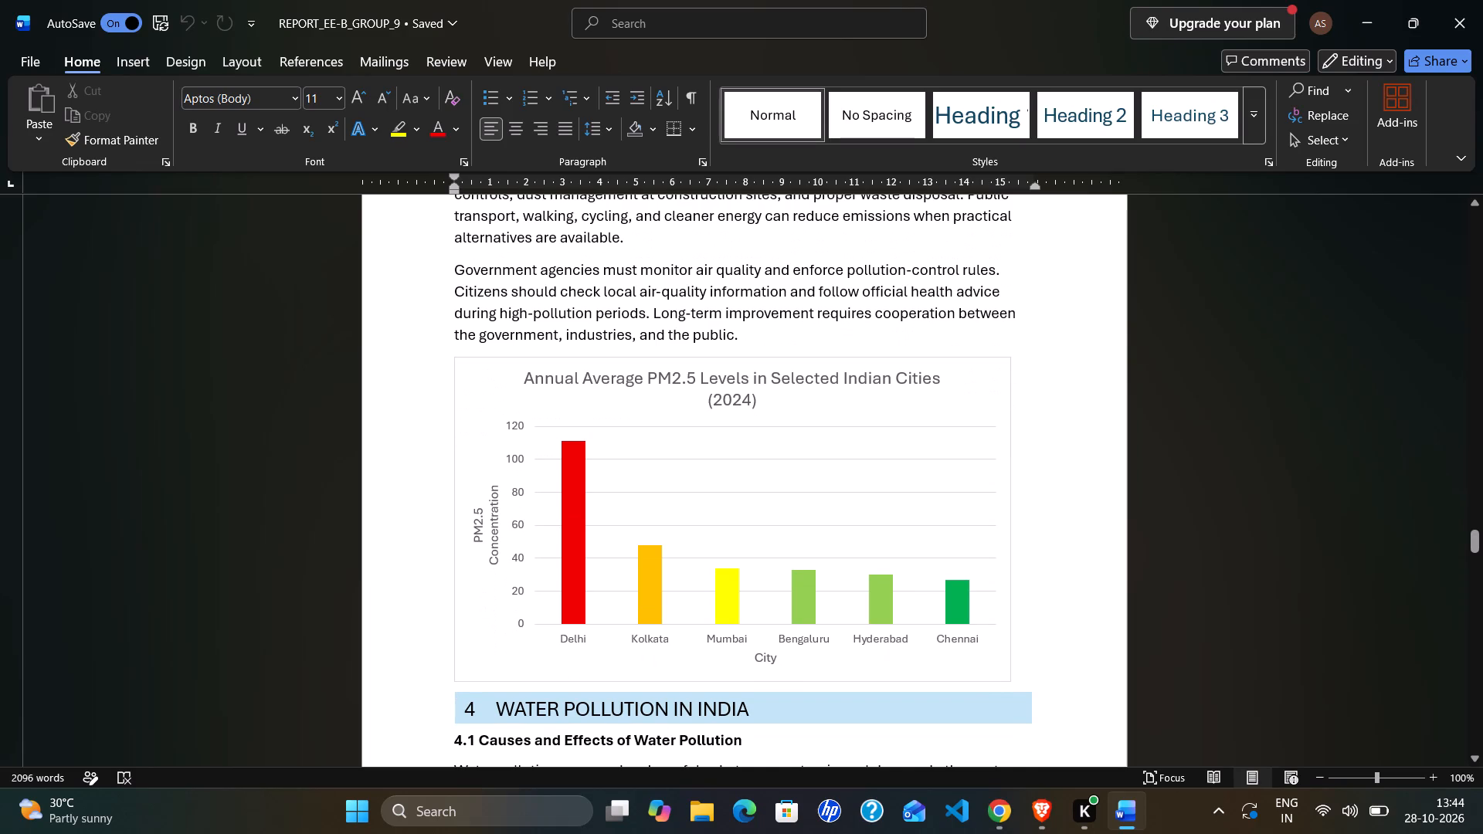
Reposition the plot area inside the PM2.5 chart slightly up and left, just below the two-line chart title.
left_click_drag(607, 475, 619, 353)
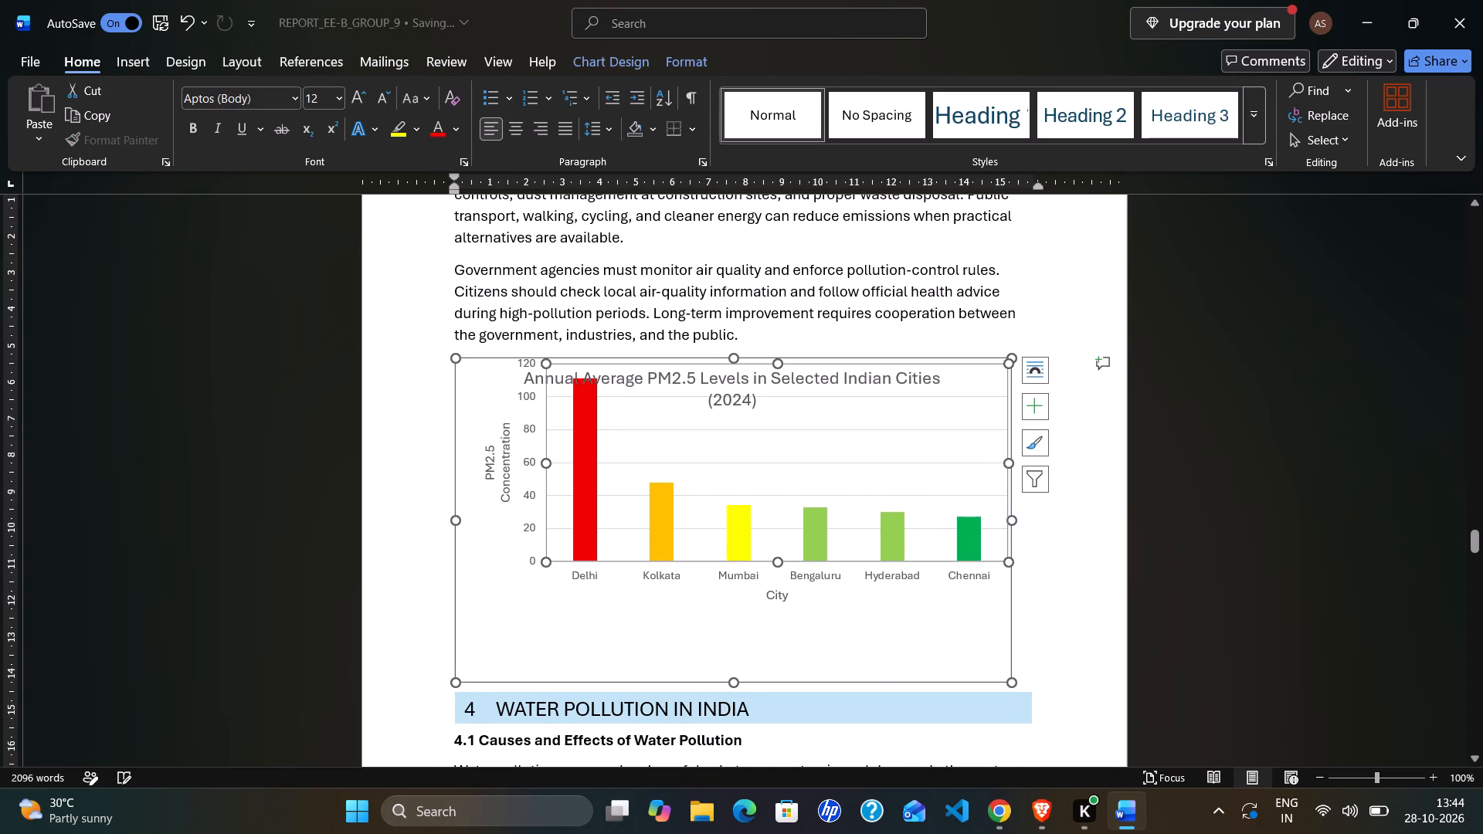
left_click_drag(636, 442, 598, 487)
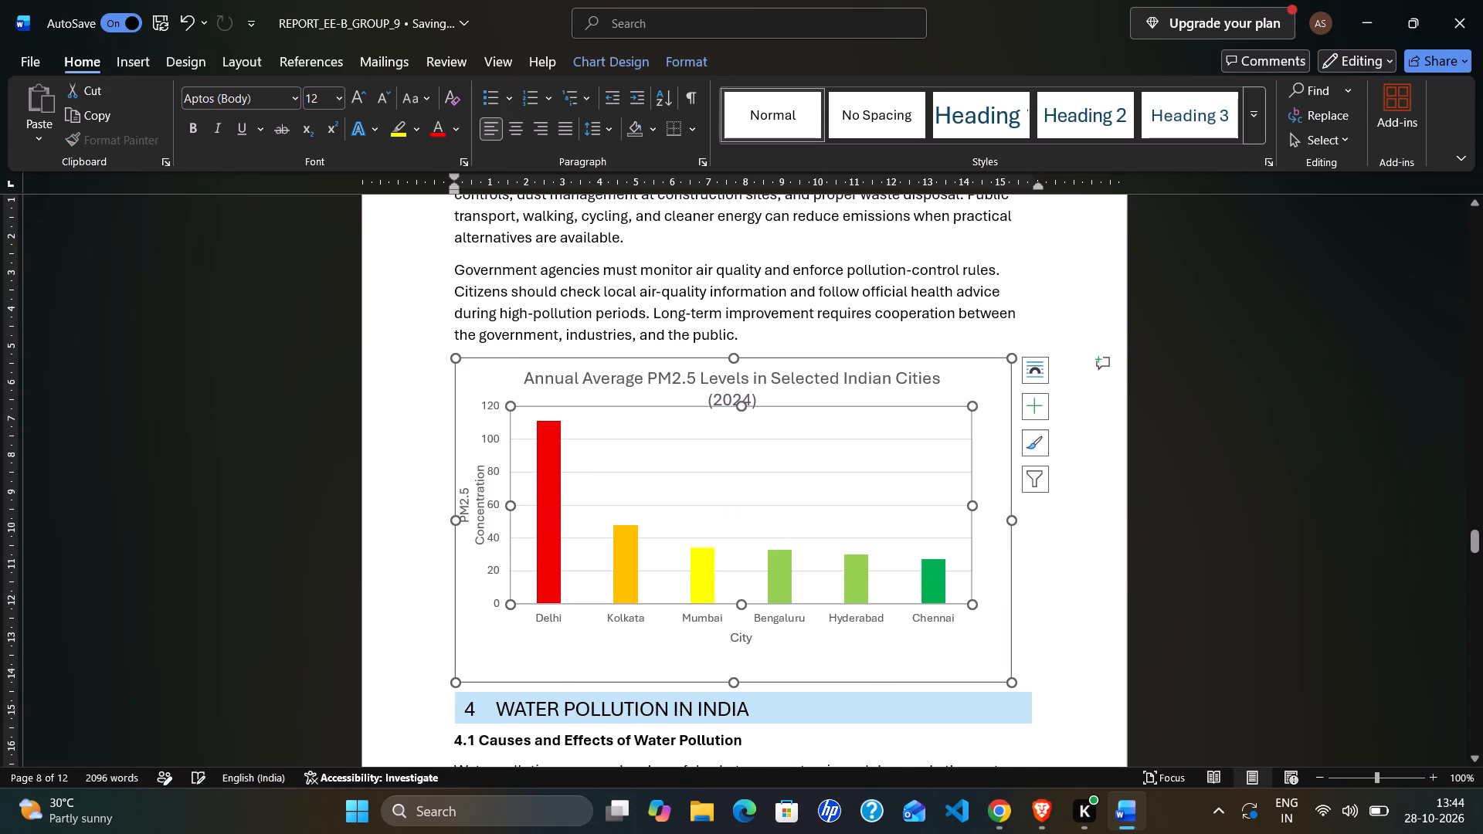
left_click_drag(627, 494, 628, 528)
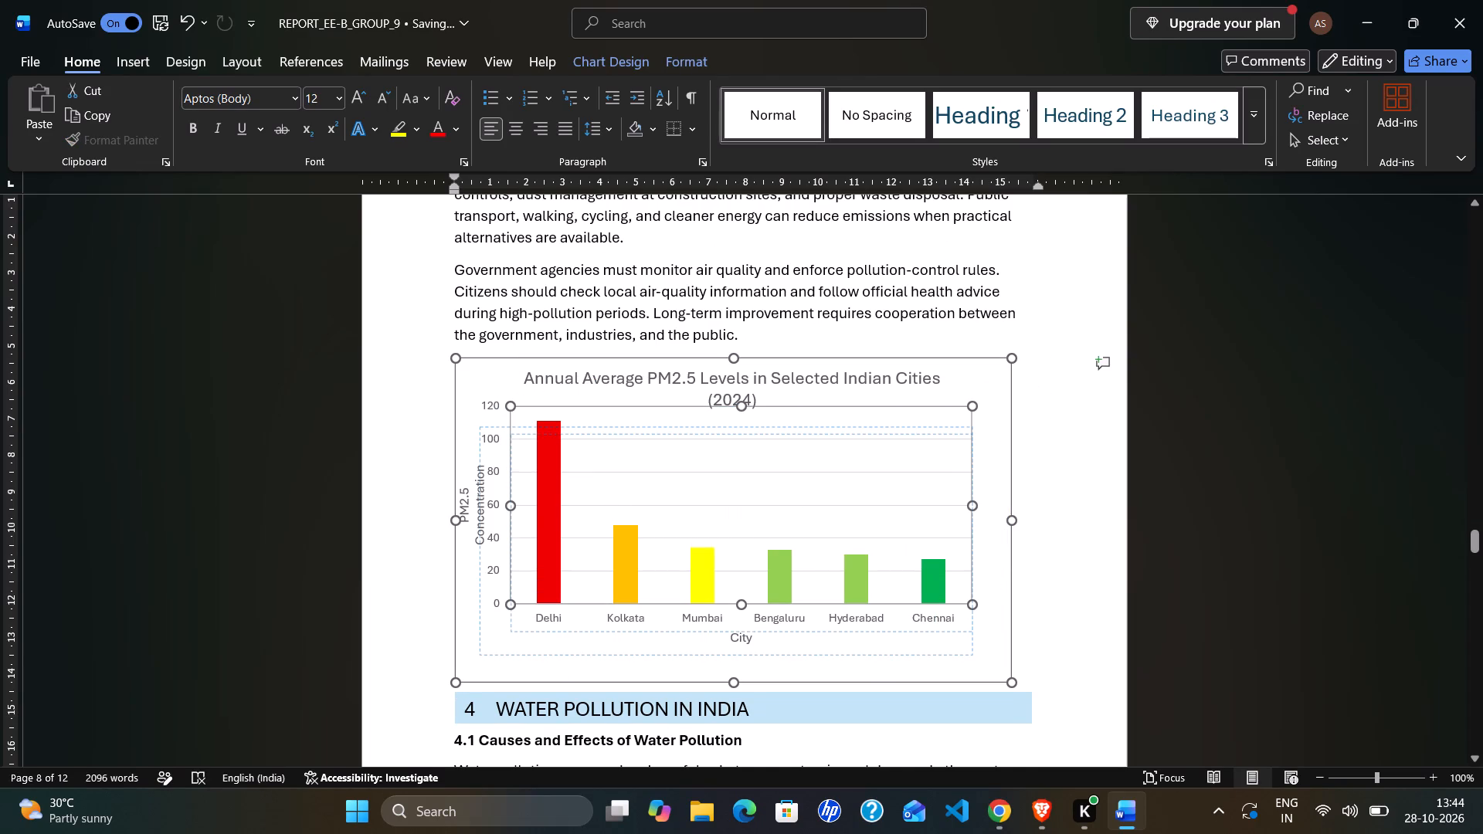
left_click_drag(628, 528, 631, 520)
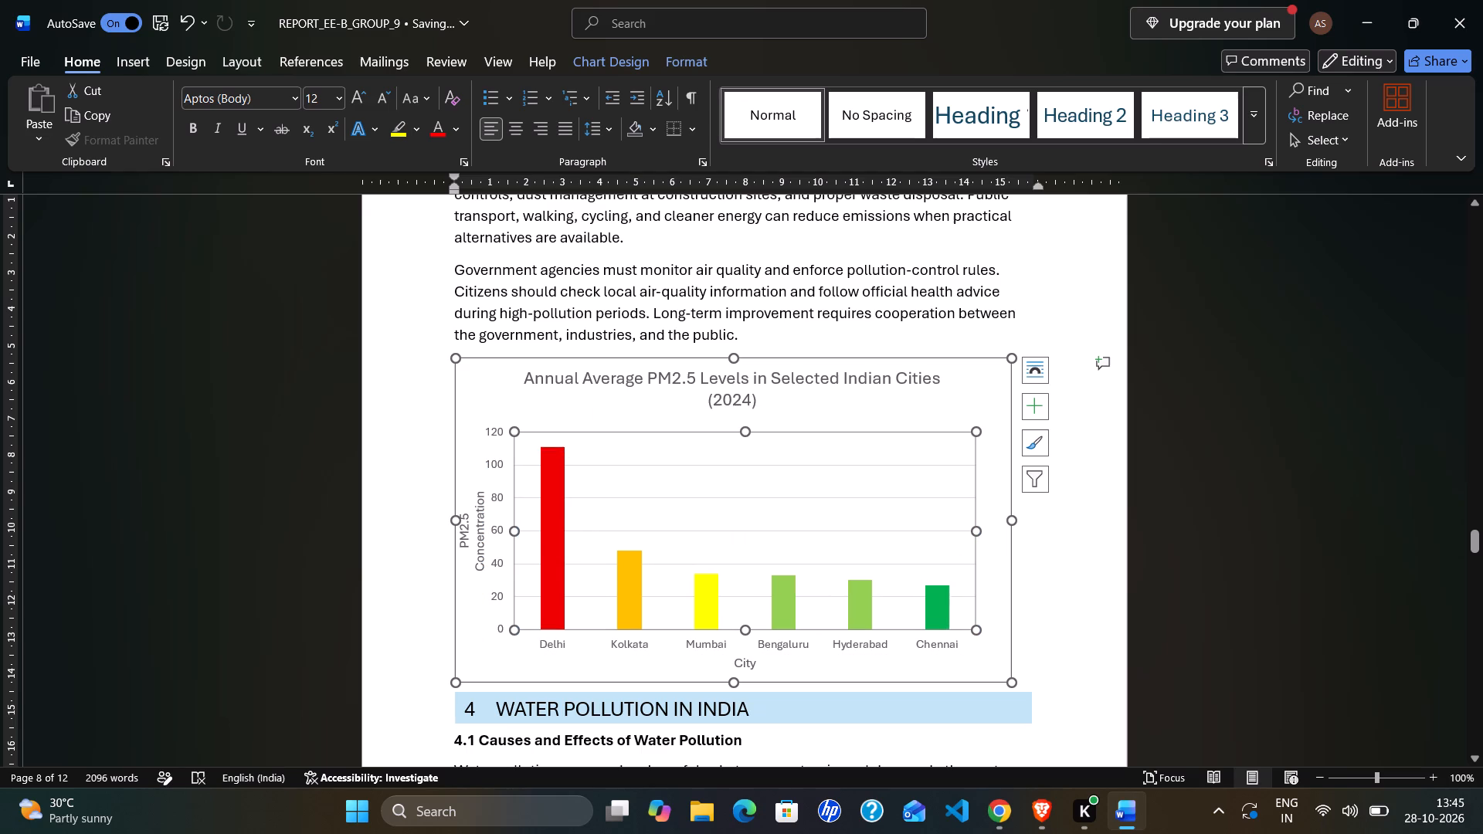
left_click_drag(640, 515, 646, 477)
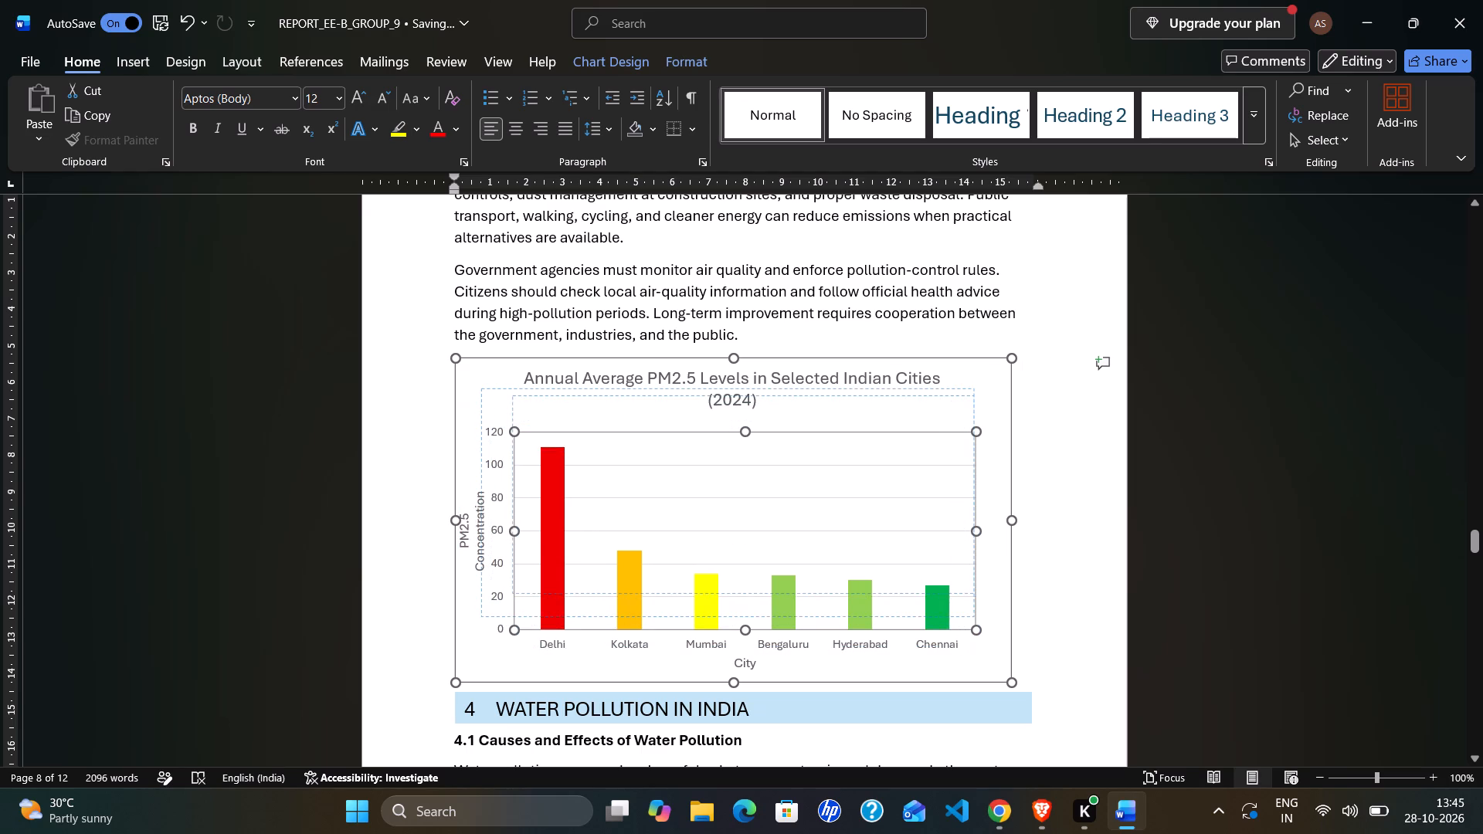
left_click_drag(646, 477, 626, 506)
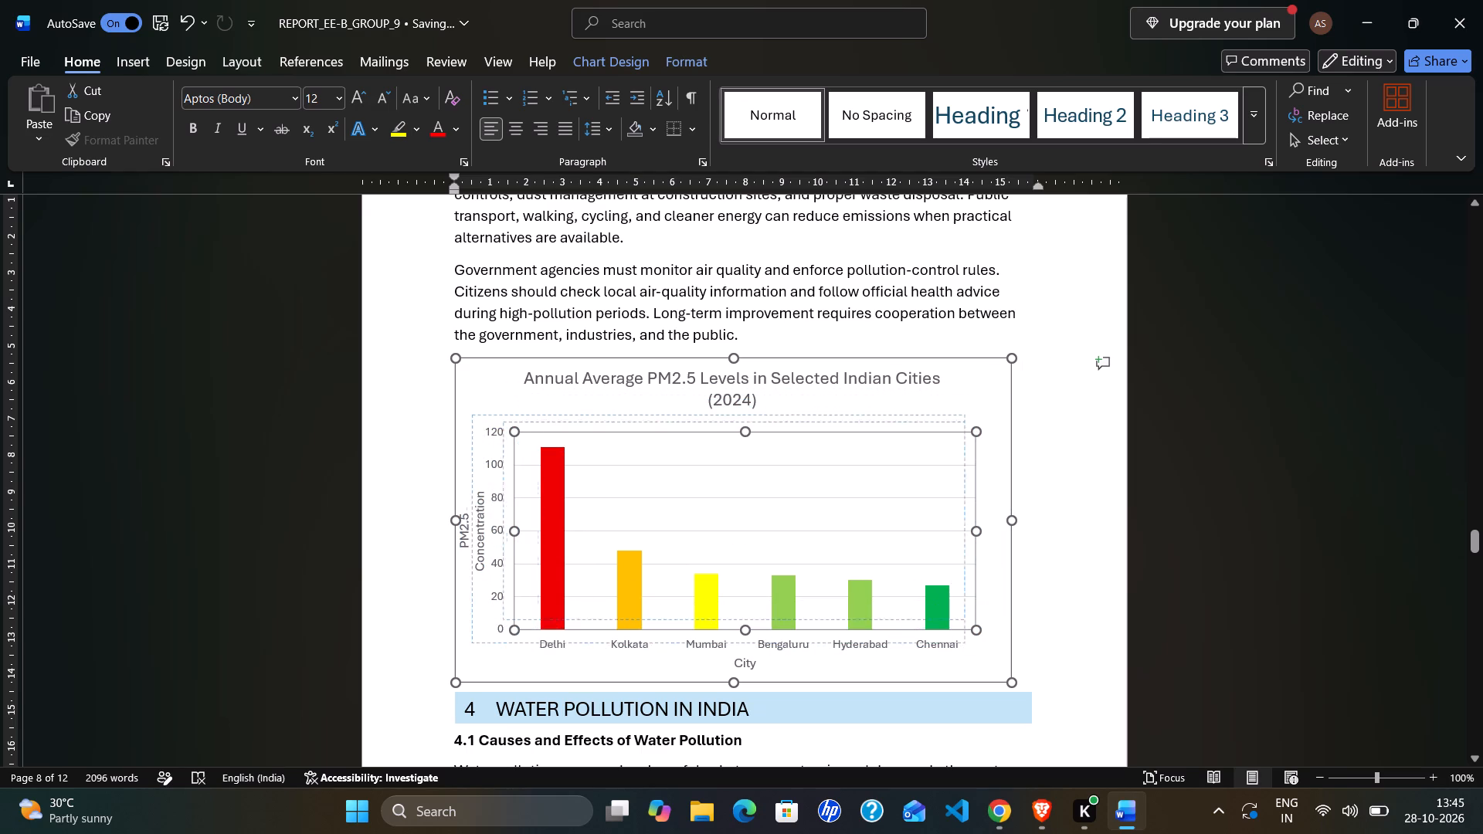
left_click_drag(626, 506, 622, 500)
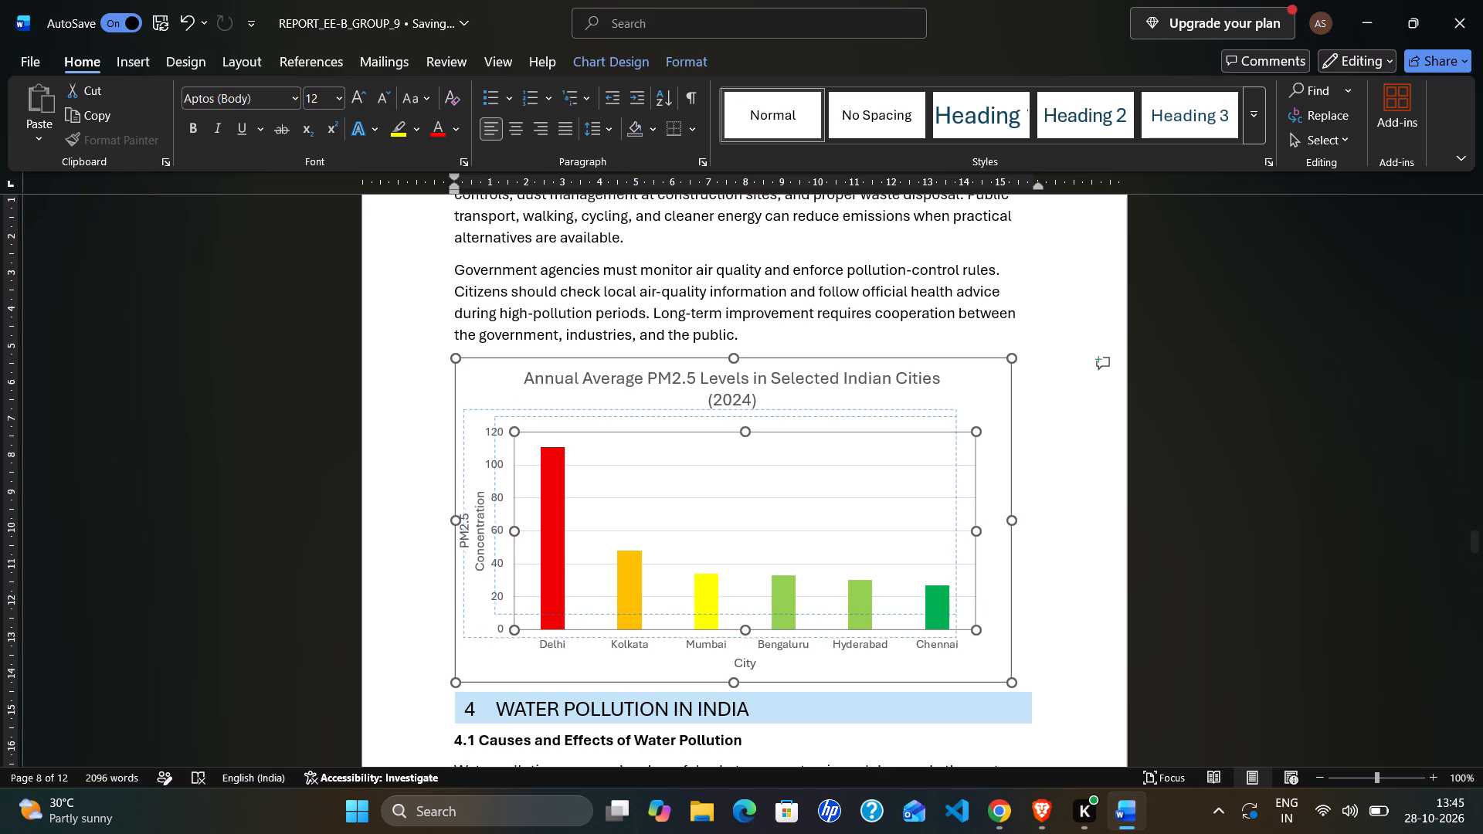
left_click_drag(622, 500, 632, 497)
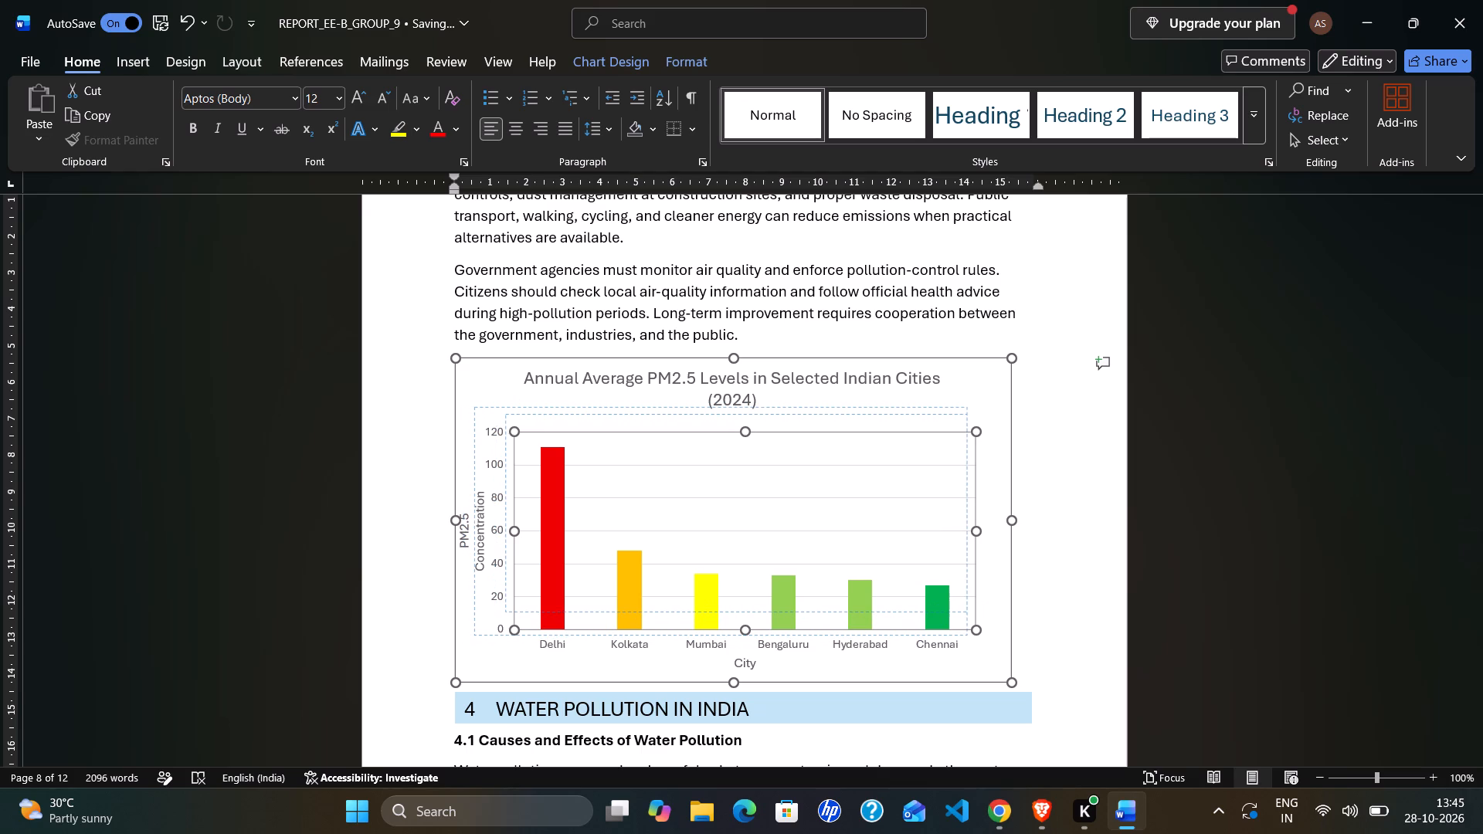
left_click_drag(632, 497, 637, 493)
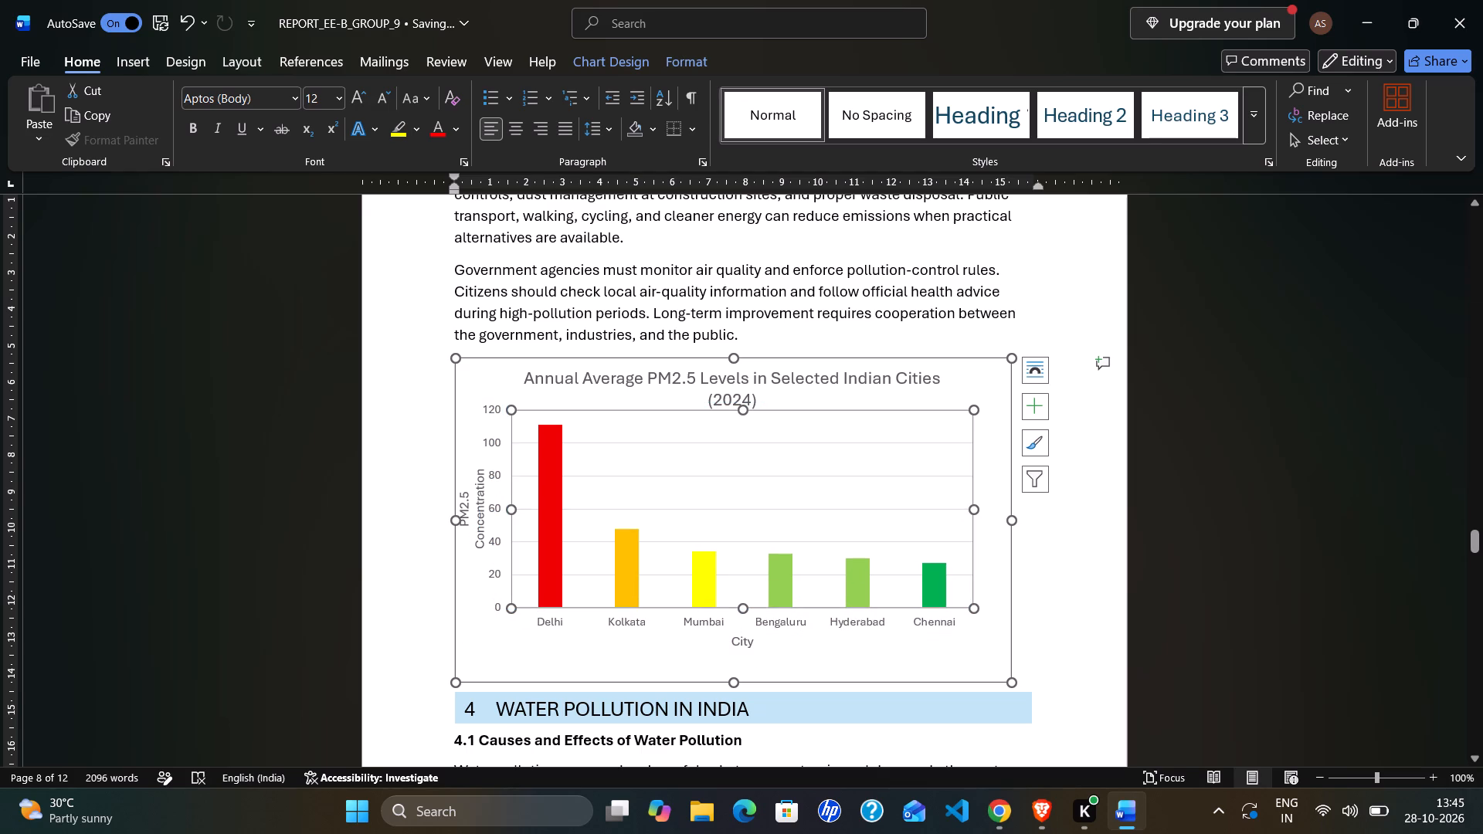
left_click_drag(637, 493, 634, 505)
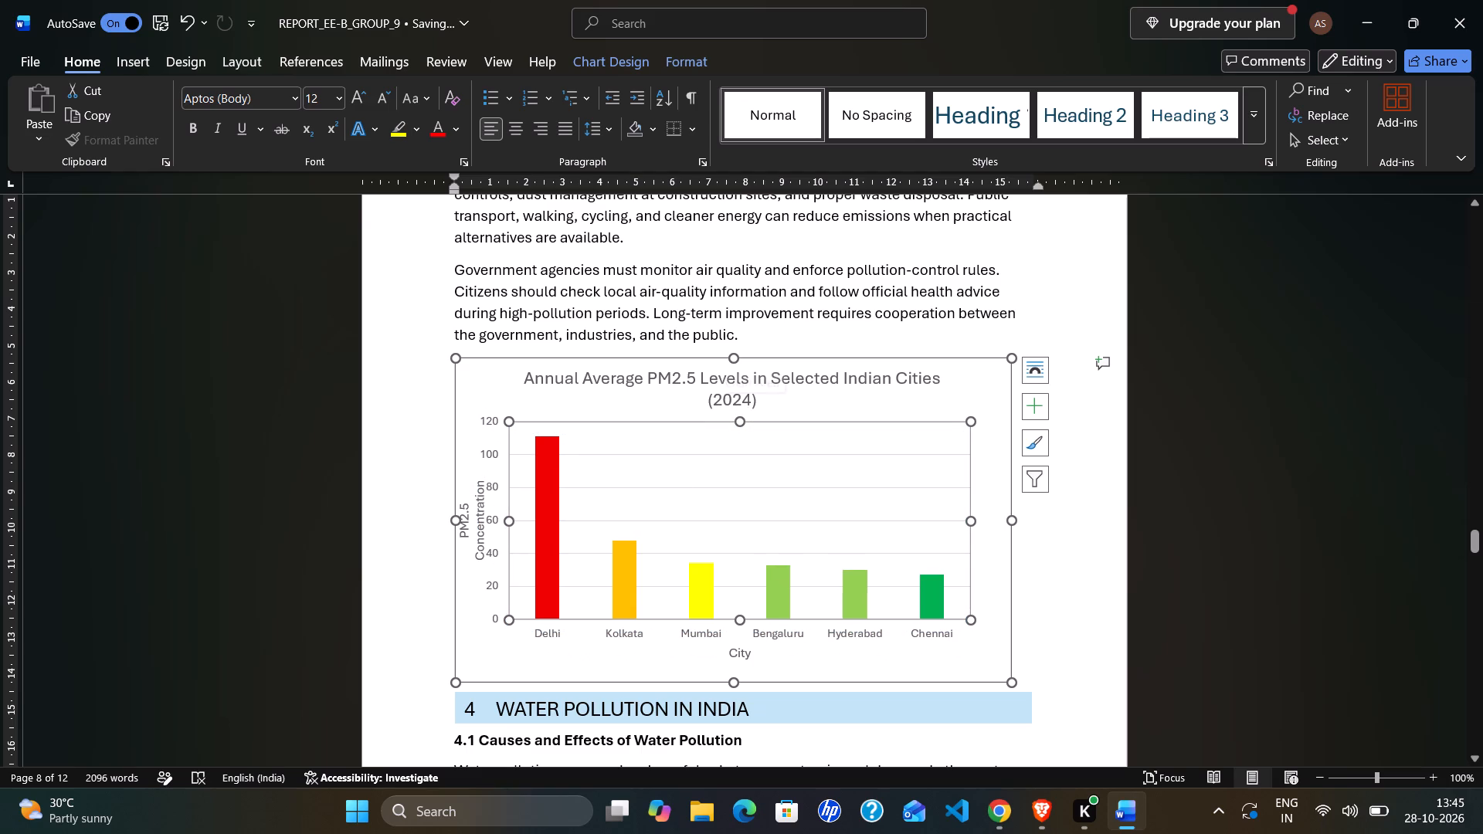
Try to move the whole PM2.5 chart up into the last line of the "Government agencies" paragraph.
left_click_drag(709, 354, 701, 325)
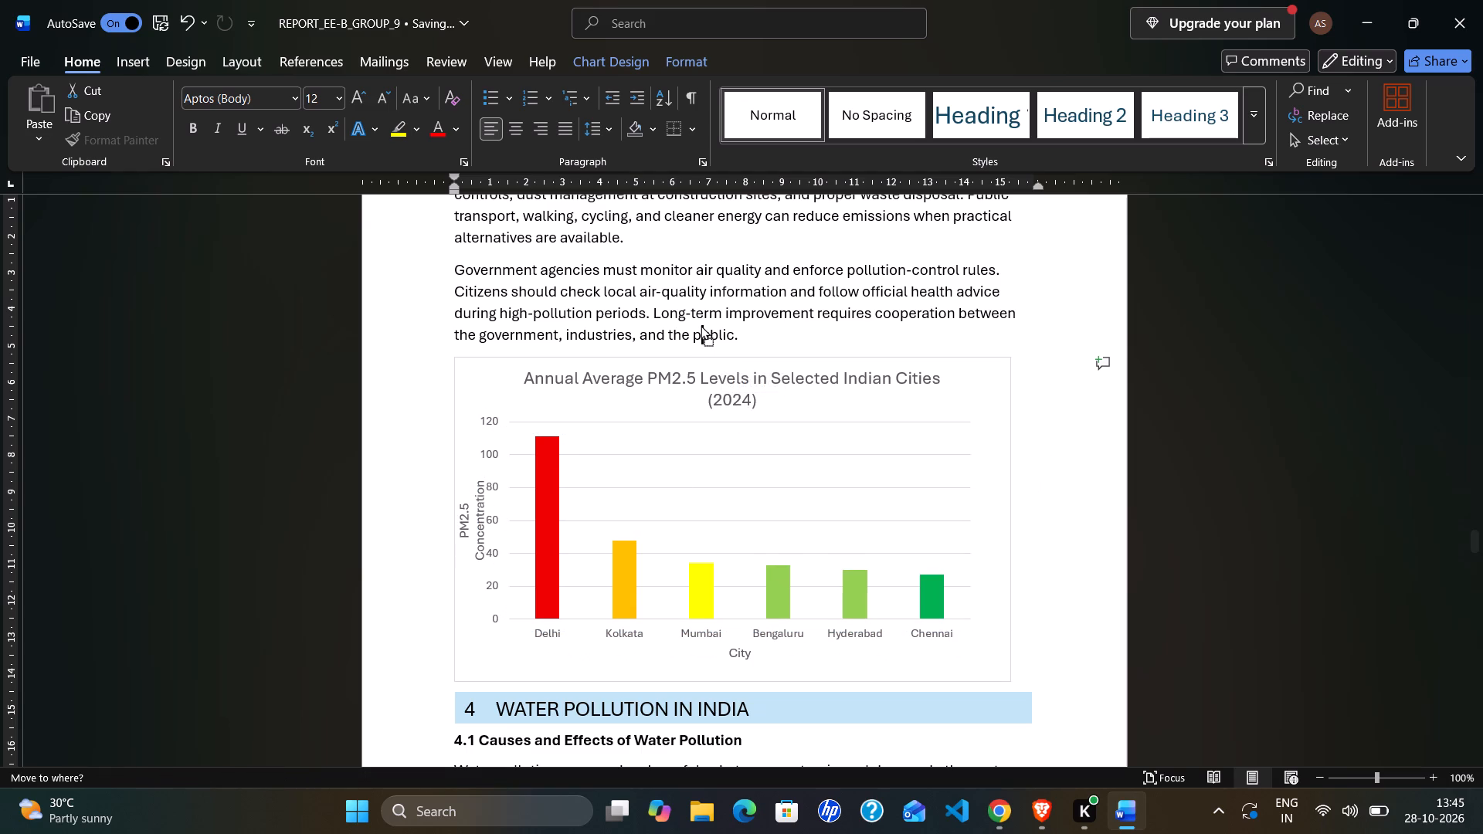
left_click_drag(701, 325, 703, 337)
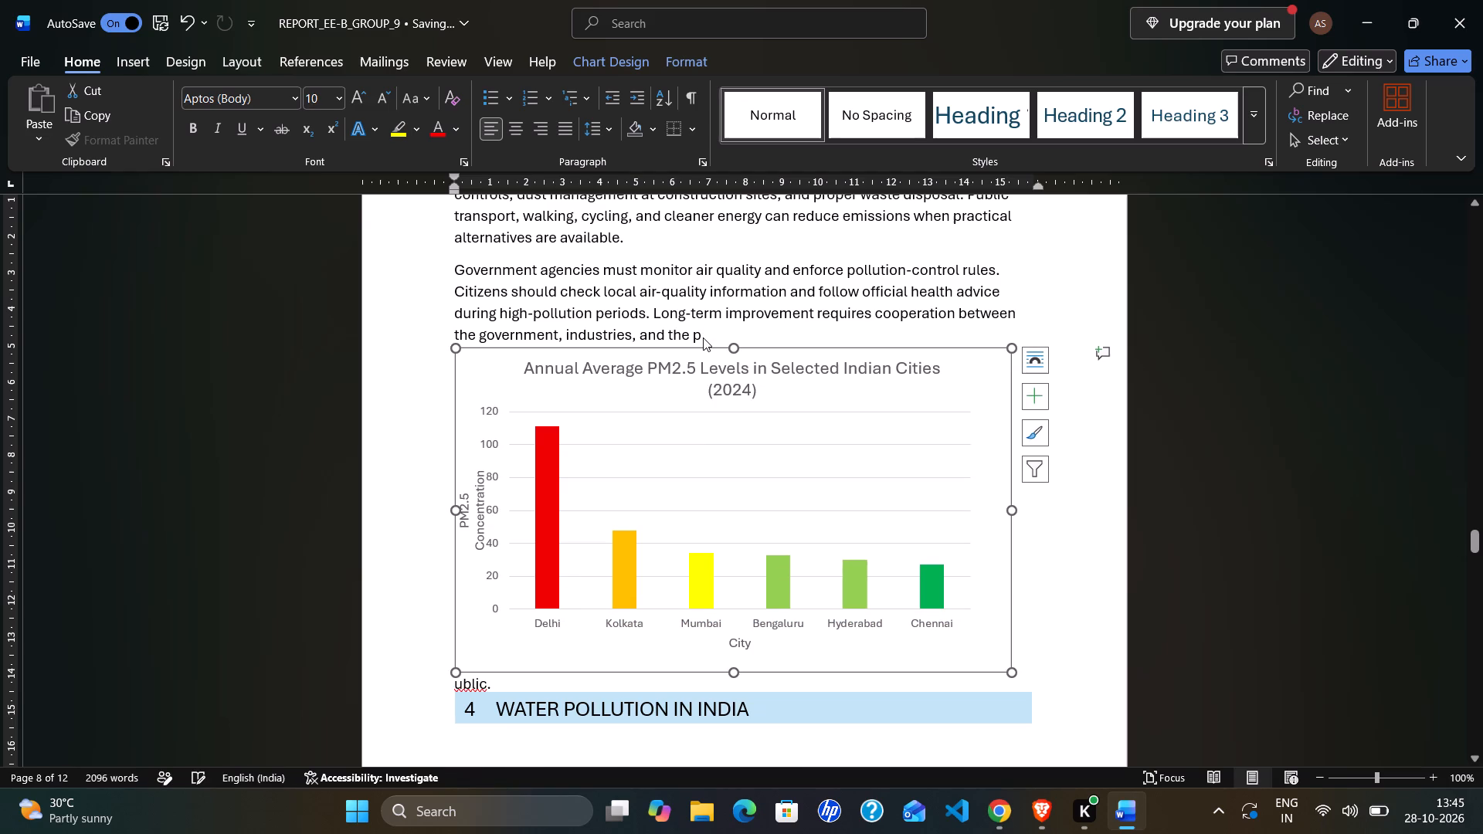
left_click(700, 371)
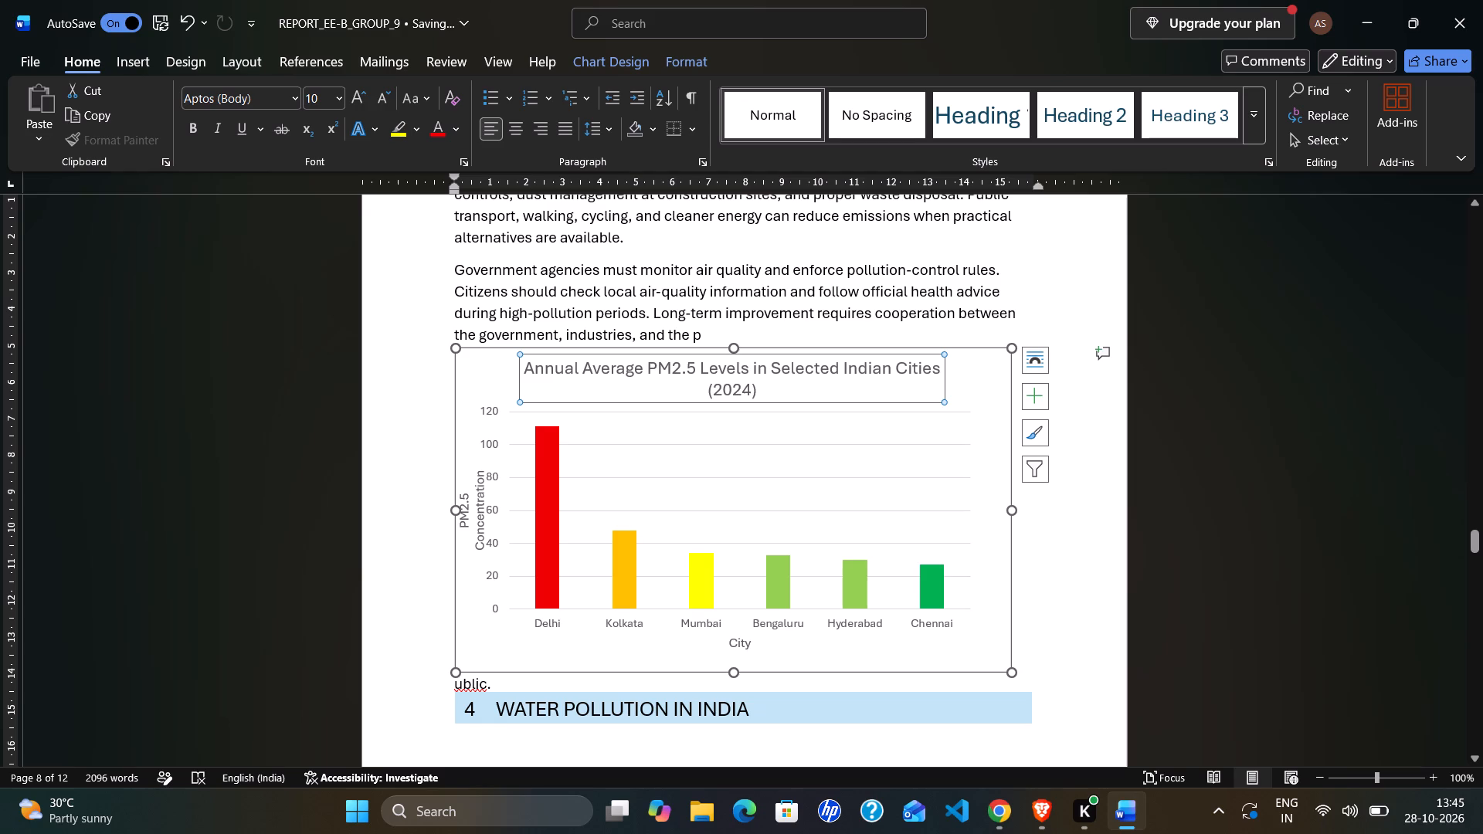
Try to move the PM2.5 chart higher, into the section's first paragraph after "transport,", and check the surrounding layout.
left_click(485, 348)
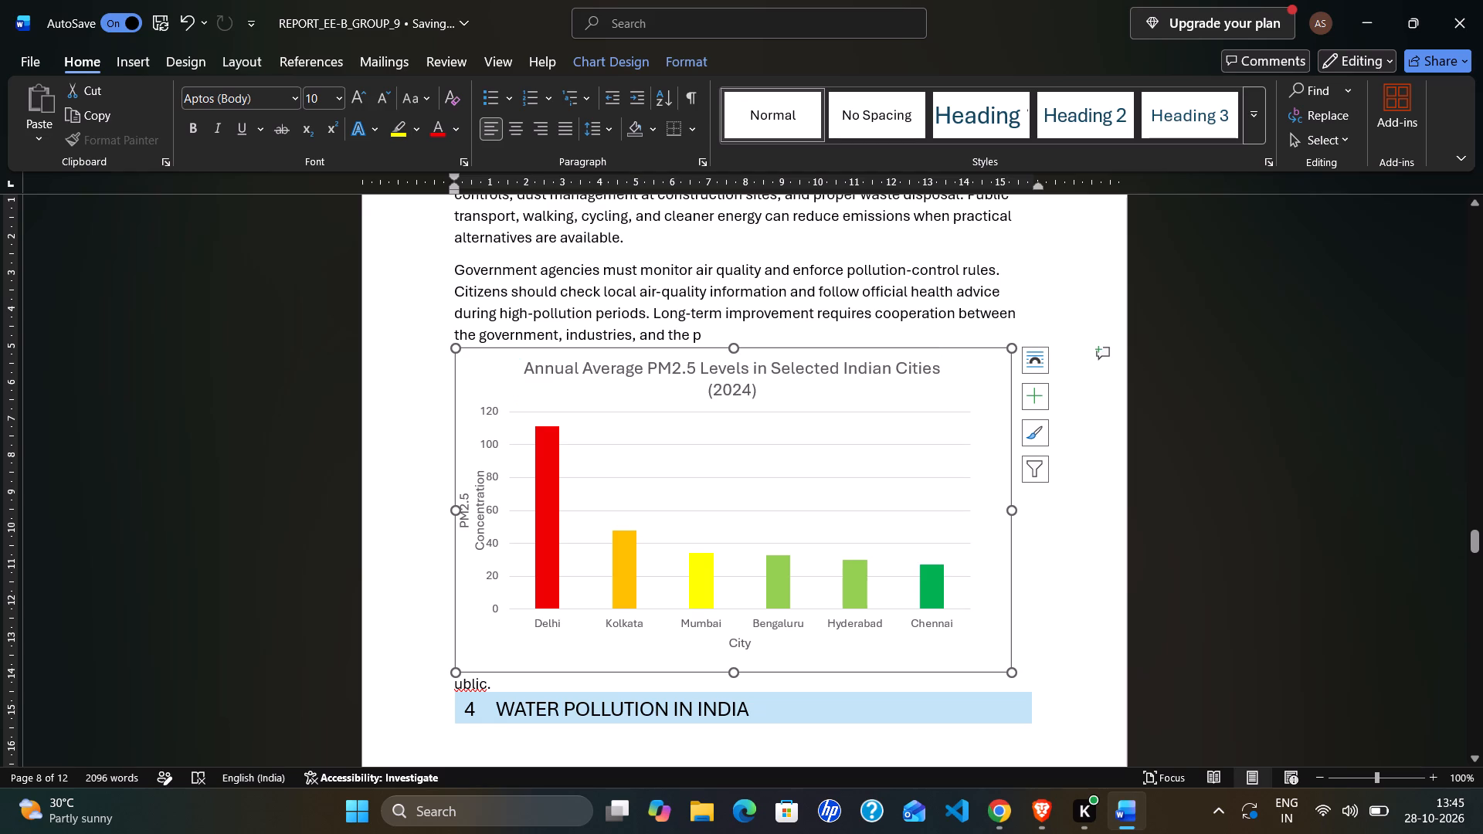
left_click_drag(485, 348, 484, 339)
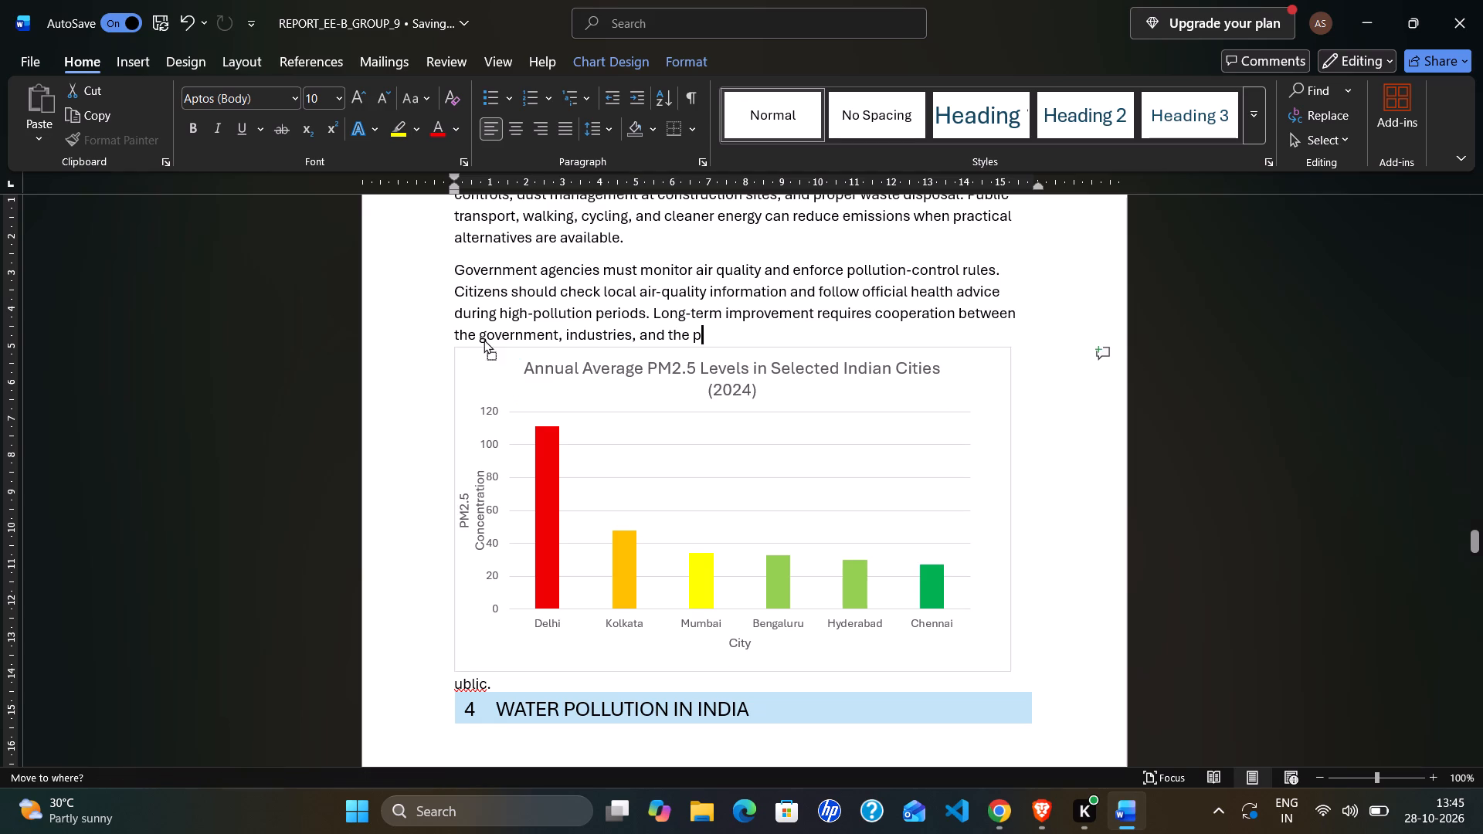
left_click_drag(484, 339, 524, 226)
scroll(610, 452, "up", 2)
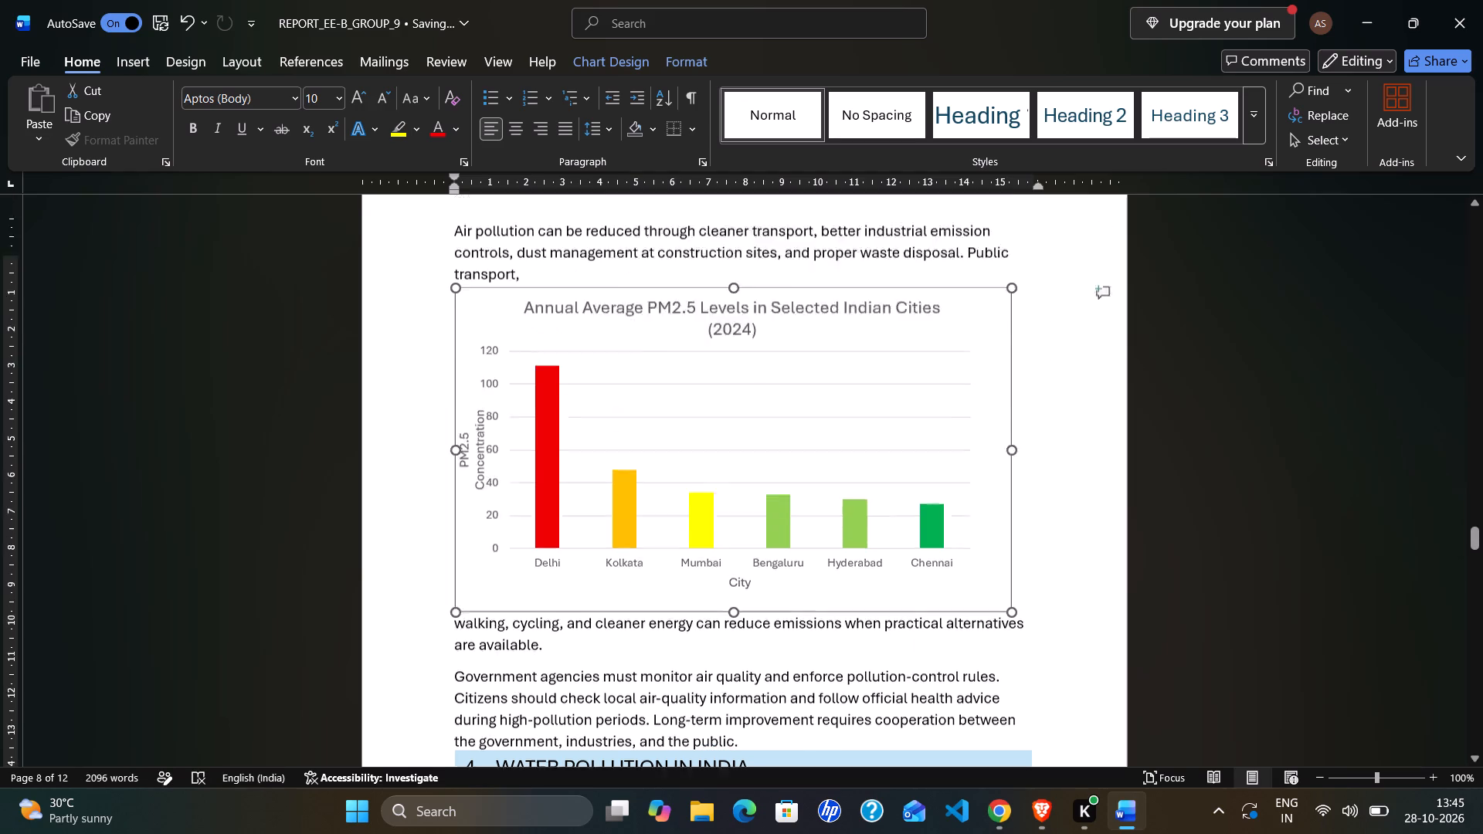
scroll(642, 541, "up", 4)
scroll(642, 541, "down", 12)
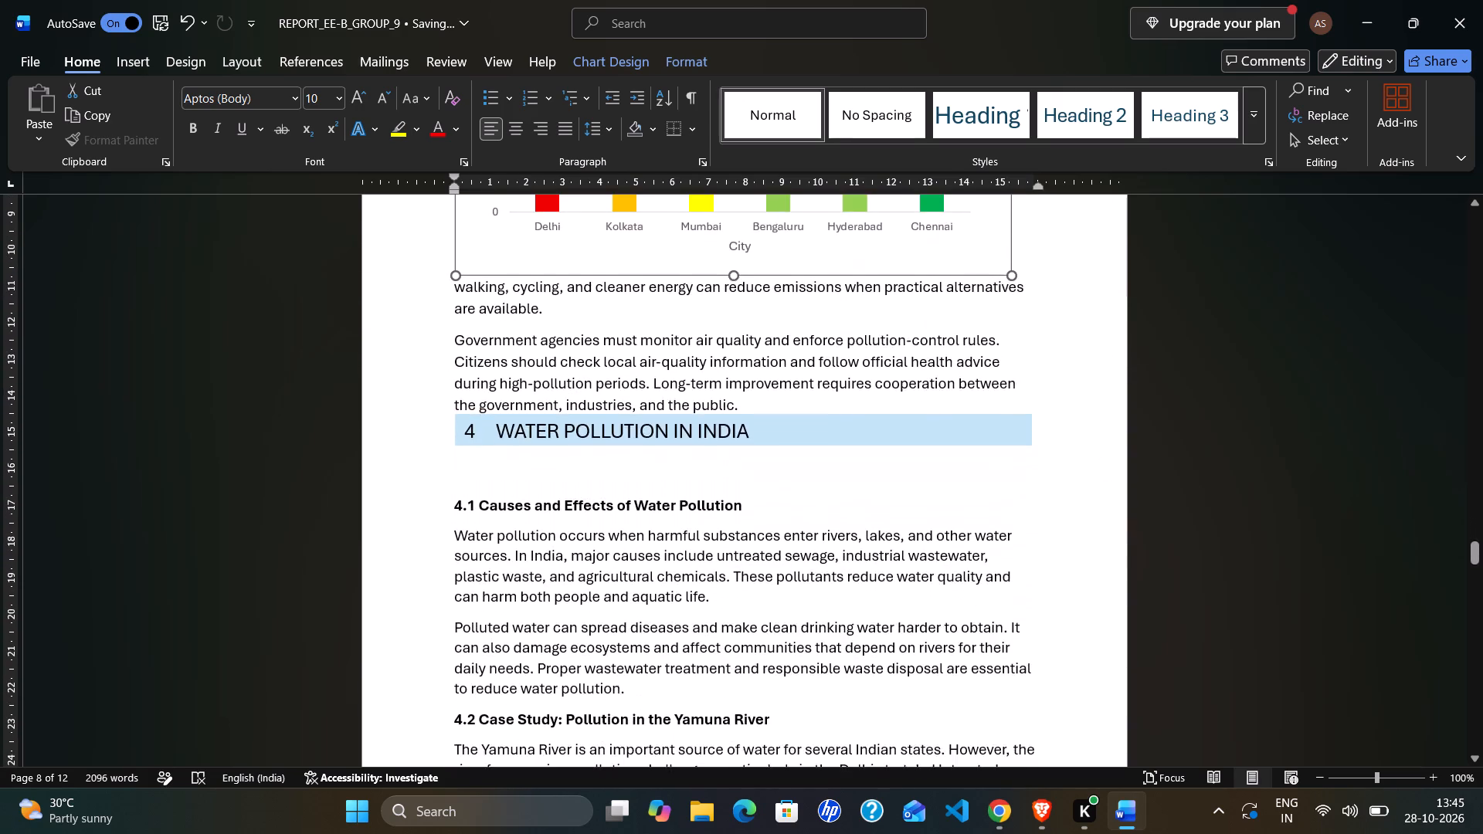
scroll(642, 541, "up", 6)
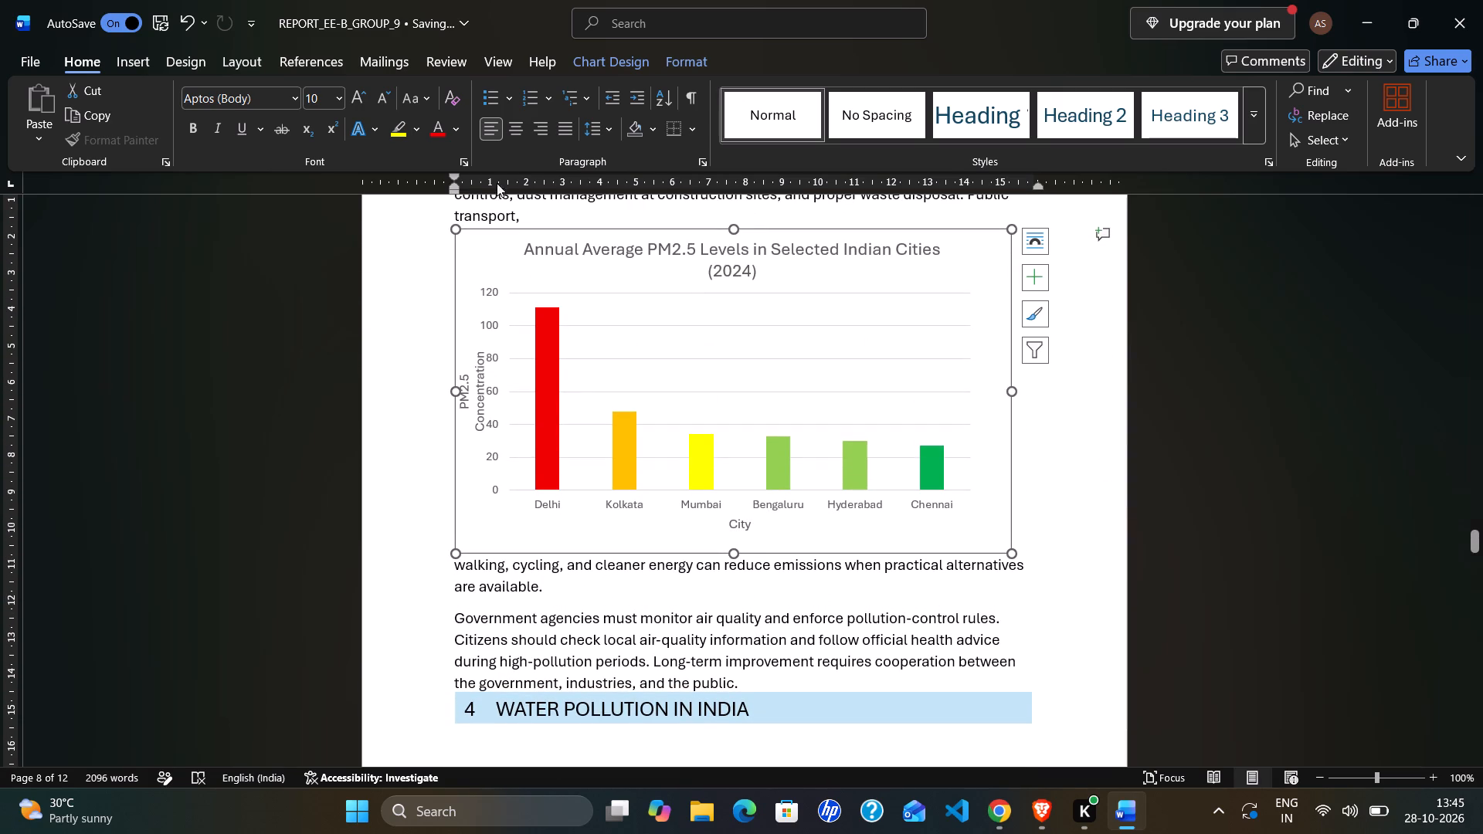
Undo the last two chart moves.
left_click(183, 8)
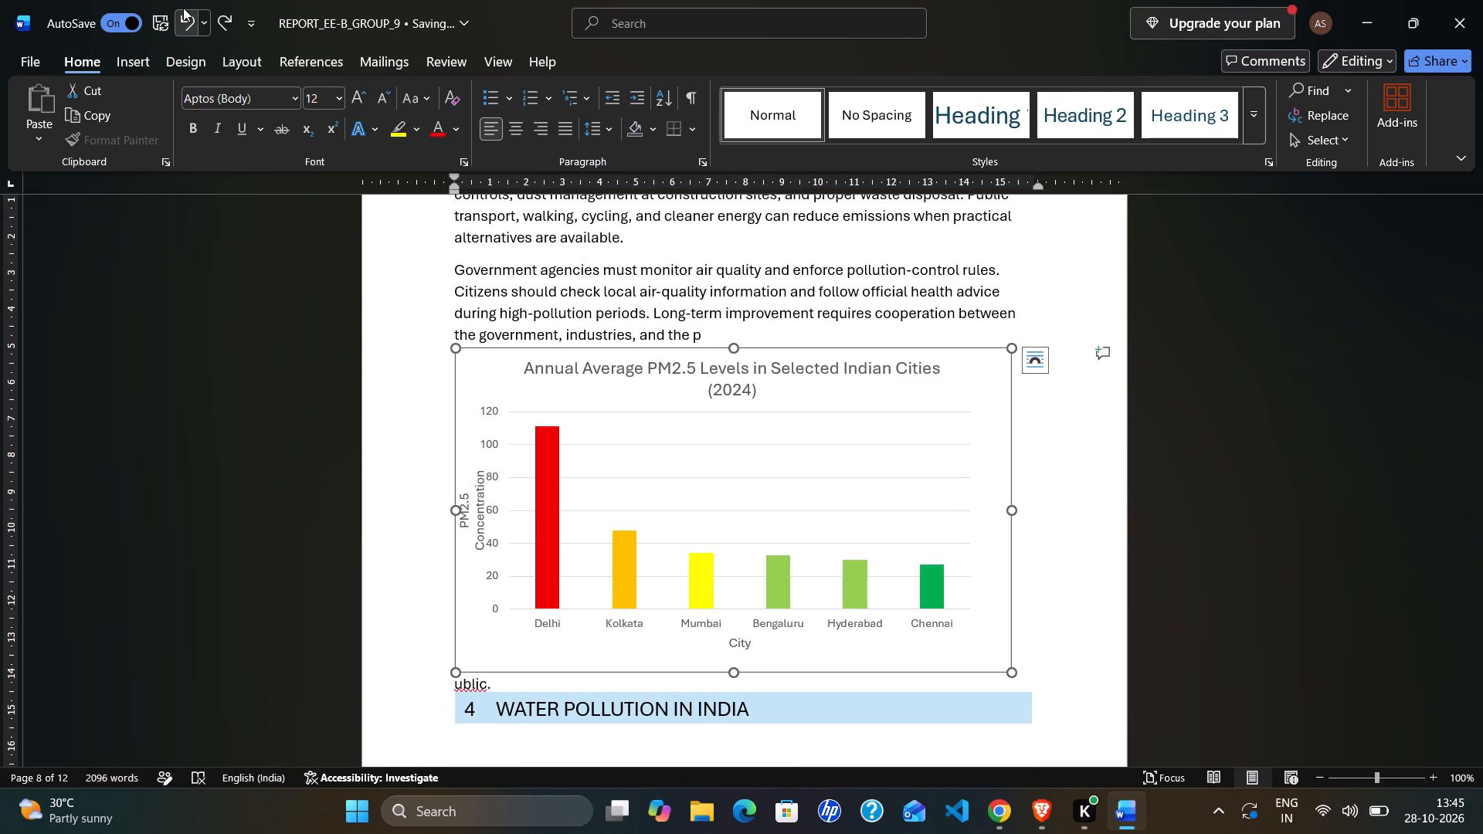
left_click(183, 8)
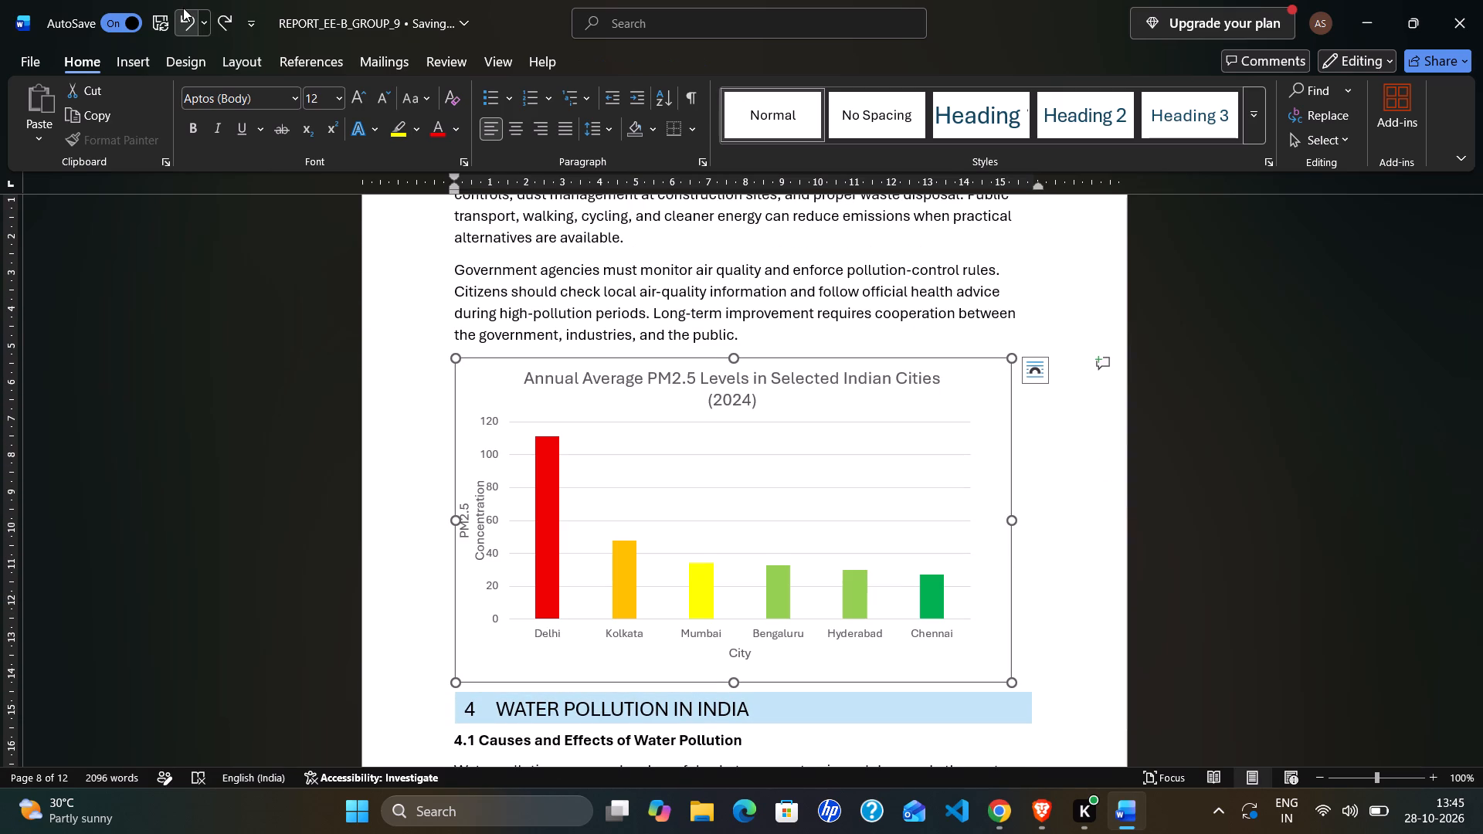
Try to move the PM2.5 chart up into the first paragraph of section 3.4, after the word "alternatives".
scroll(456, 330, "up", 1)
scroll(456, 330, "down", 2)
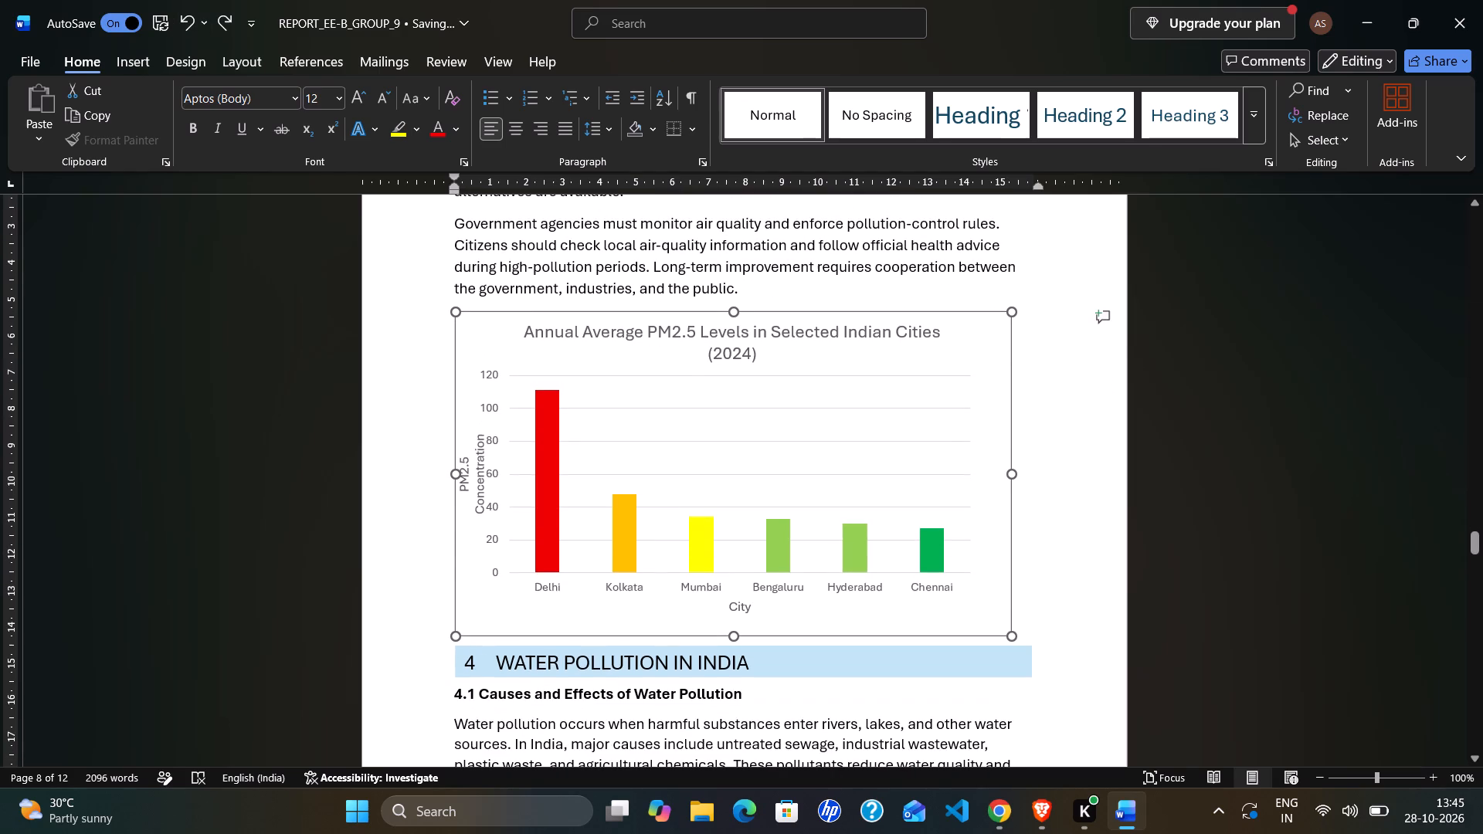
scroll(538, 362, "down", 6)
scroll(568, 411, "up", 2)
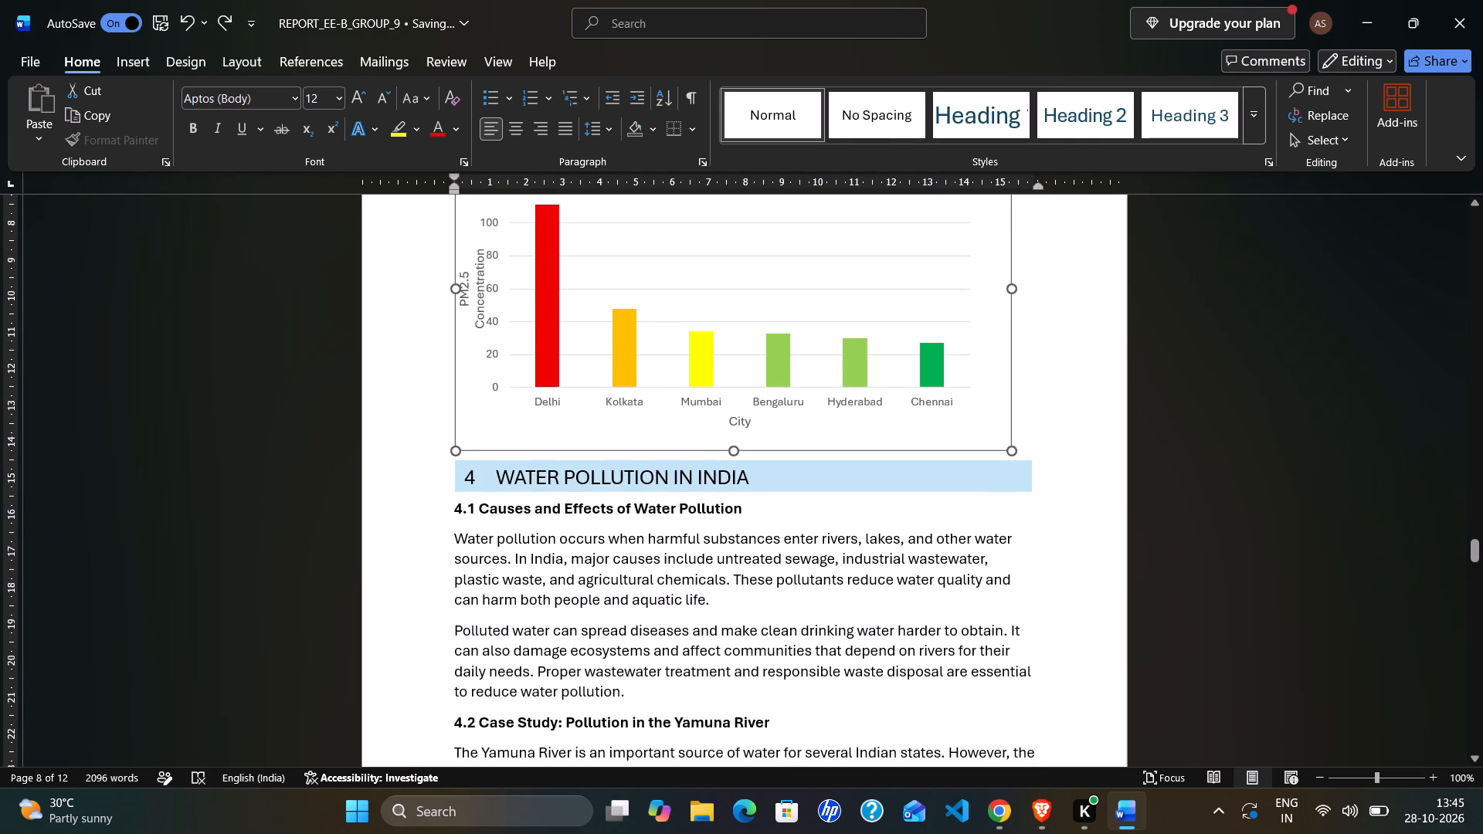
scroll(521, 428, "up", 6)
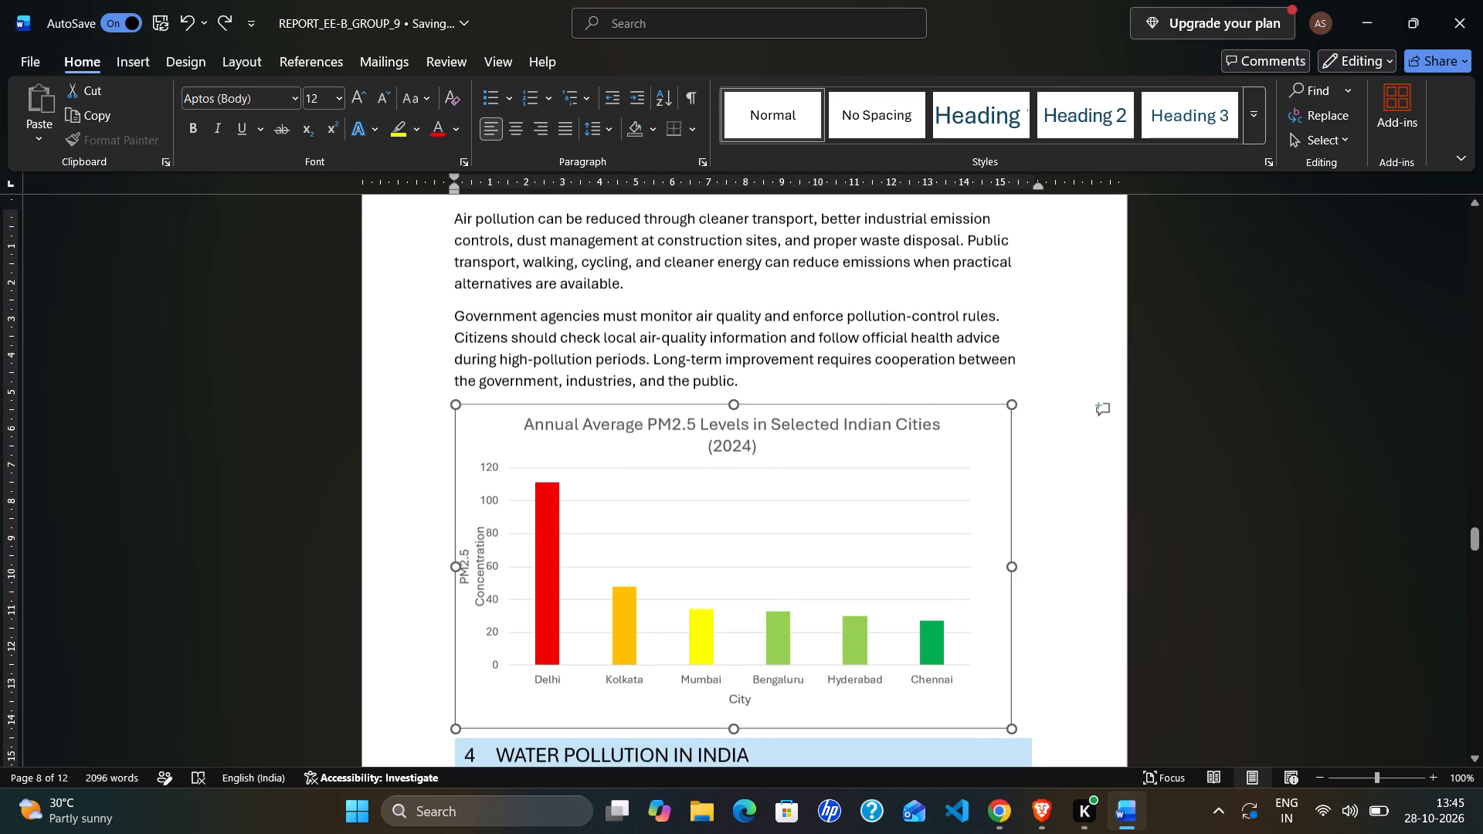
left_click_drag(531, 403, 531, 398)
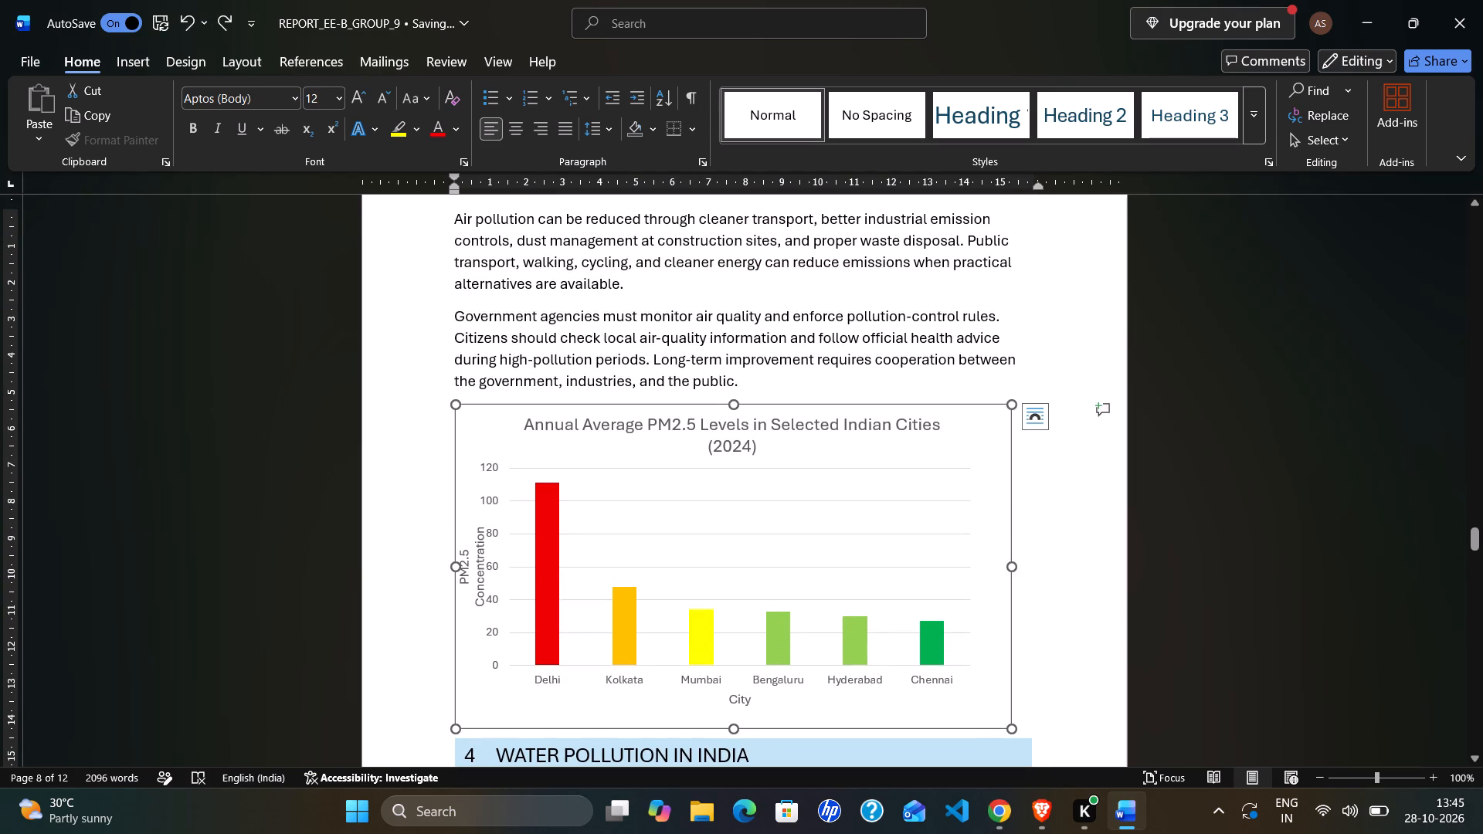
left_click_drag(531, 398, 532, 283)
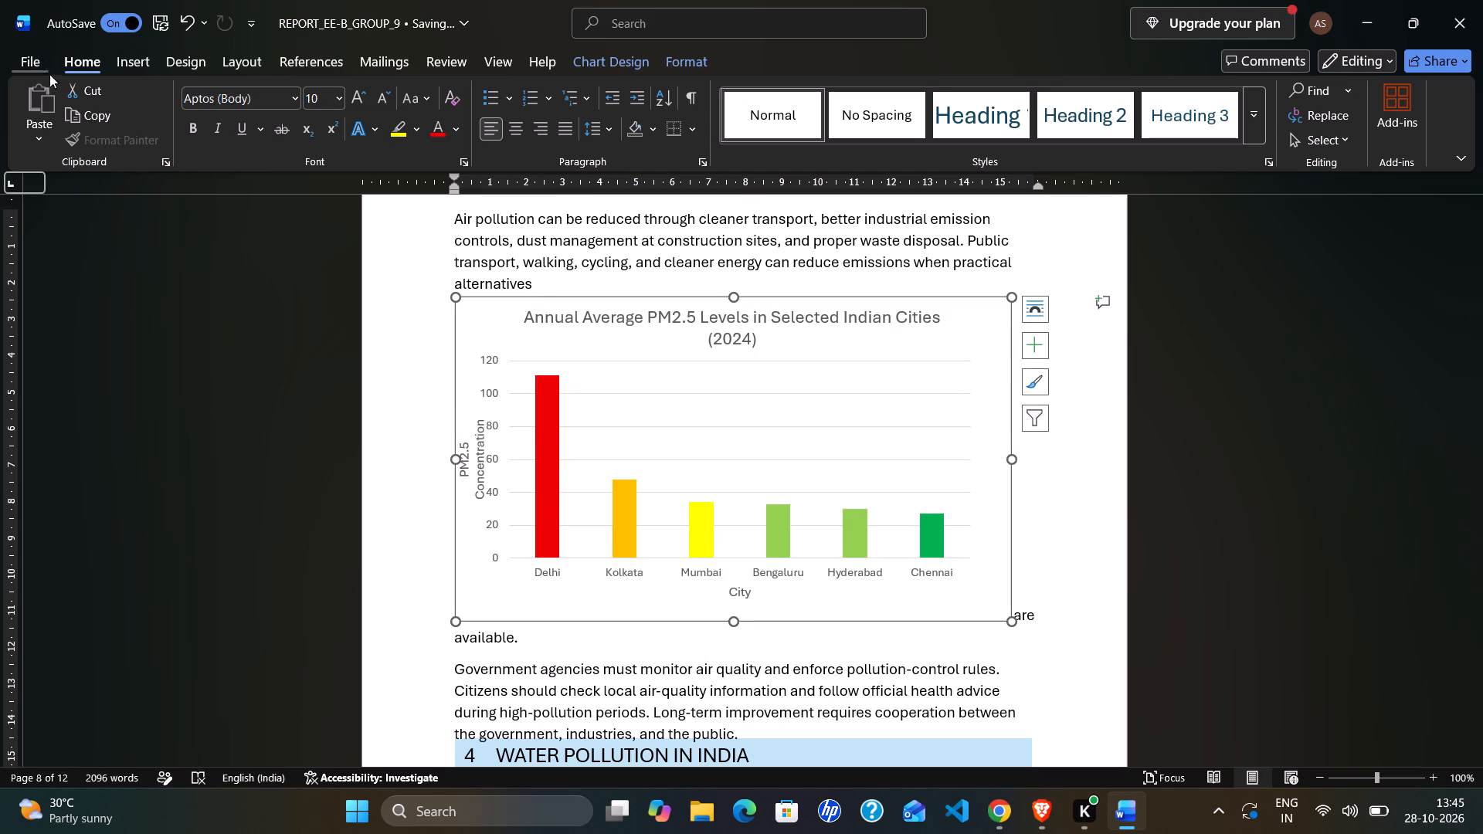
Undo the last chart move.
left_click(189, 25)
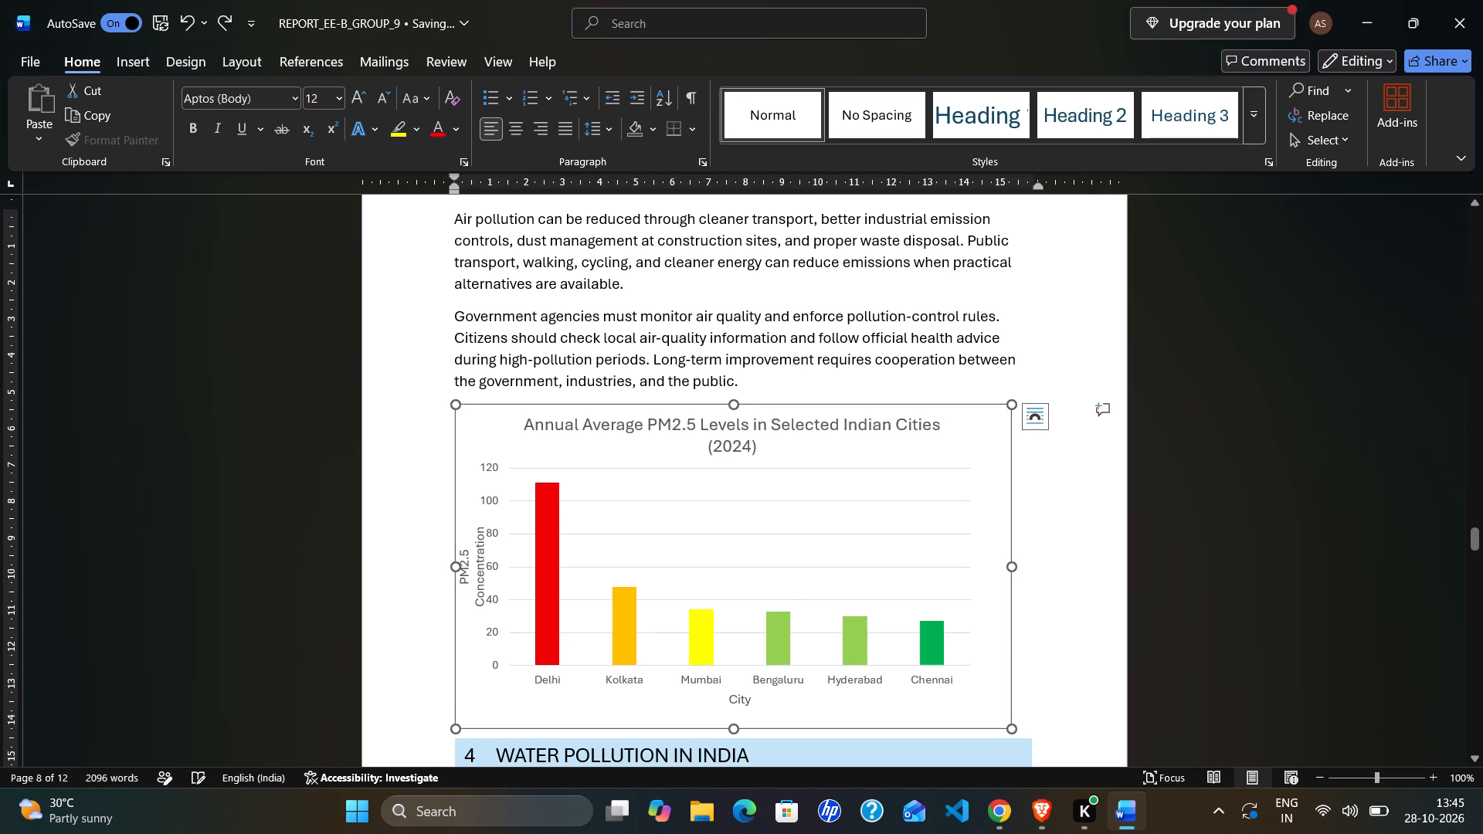
Examine the page layout from the 3.4 heading through the PM2.5 chart to the start of section 4.
scroll(450, 381, "down", 3)
scroll(508, 522, "up", 5)
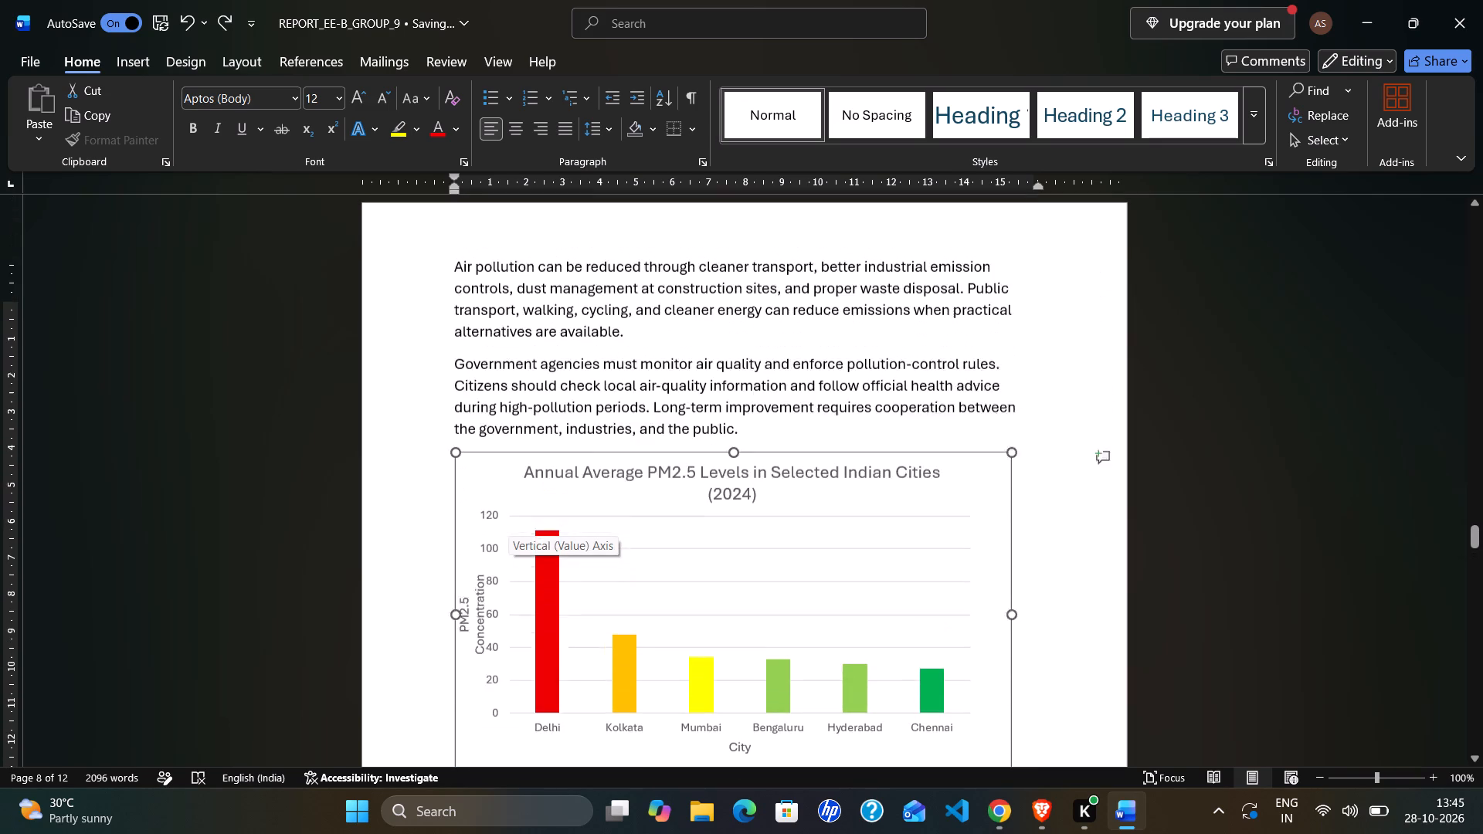
scroll(508, 522, "up", 6)
scroll(508, 522, "down", 6)
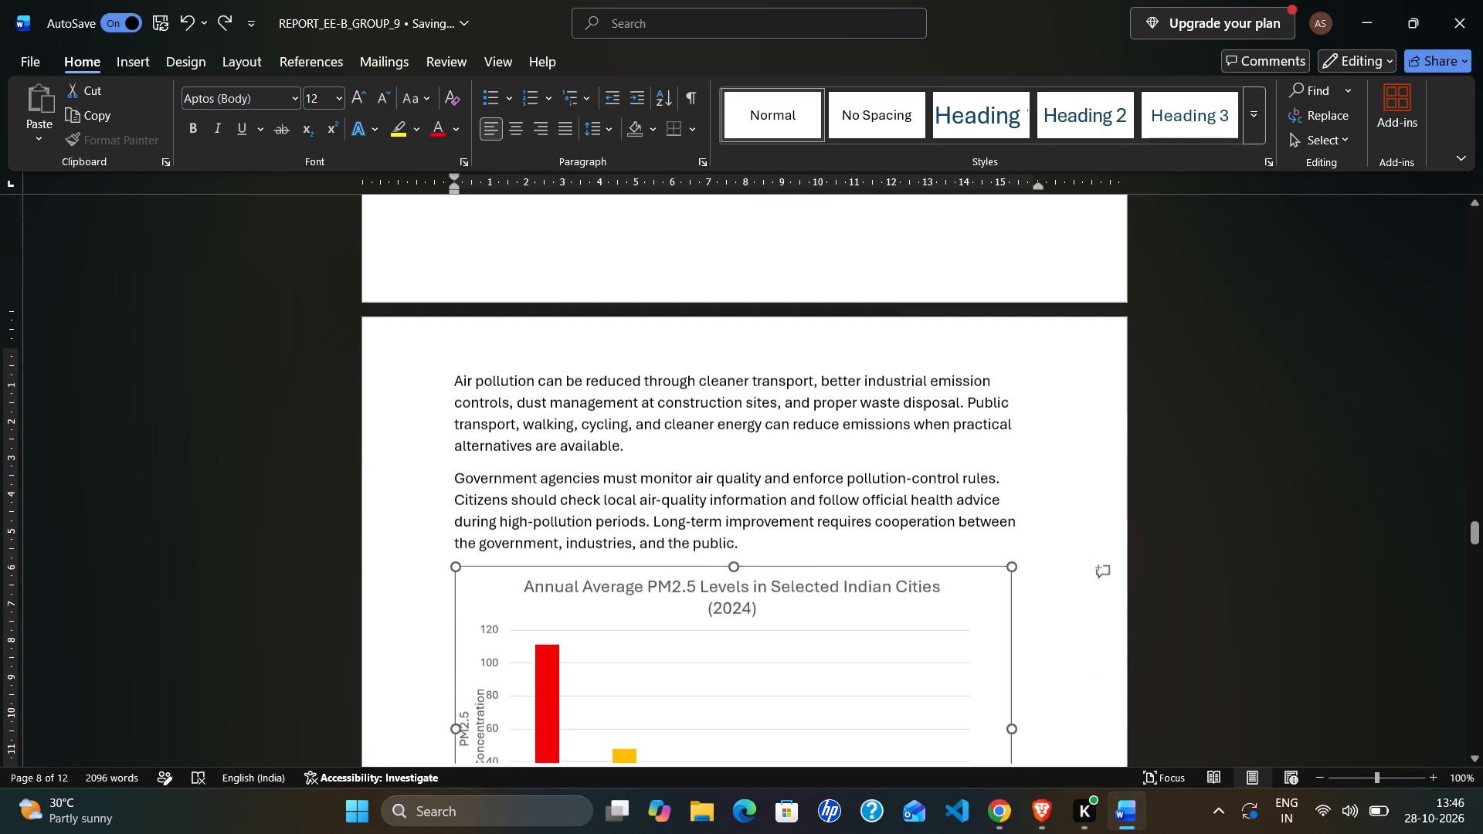
scroll(508, 522, "down", 3)
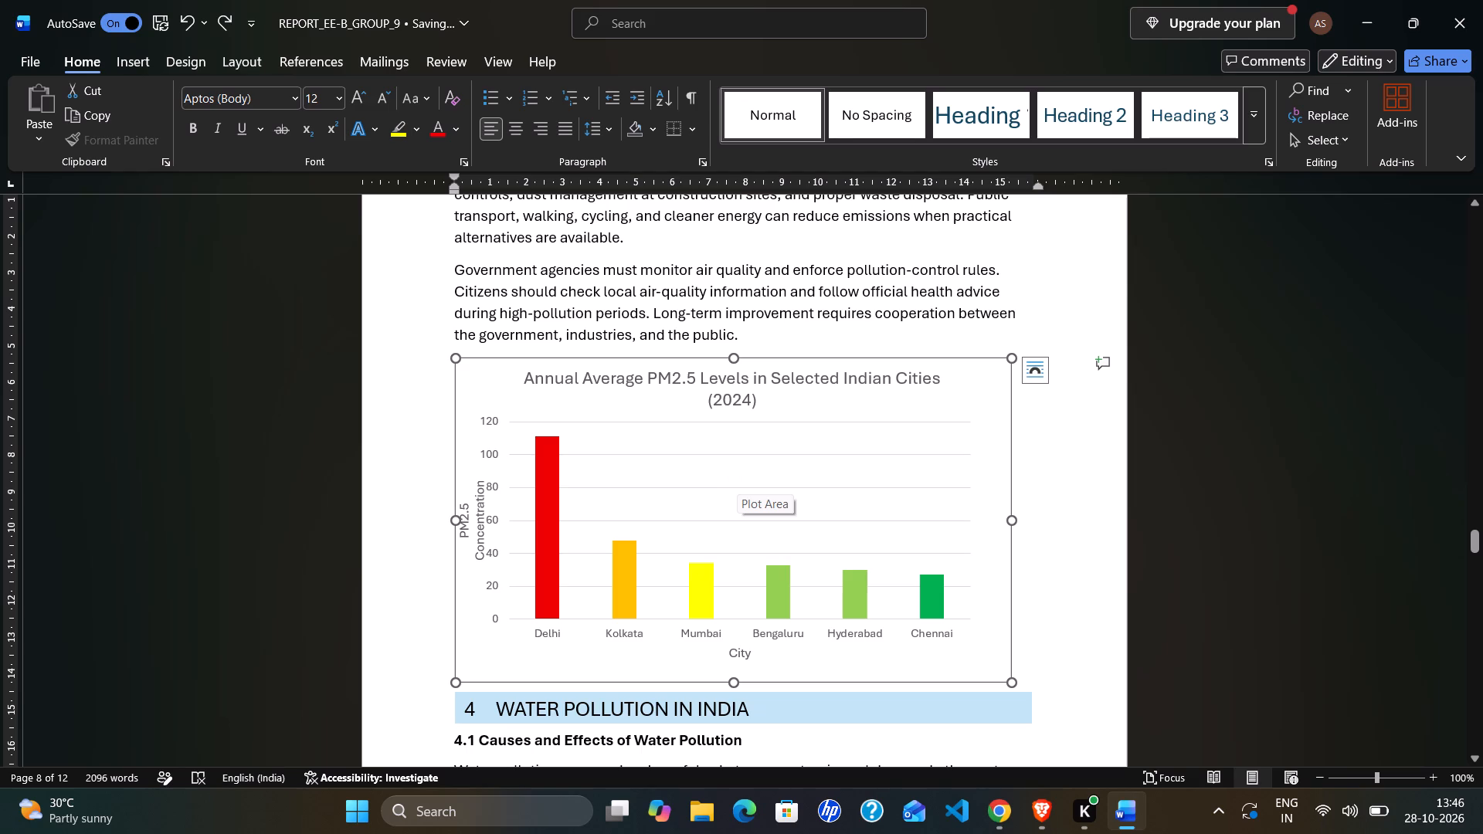
scroll(737, 480, "left", 1)
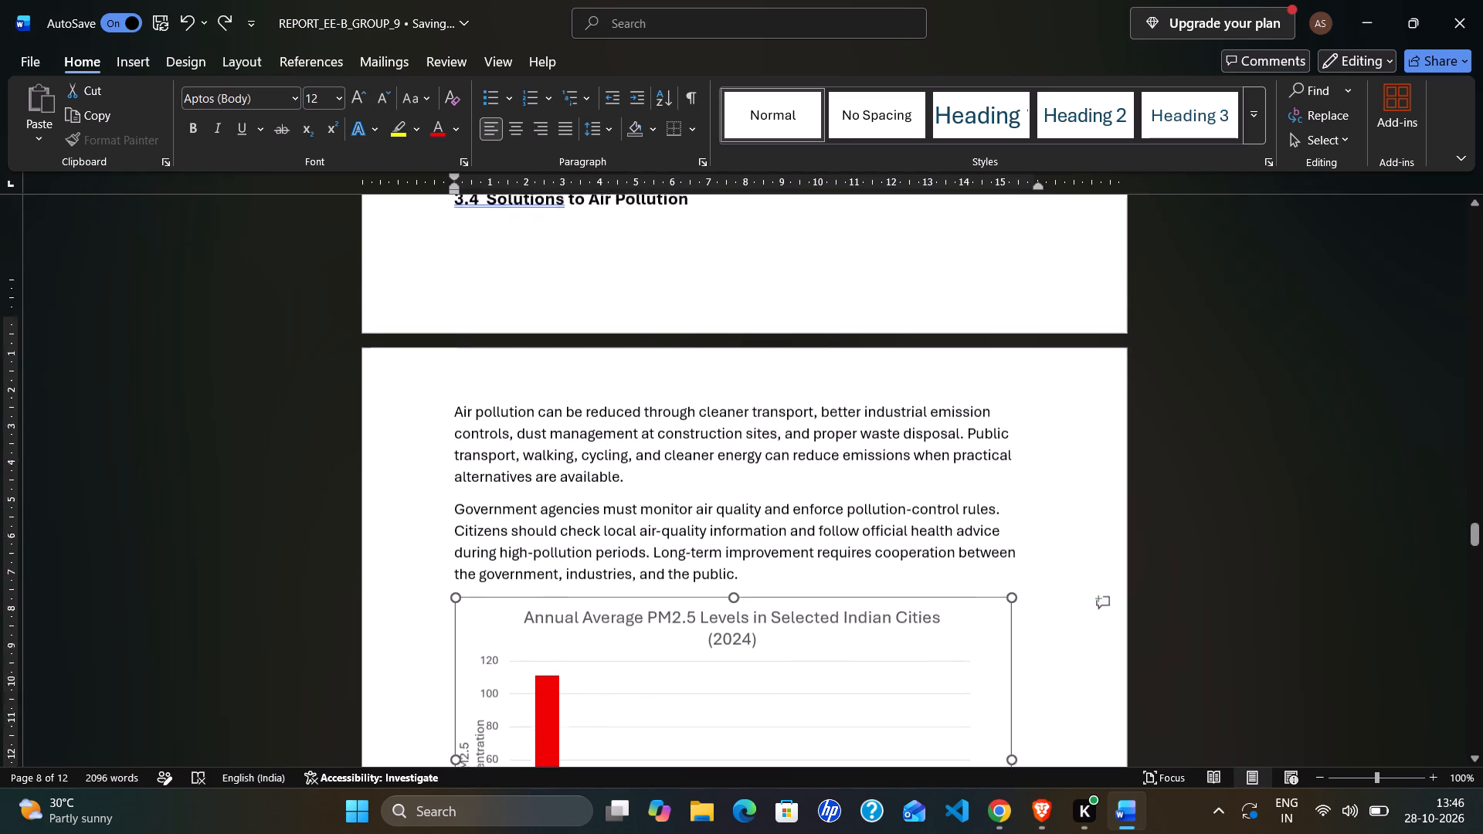
scroll(737, 480, "left", 1)
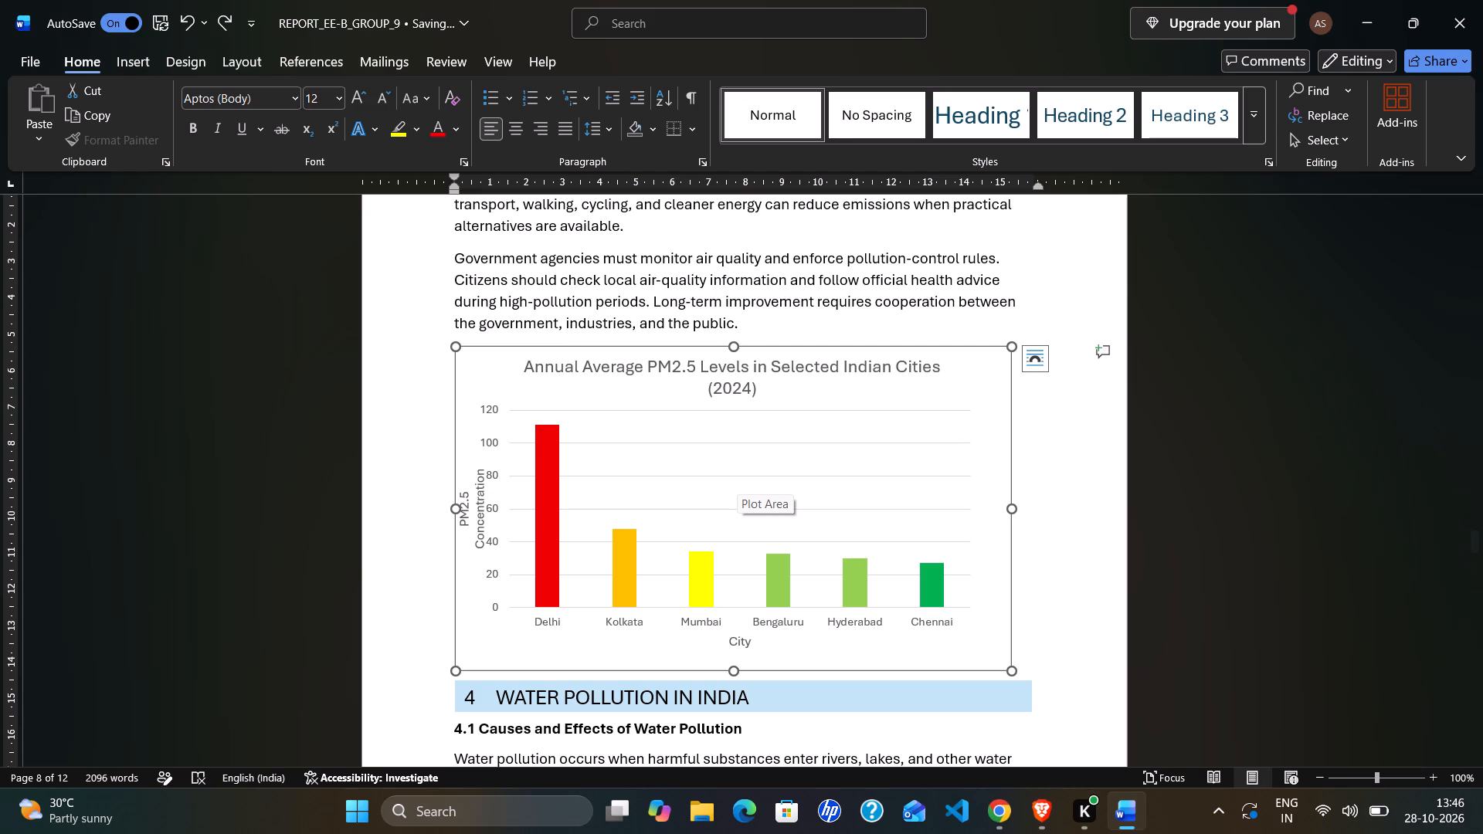
scroll(737, 480, "down", 3)
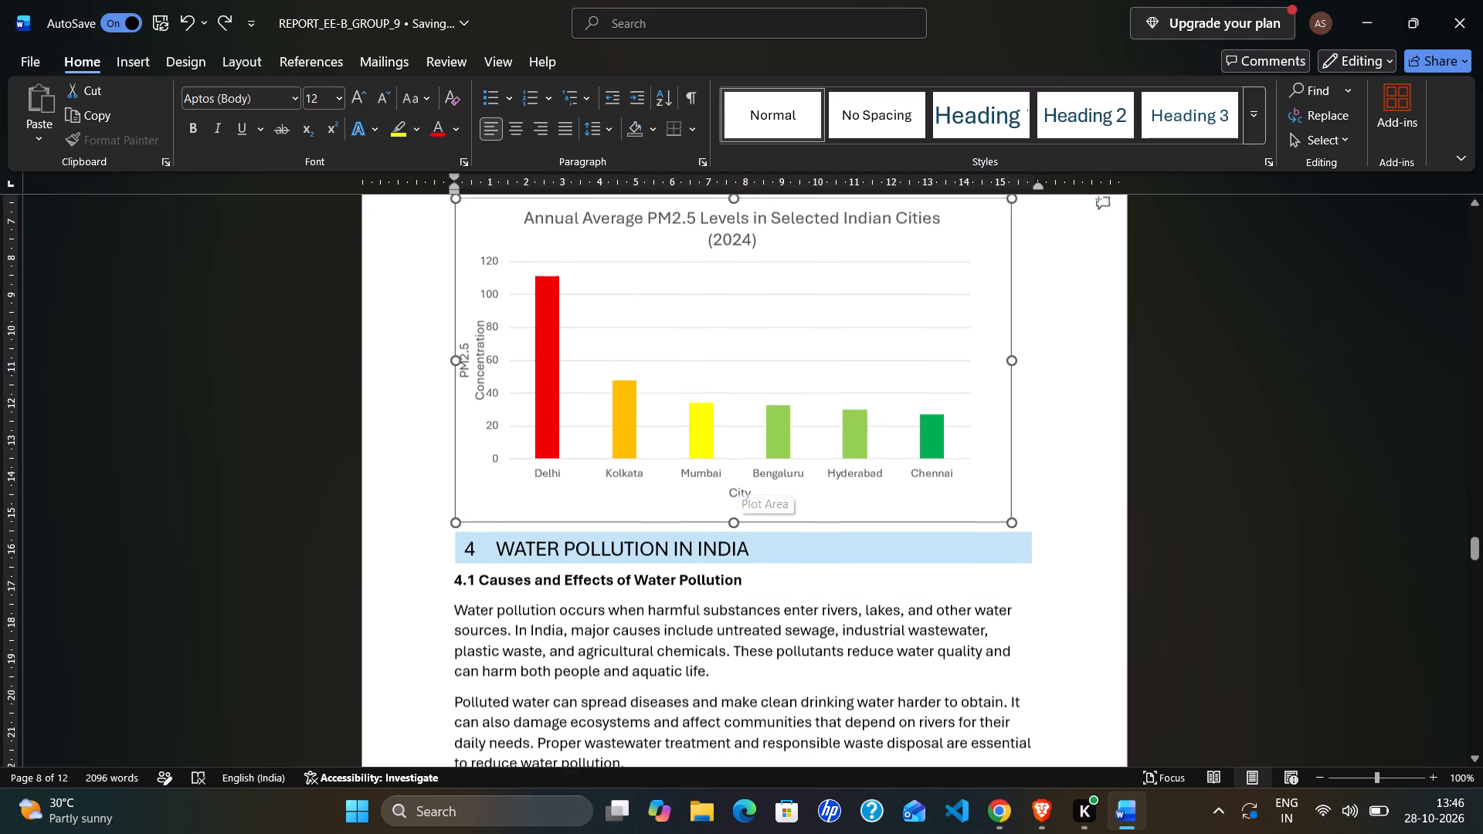
Examine the page layout from the start of section 4 through the sewage generation and treatment chart to the page end.
scroll(737, 480, "down", 6)
scroll(803, 629, "down", 20)
scroll(803, 629, "down", 4)
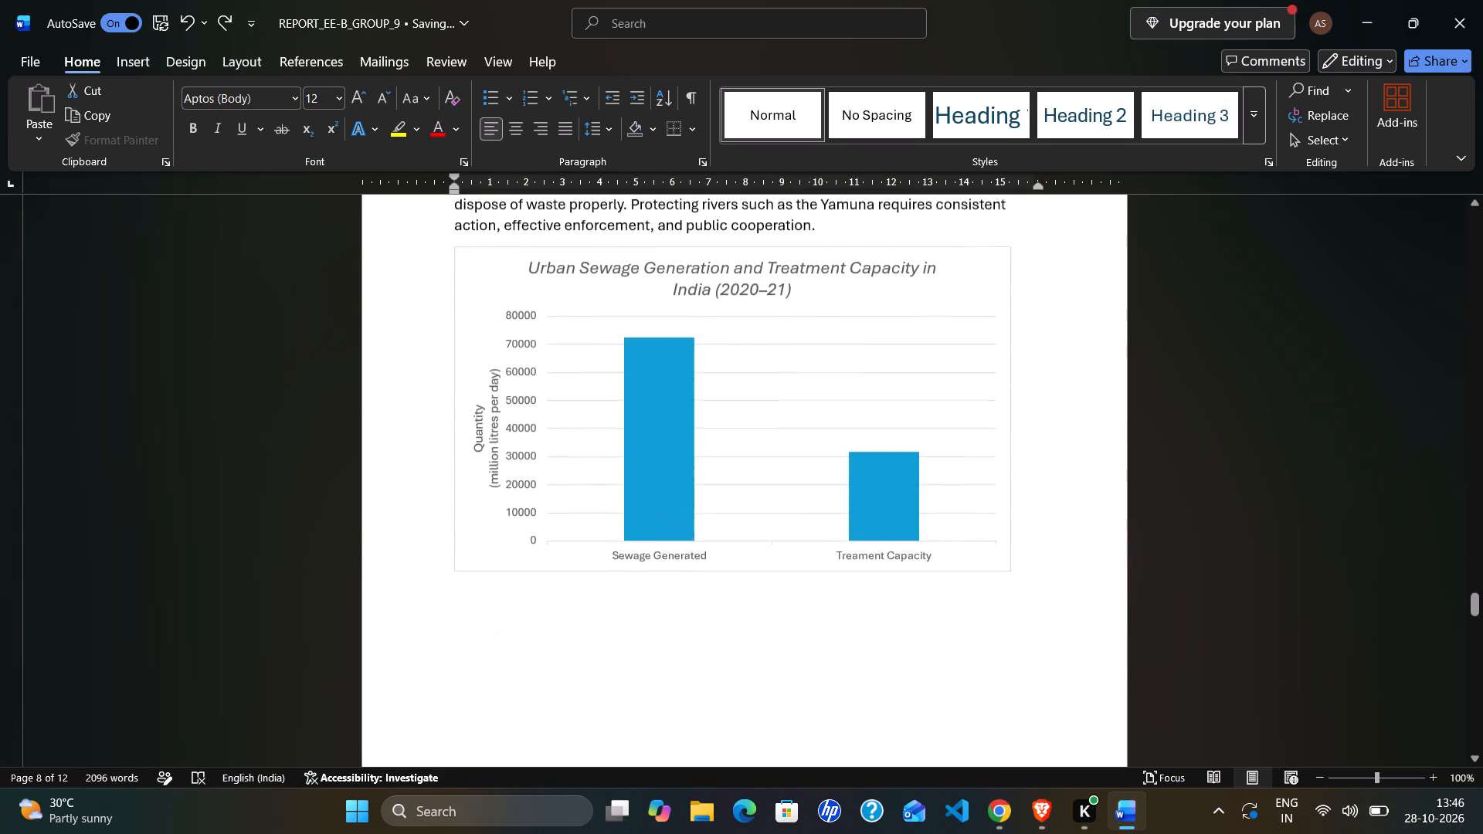
scroll(803, 629, "down", 5)
scroll(803, 629, "up", 6)
scroll(803, 629, "down", 3)
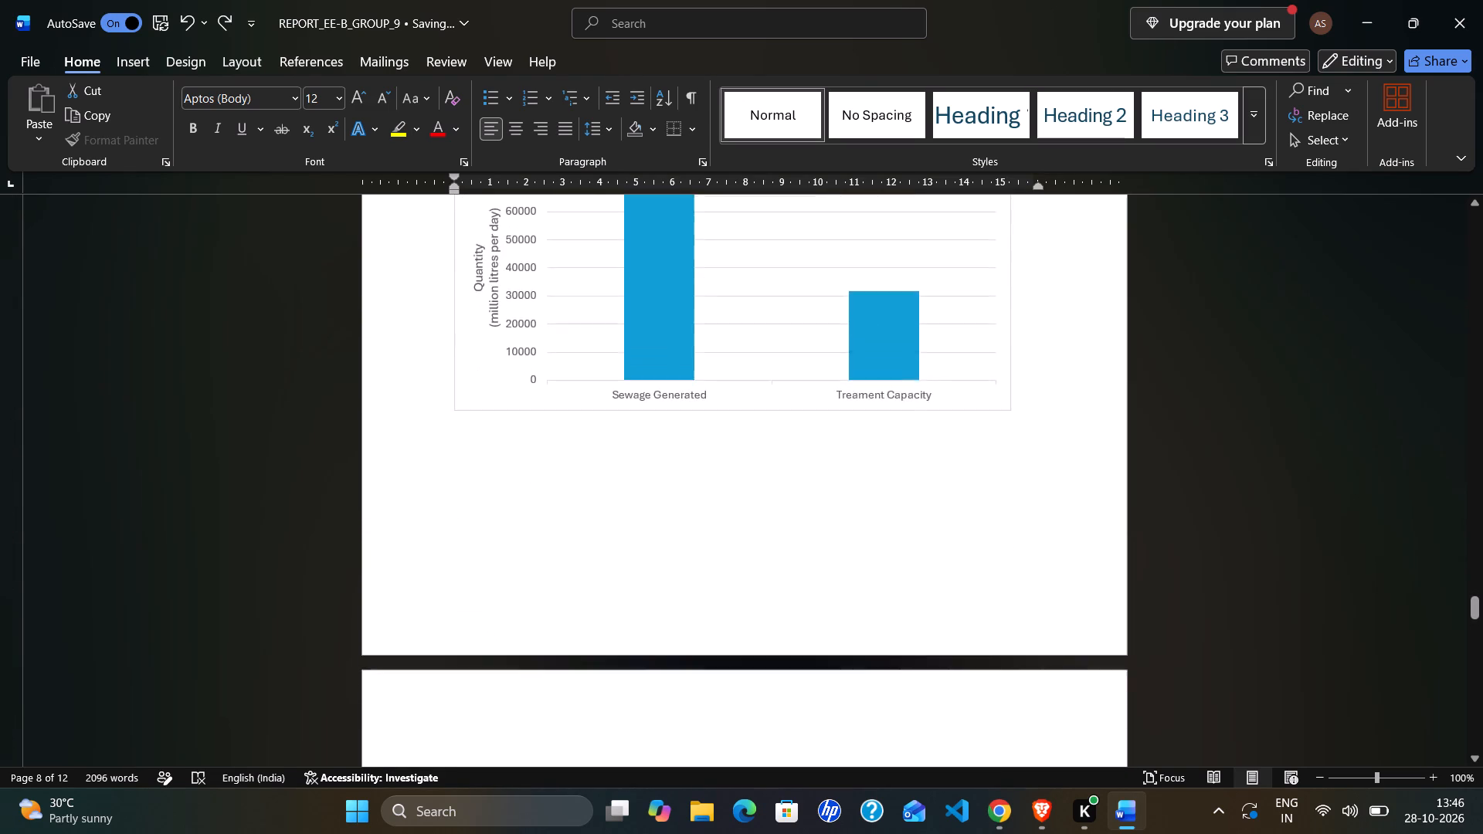
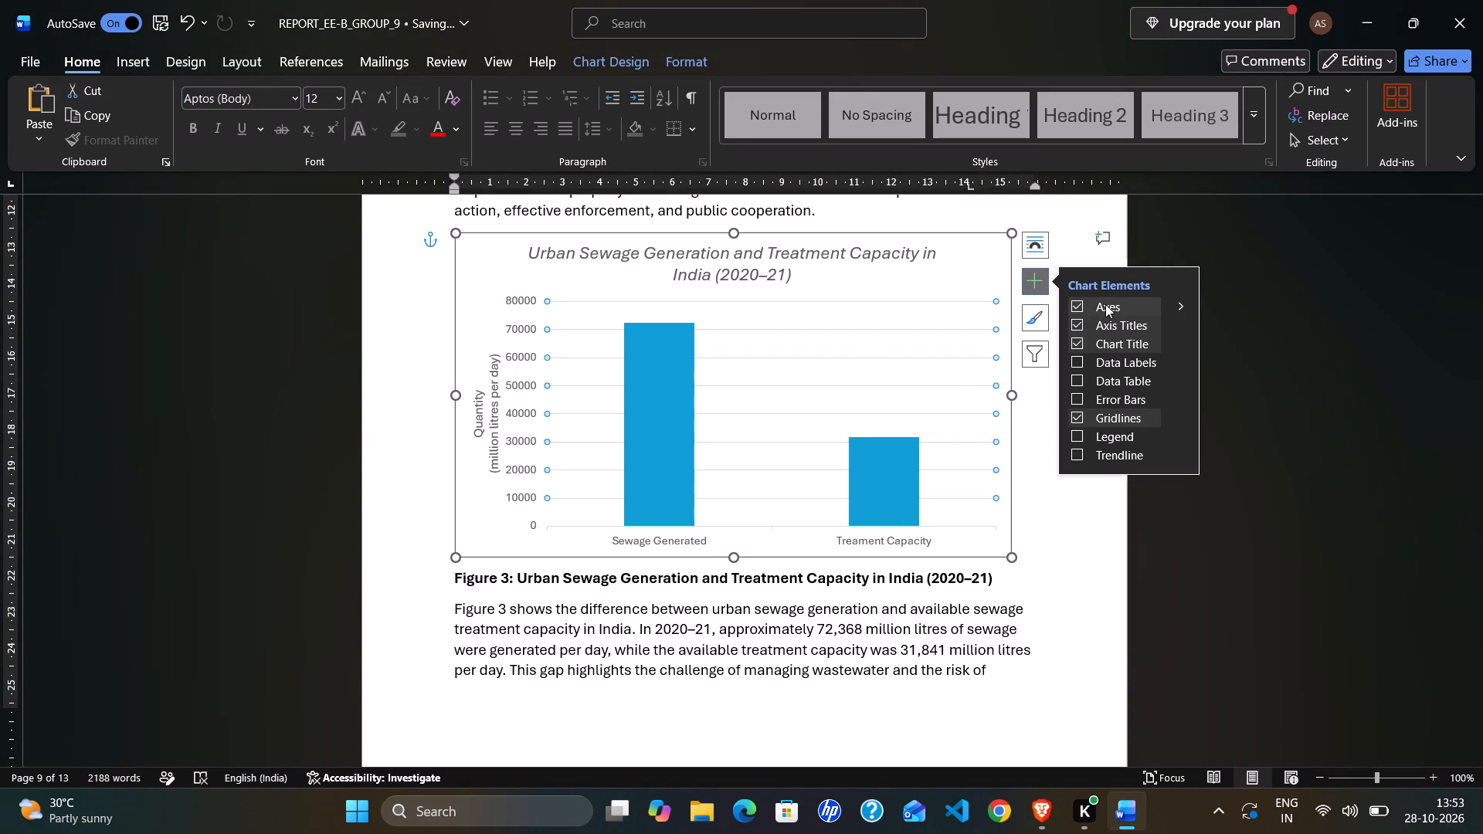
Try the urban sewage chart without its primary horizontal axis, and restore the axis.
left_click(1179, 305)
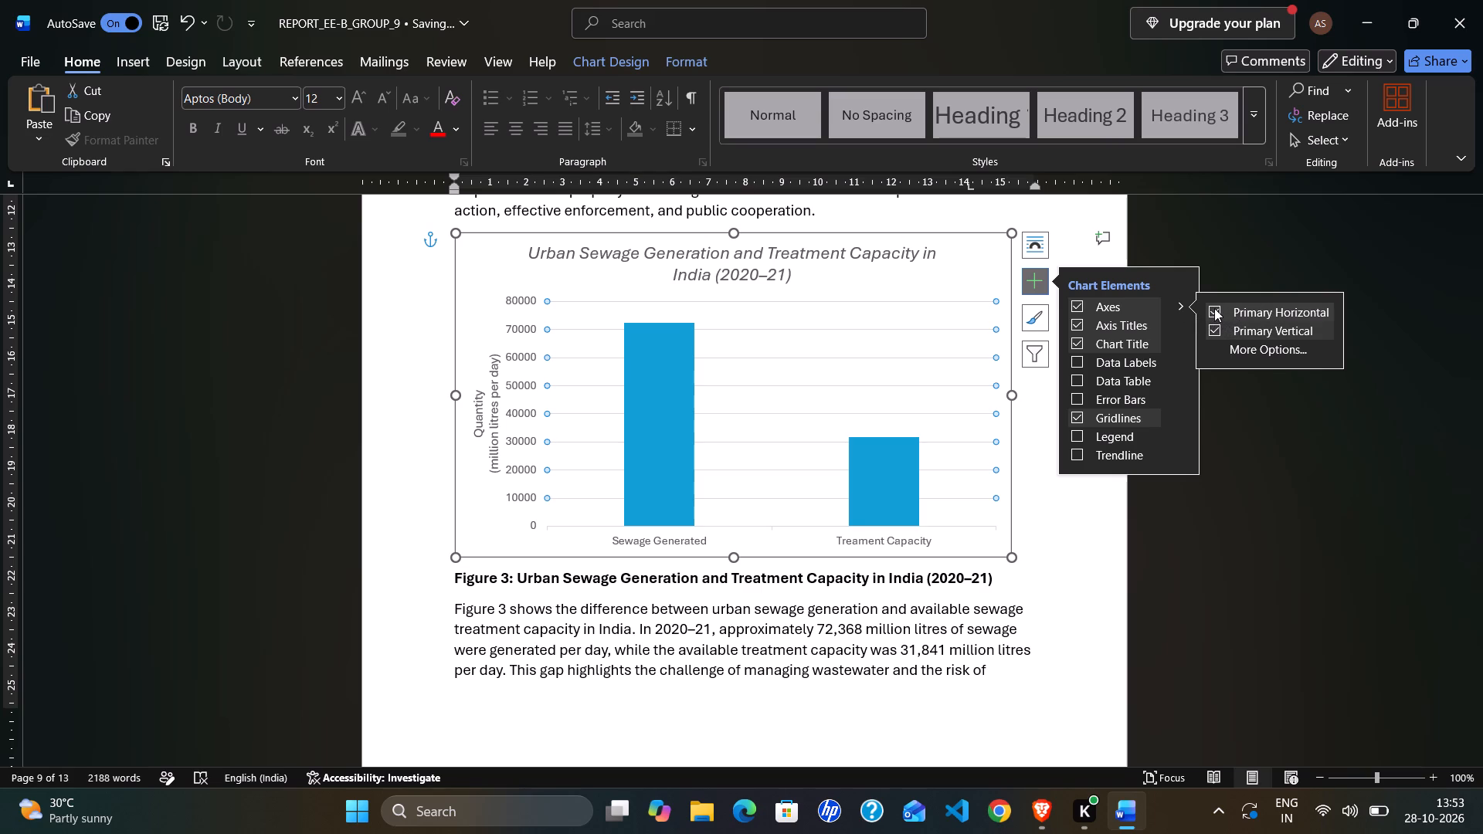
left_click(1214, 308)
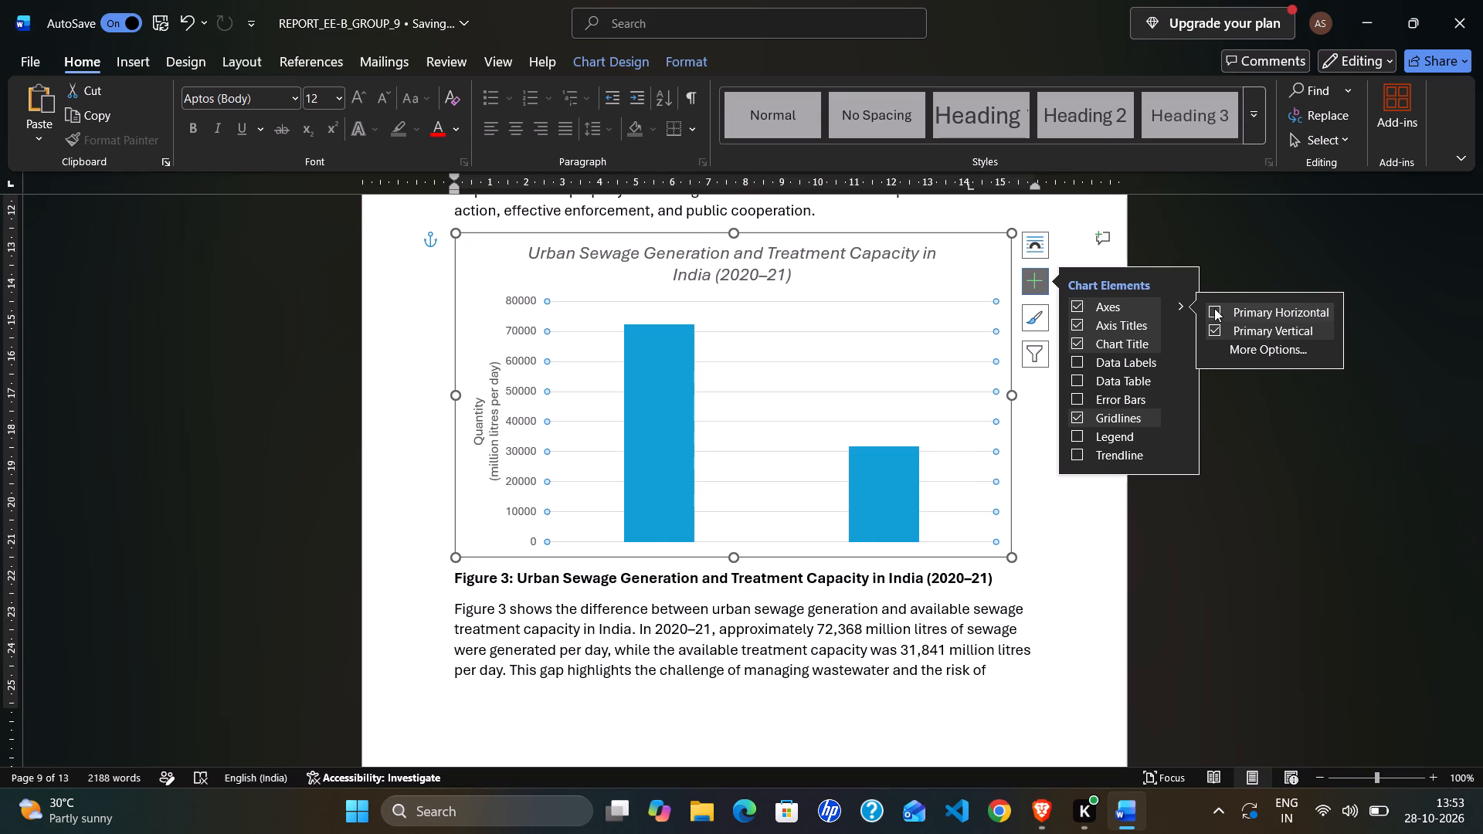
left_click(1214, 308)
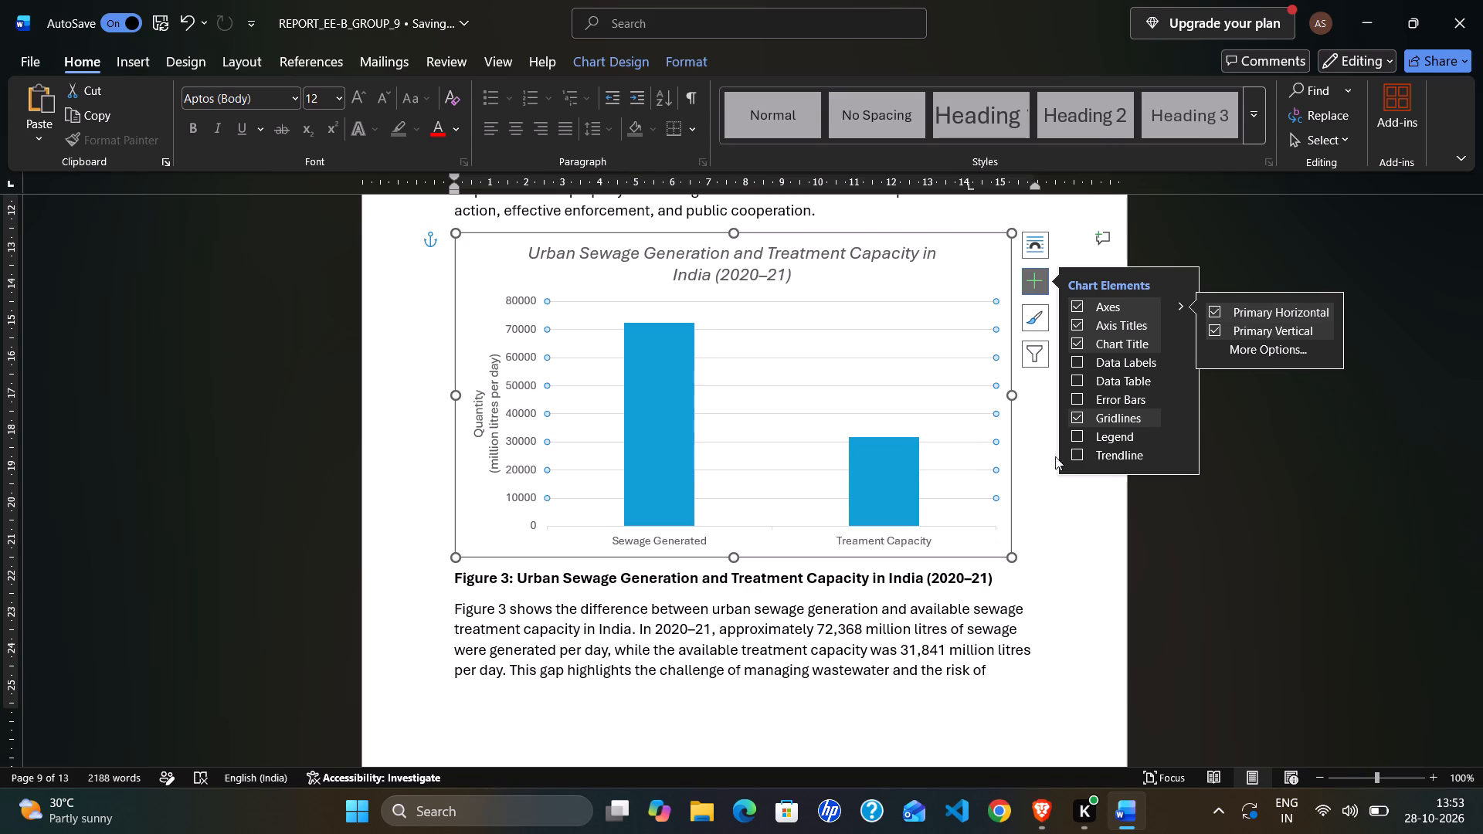
Shorten the urban sewage chart slightly at its bottom edge.
left_click(738, 554)
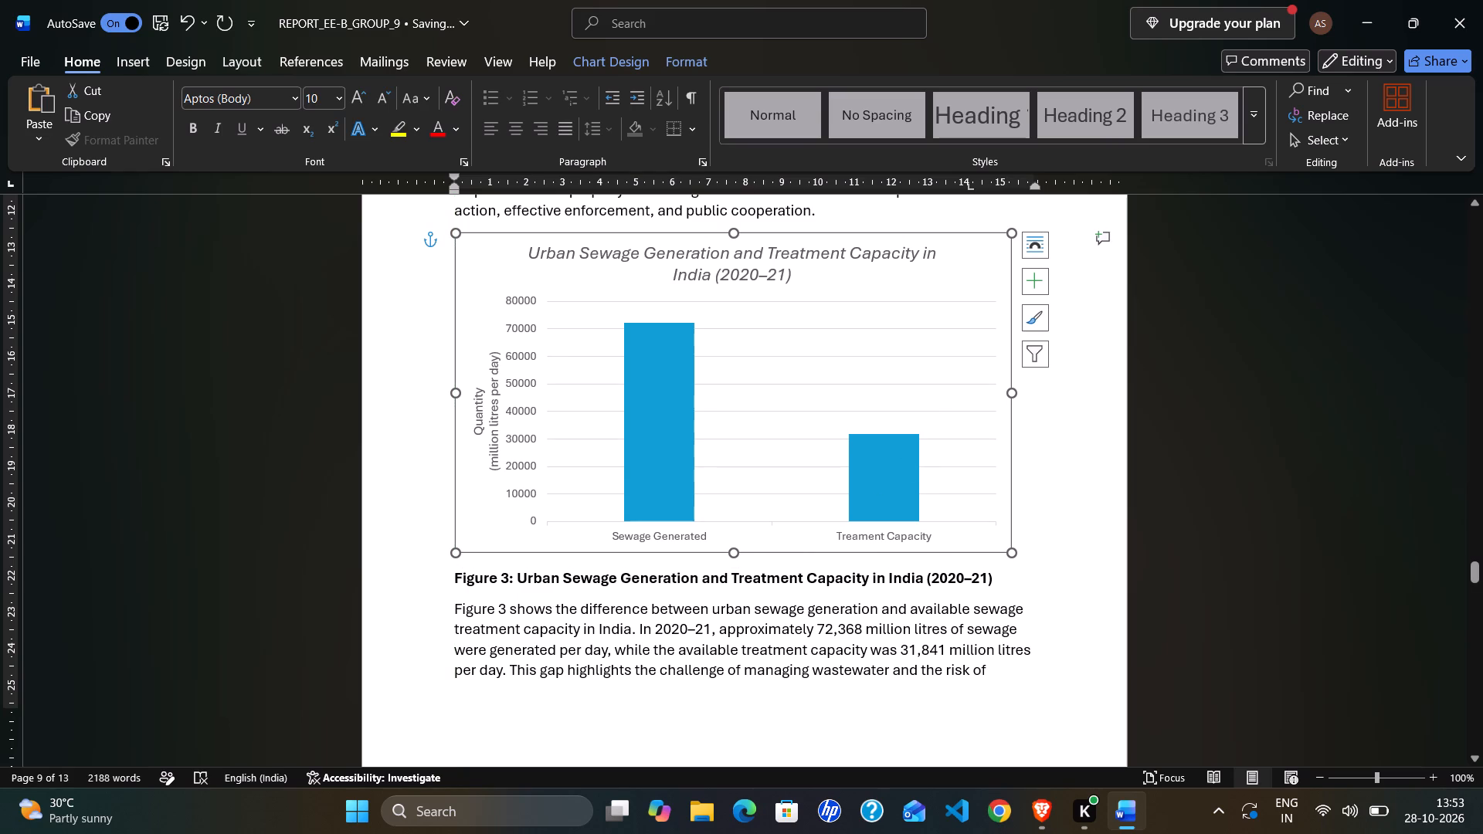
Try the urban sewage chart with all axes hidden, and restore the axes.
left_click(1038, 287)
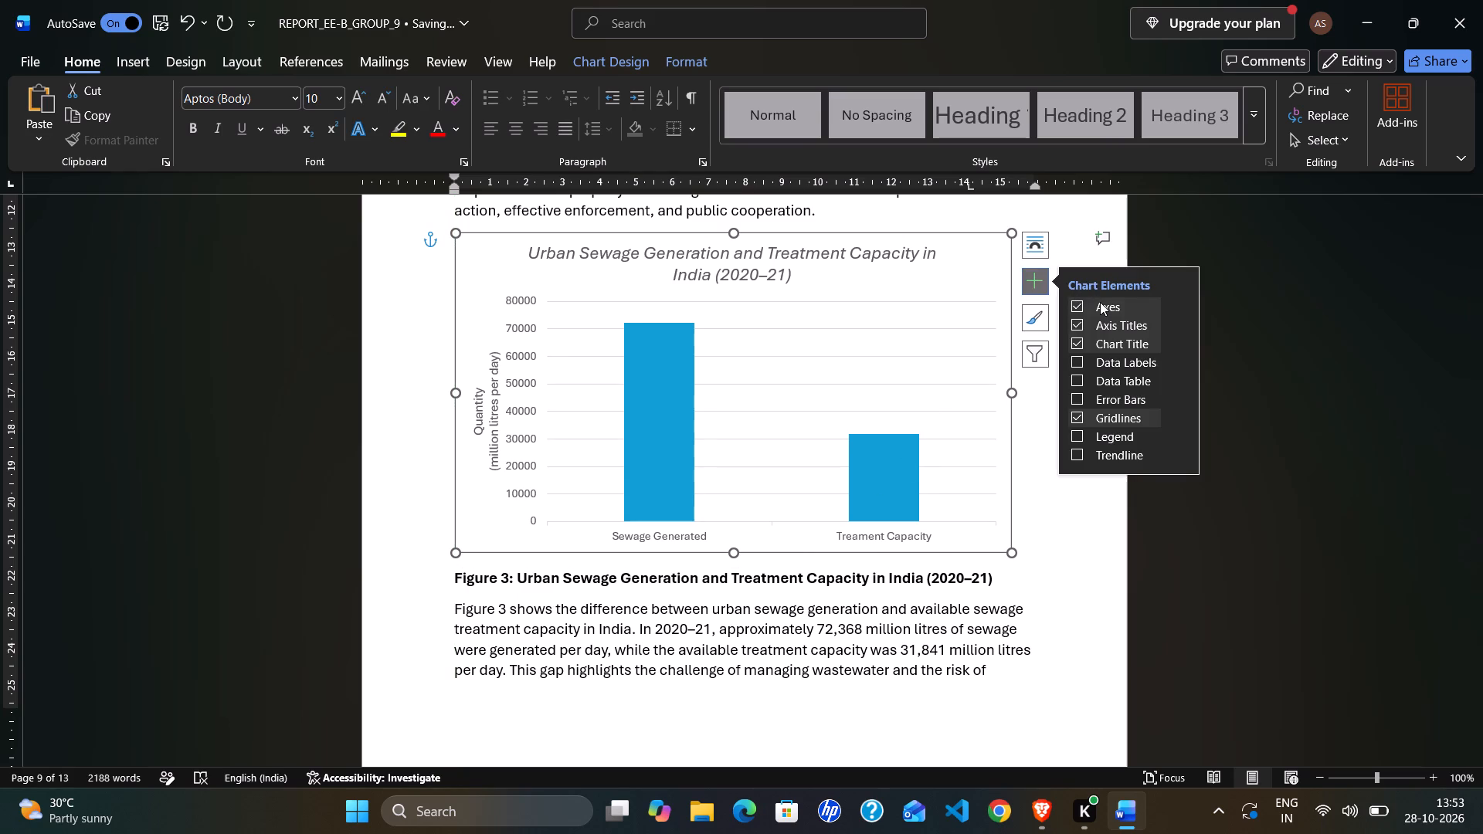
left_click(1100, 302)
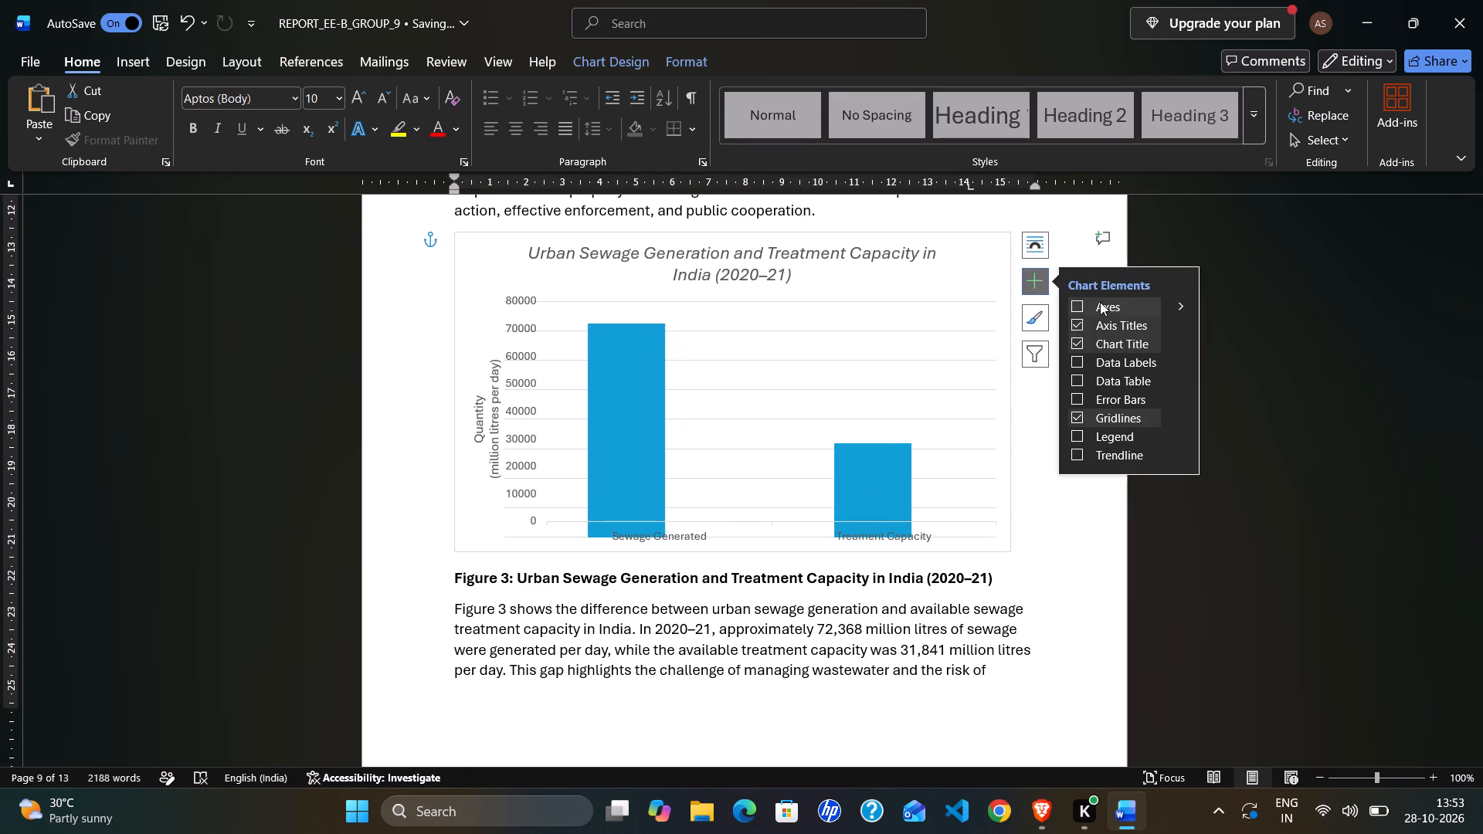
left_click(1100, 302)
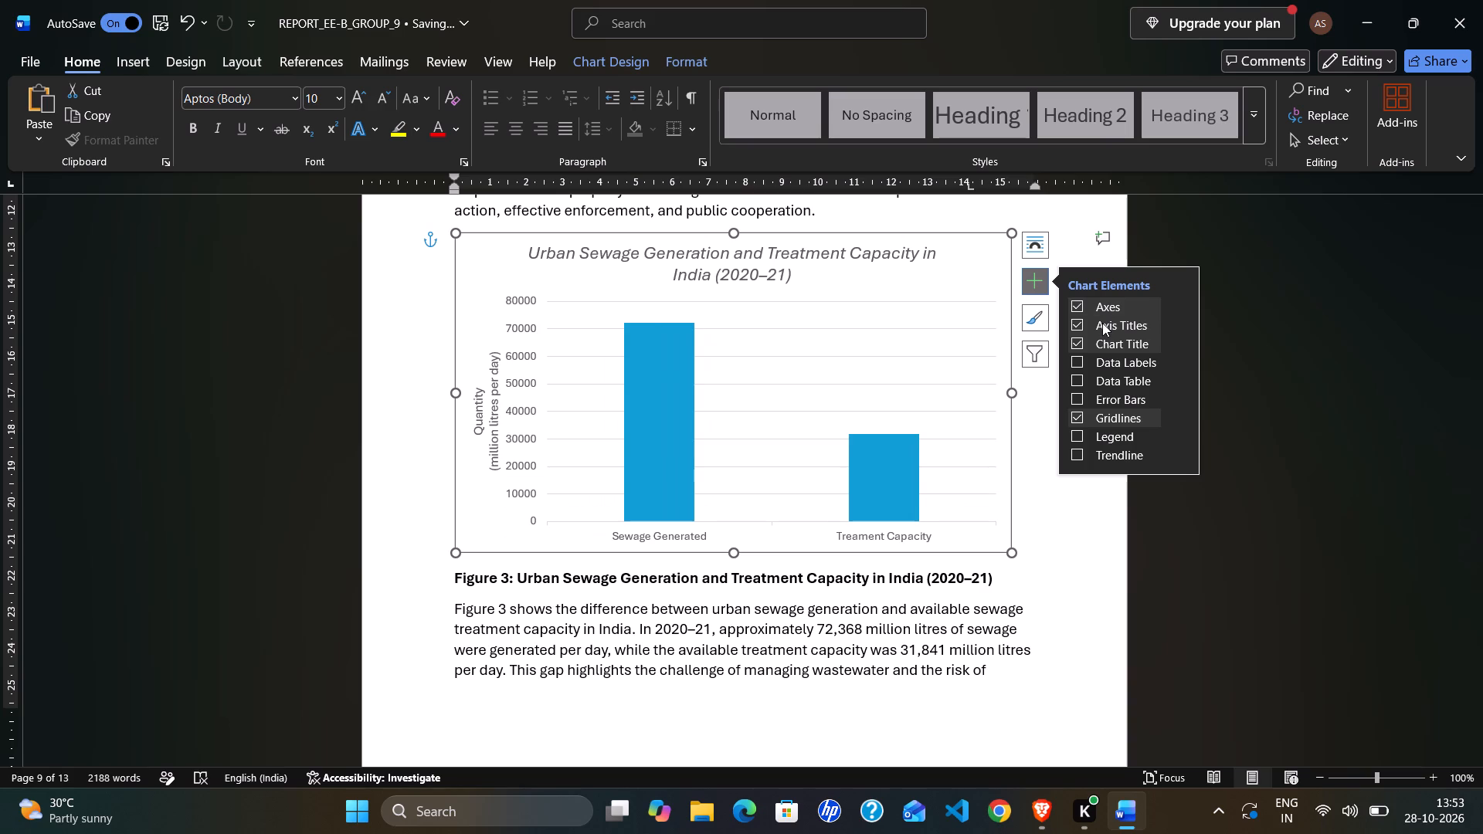
Add a primary horizontal axis title to the urban sewage chart.
left_click(1181, 326)
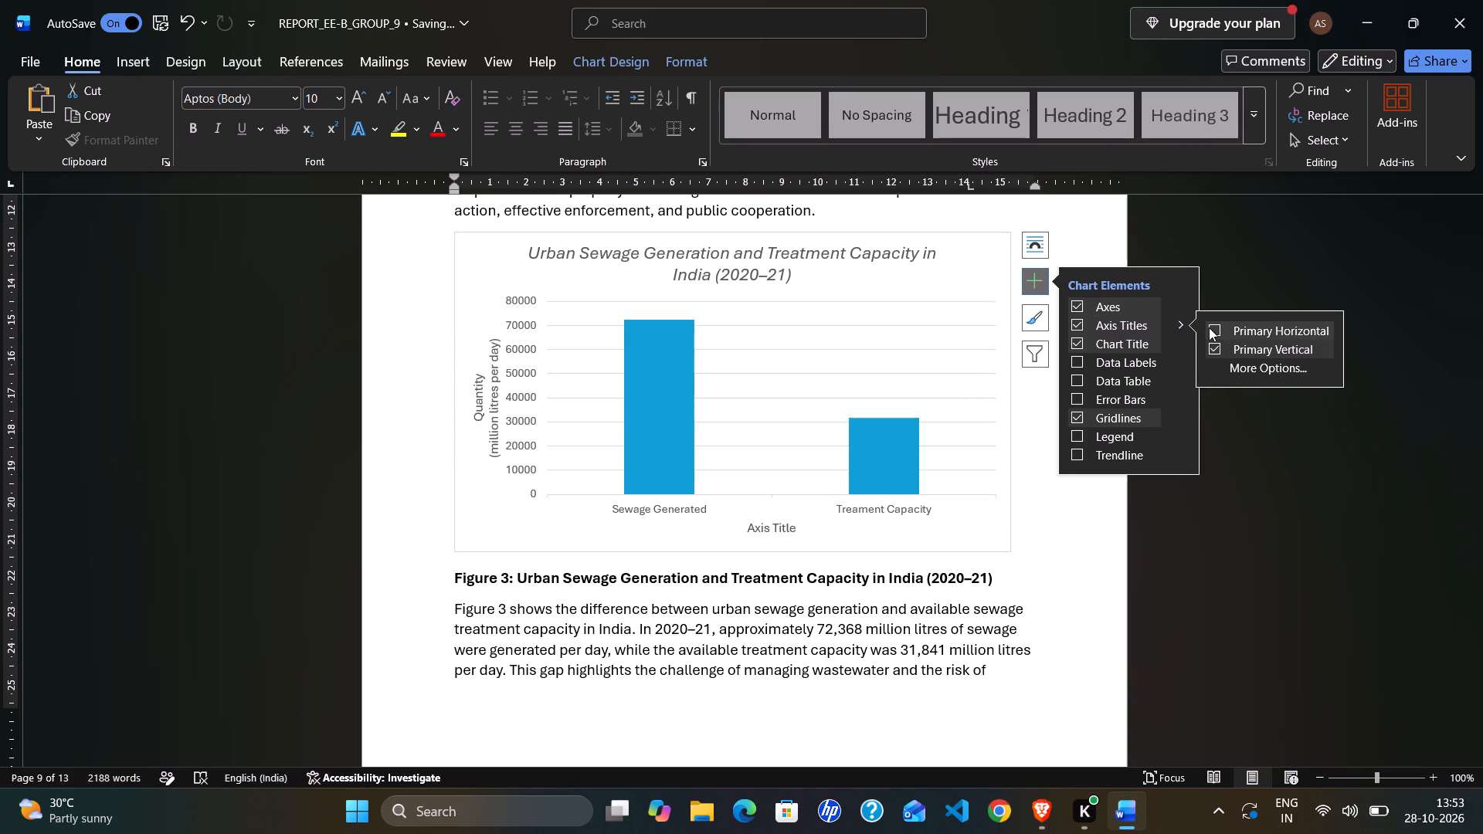
left_click(1210, 328)
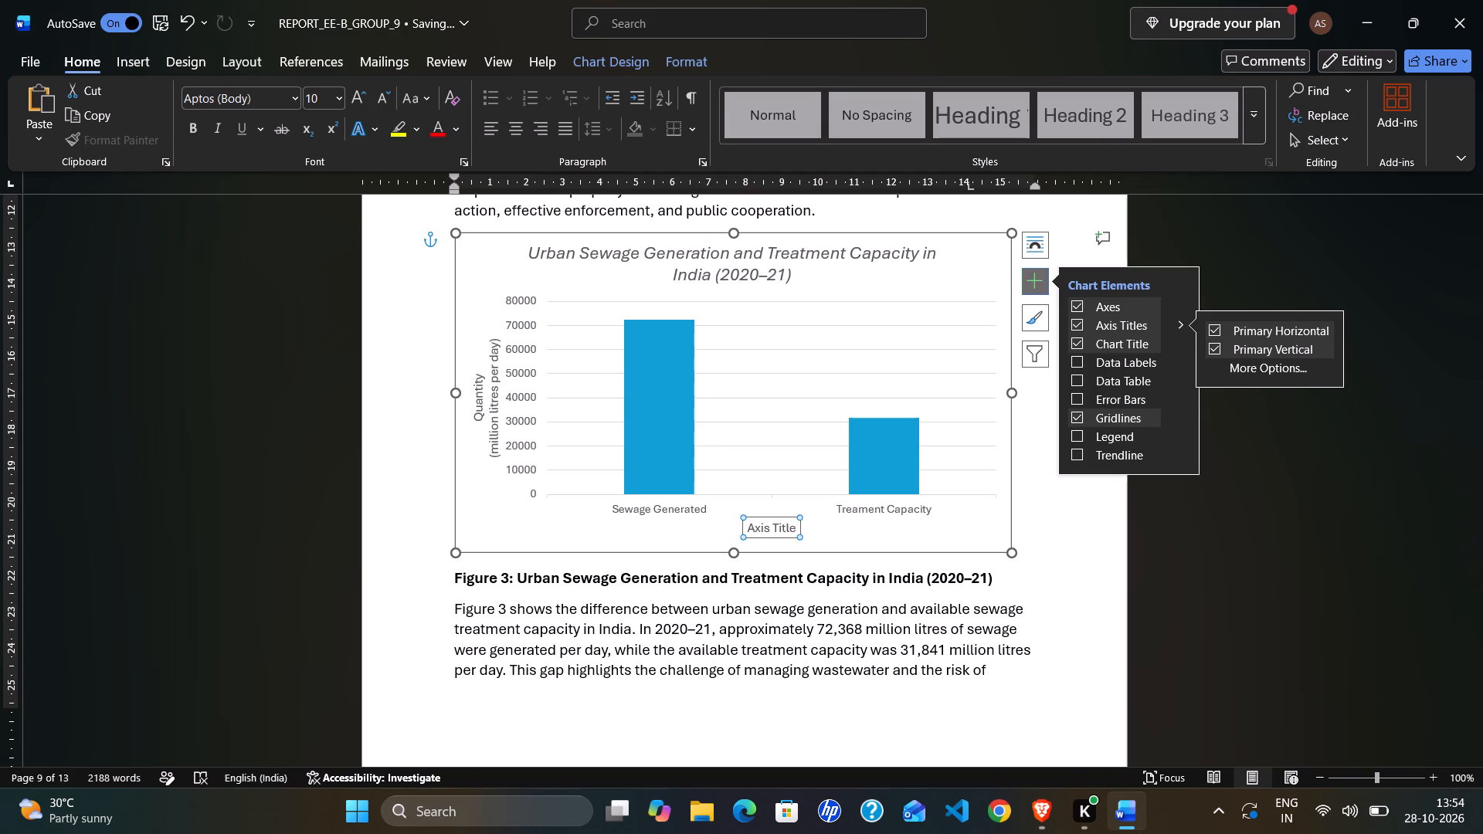
Replace the horizontal axis title placeholder on the urban sewage chart with "Figure 2: Sewage Generated".
key("f")
key("BackSpace")
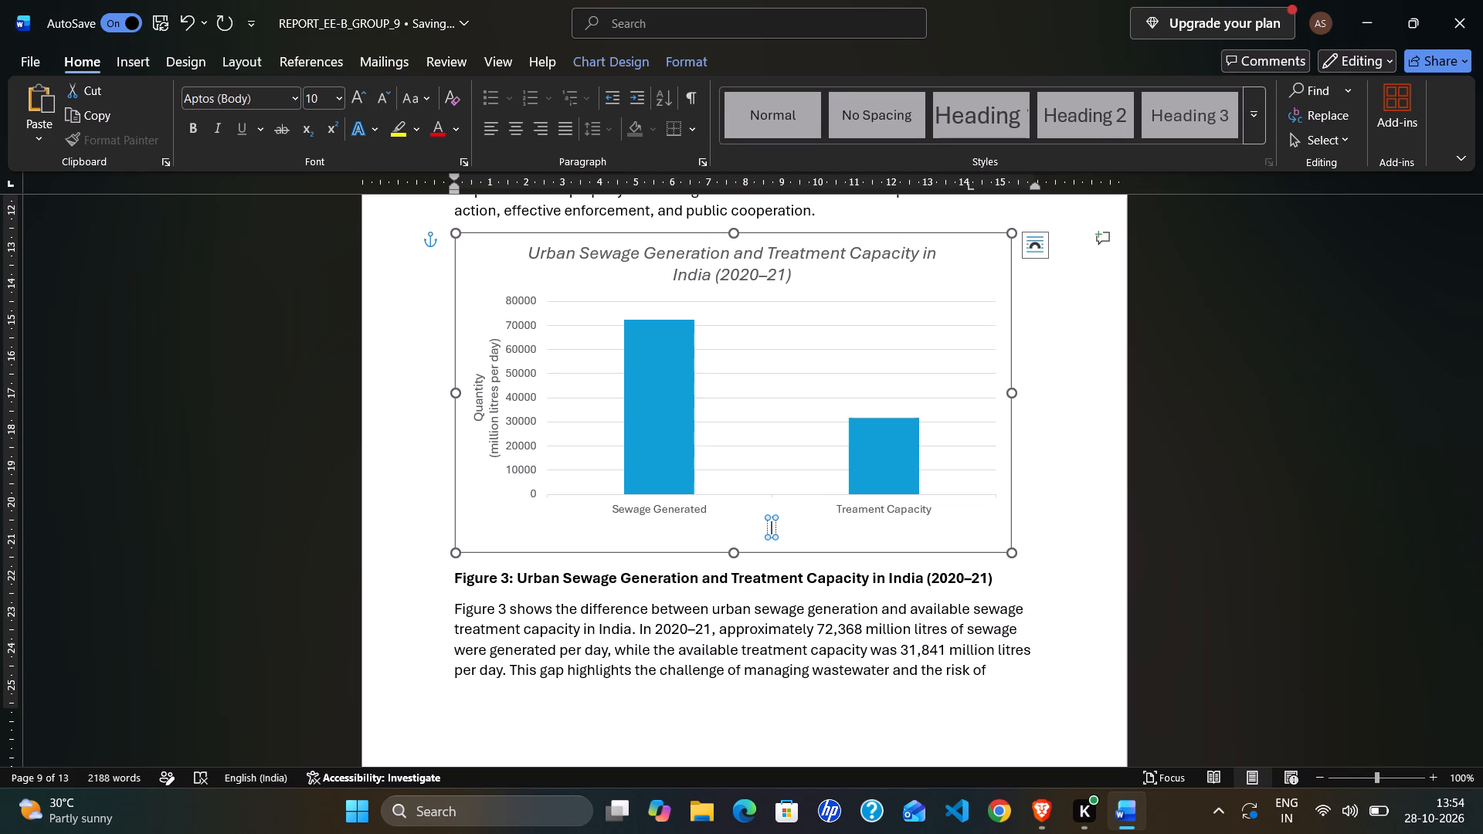
type("Fi")
type("gur")
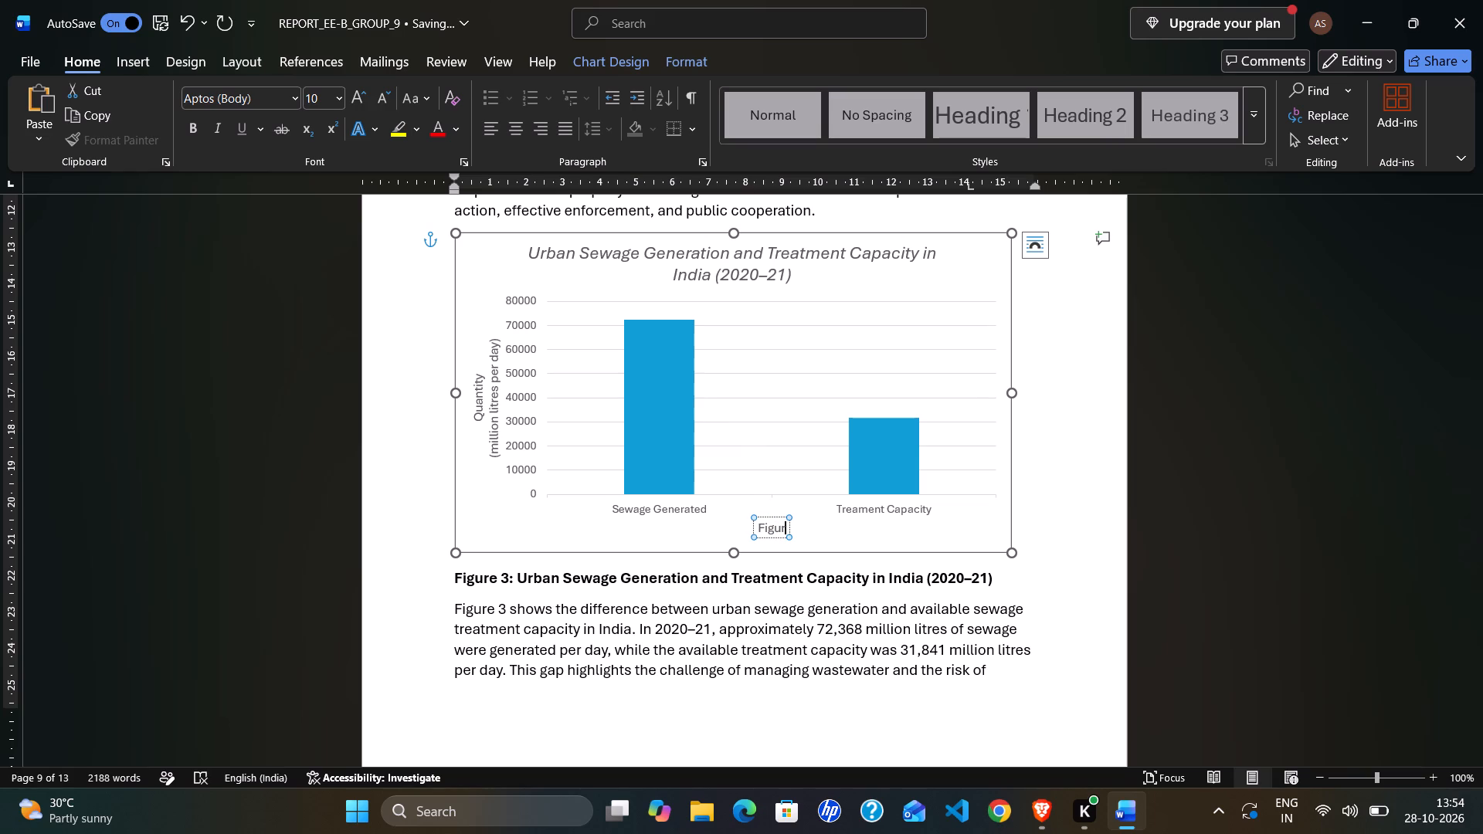
key("e")
key("shift+colon")
key("BackSpace")
key("space")
type("2")
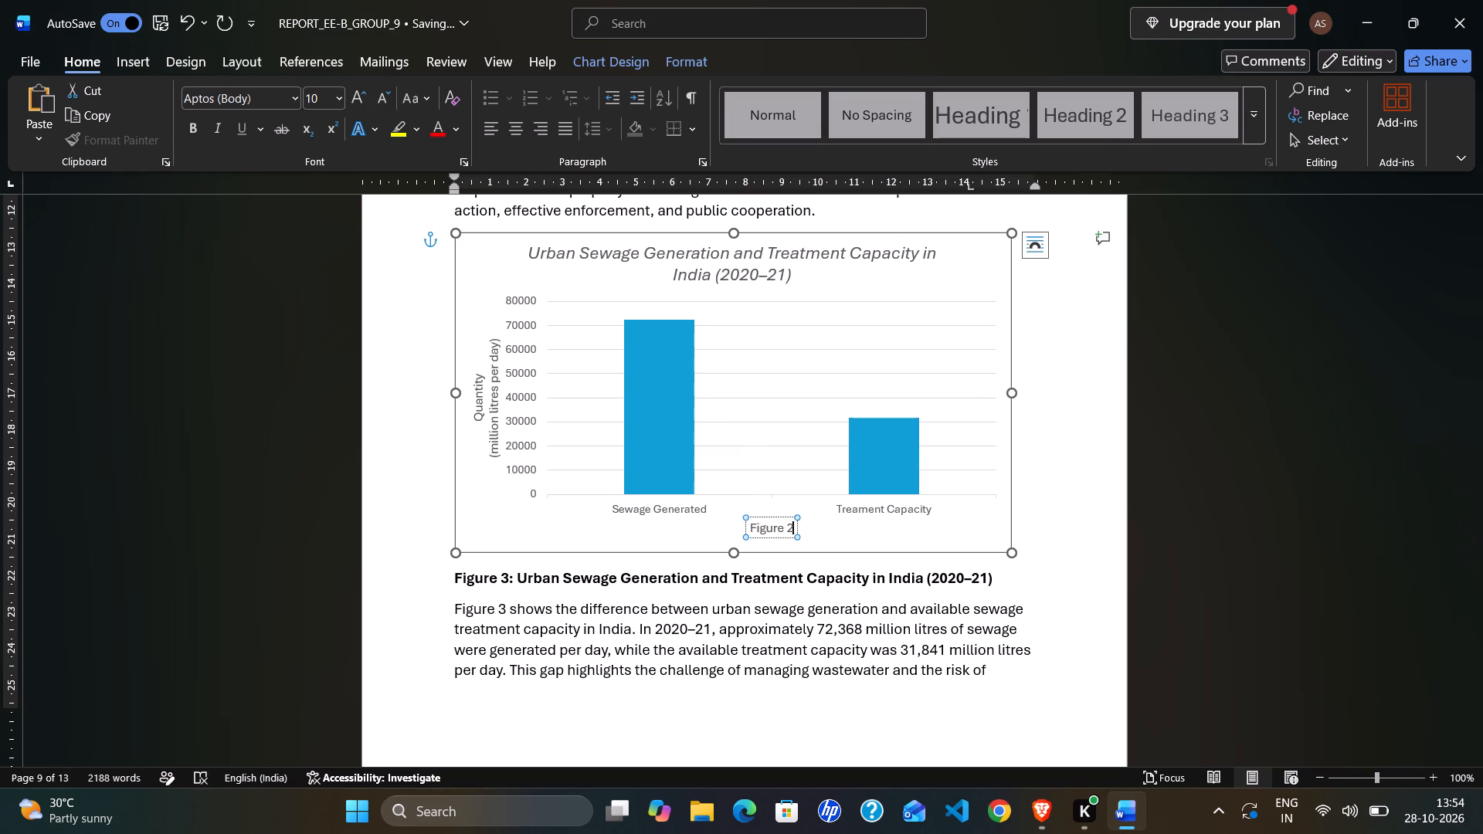
key("shift+colon")
key("space")
type("se")
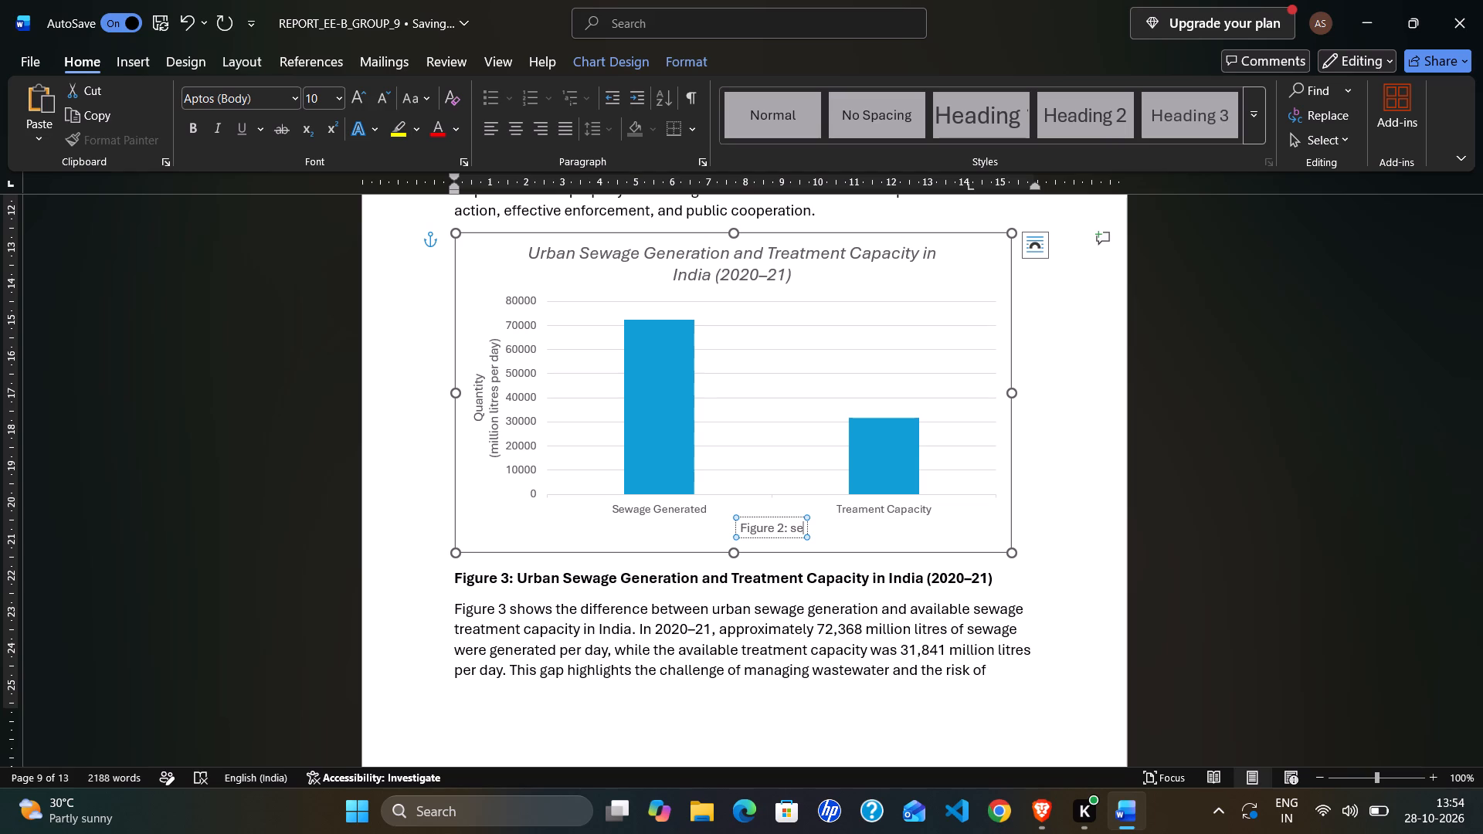
key("BackSpace")
key("BackSpace")
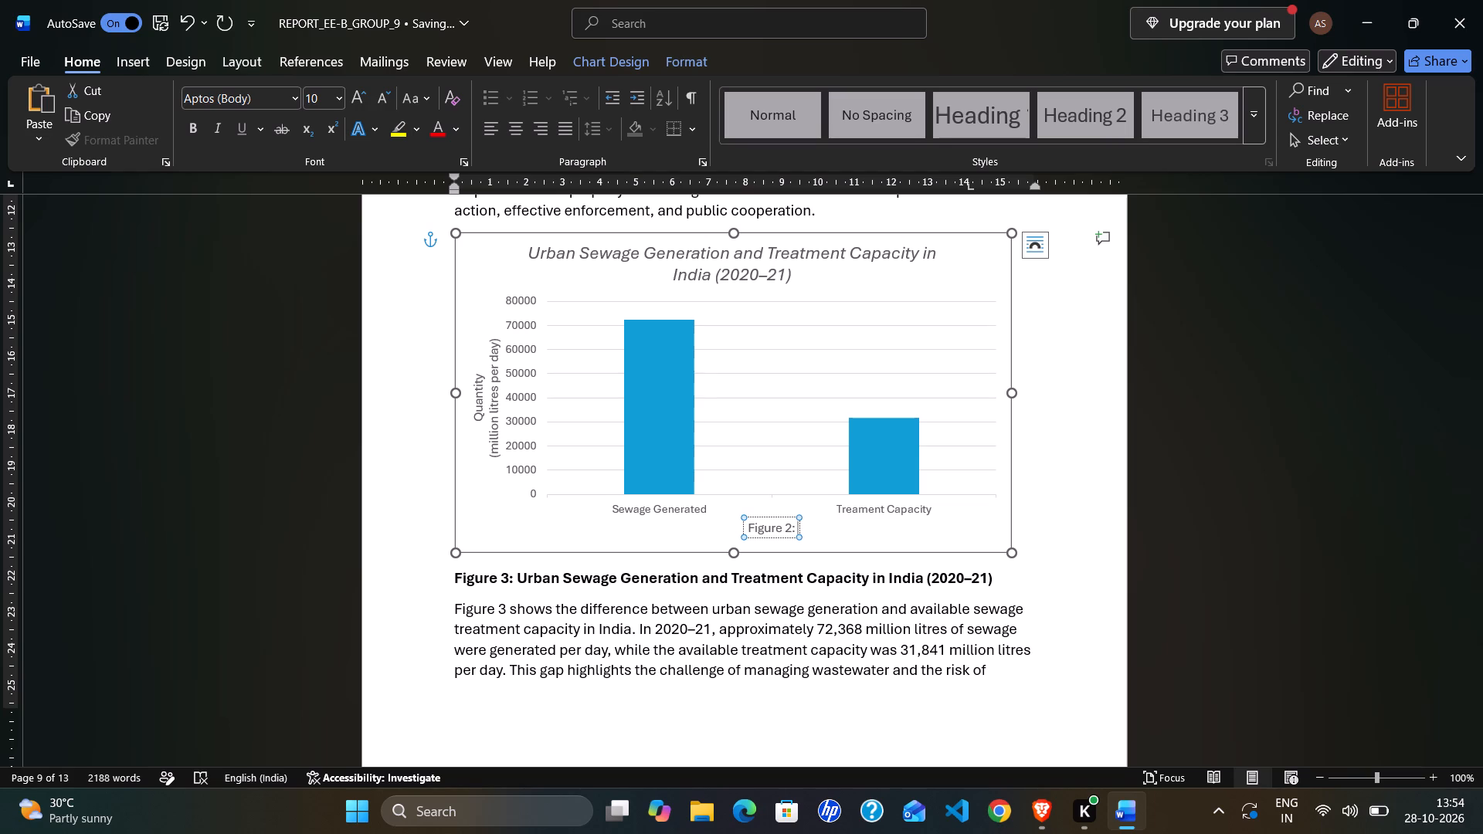
key("shift+s")
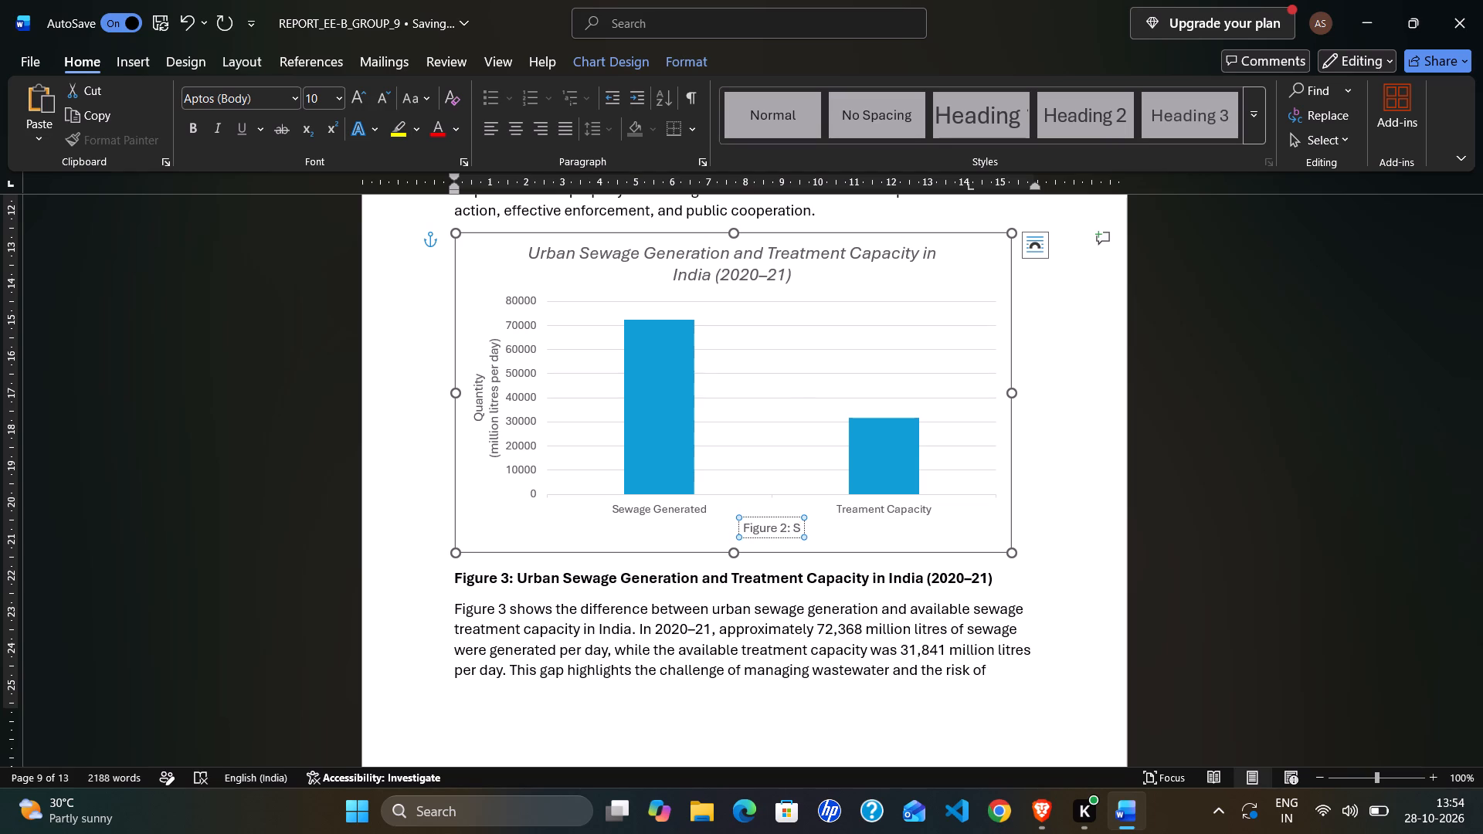
key("e")
type("wa")
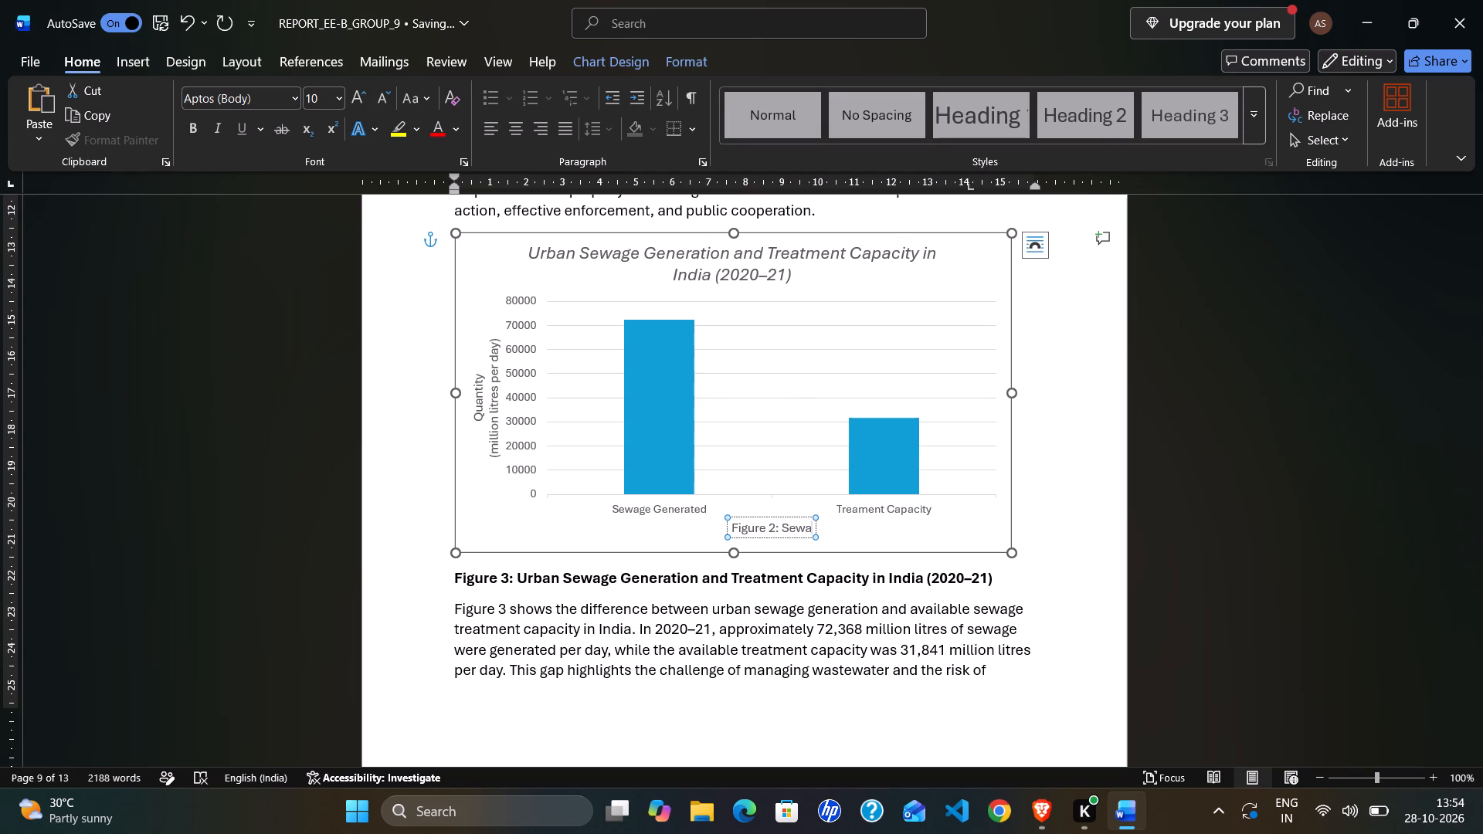
type("ge")
key("space")
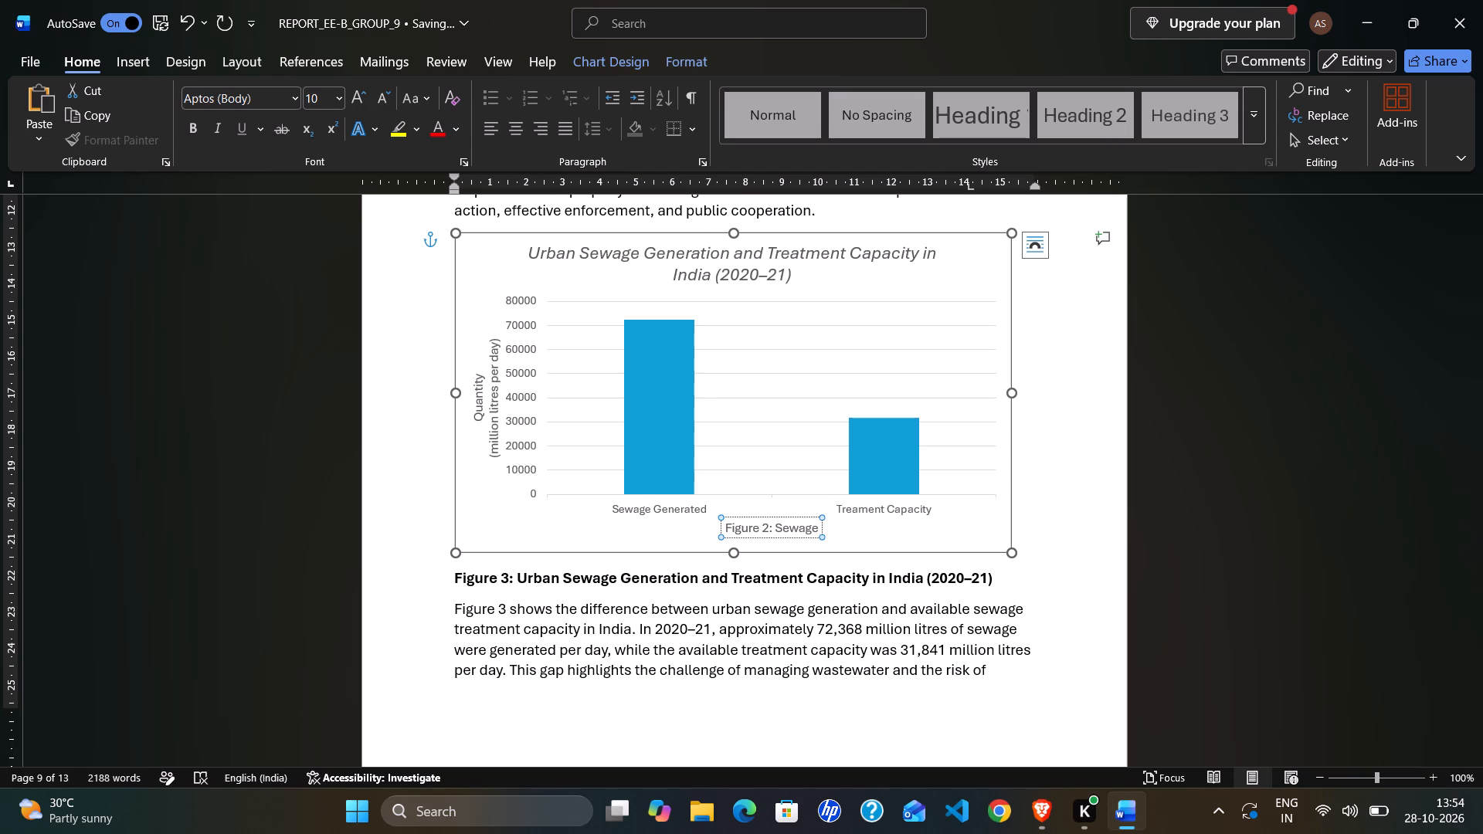
type("geber")
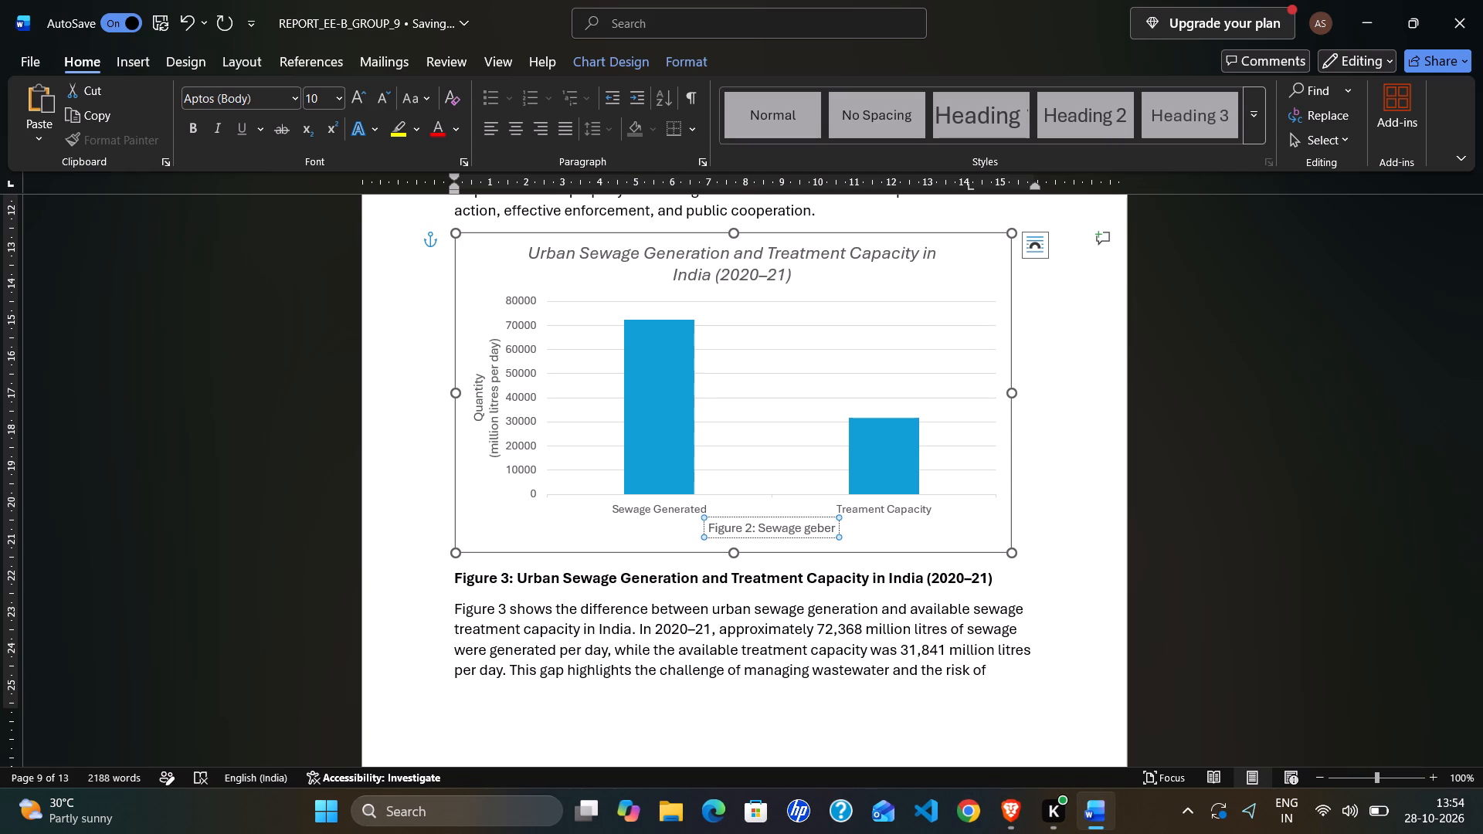
key("a")
key("BackSpace")
key("BackSpace")
key("BackSpace")
key("BackSpace")
key("BackSpace")
key("BackSpace")
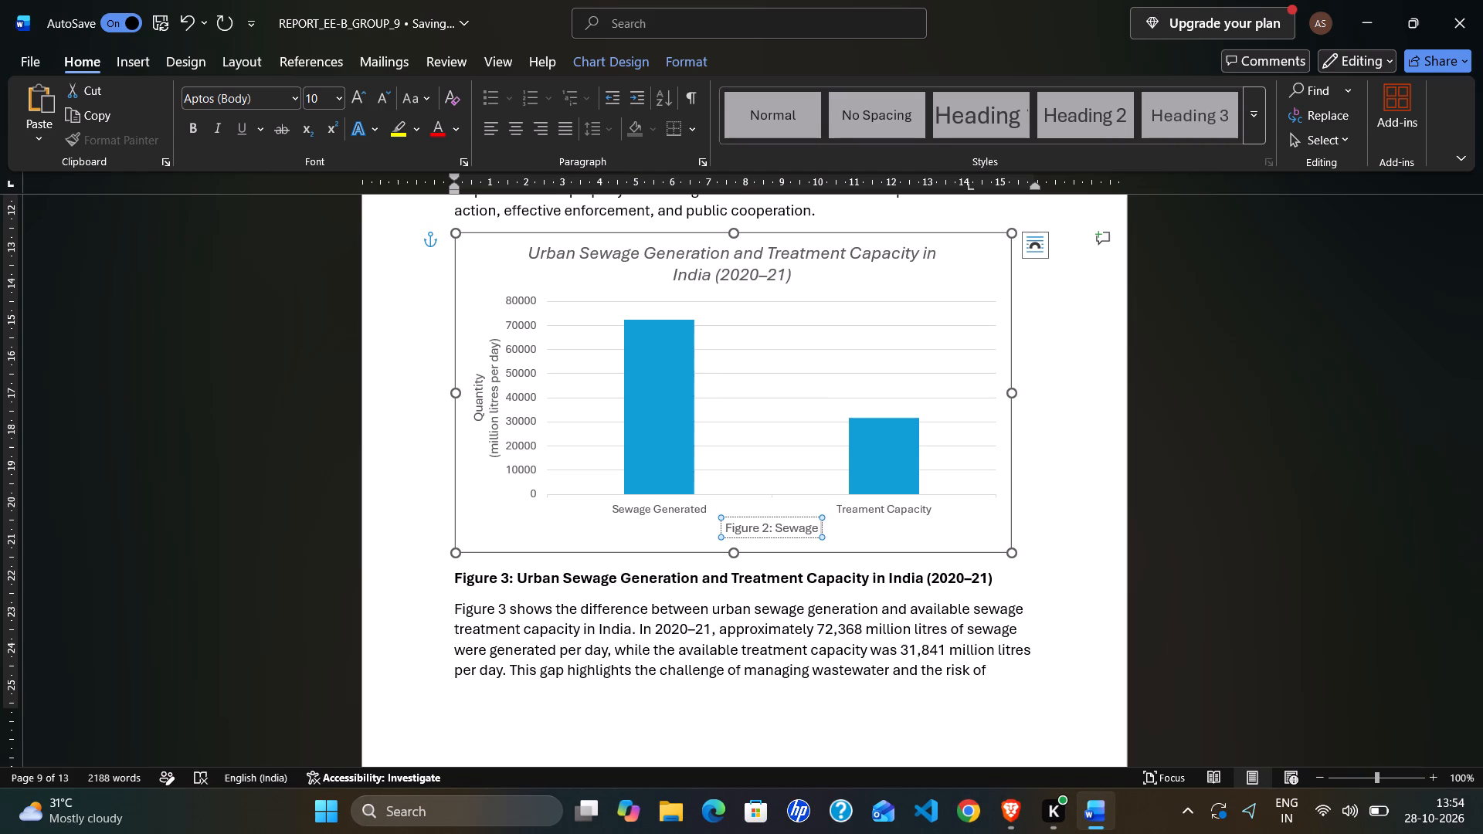
key("shift+g")
type("enerate")
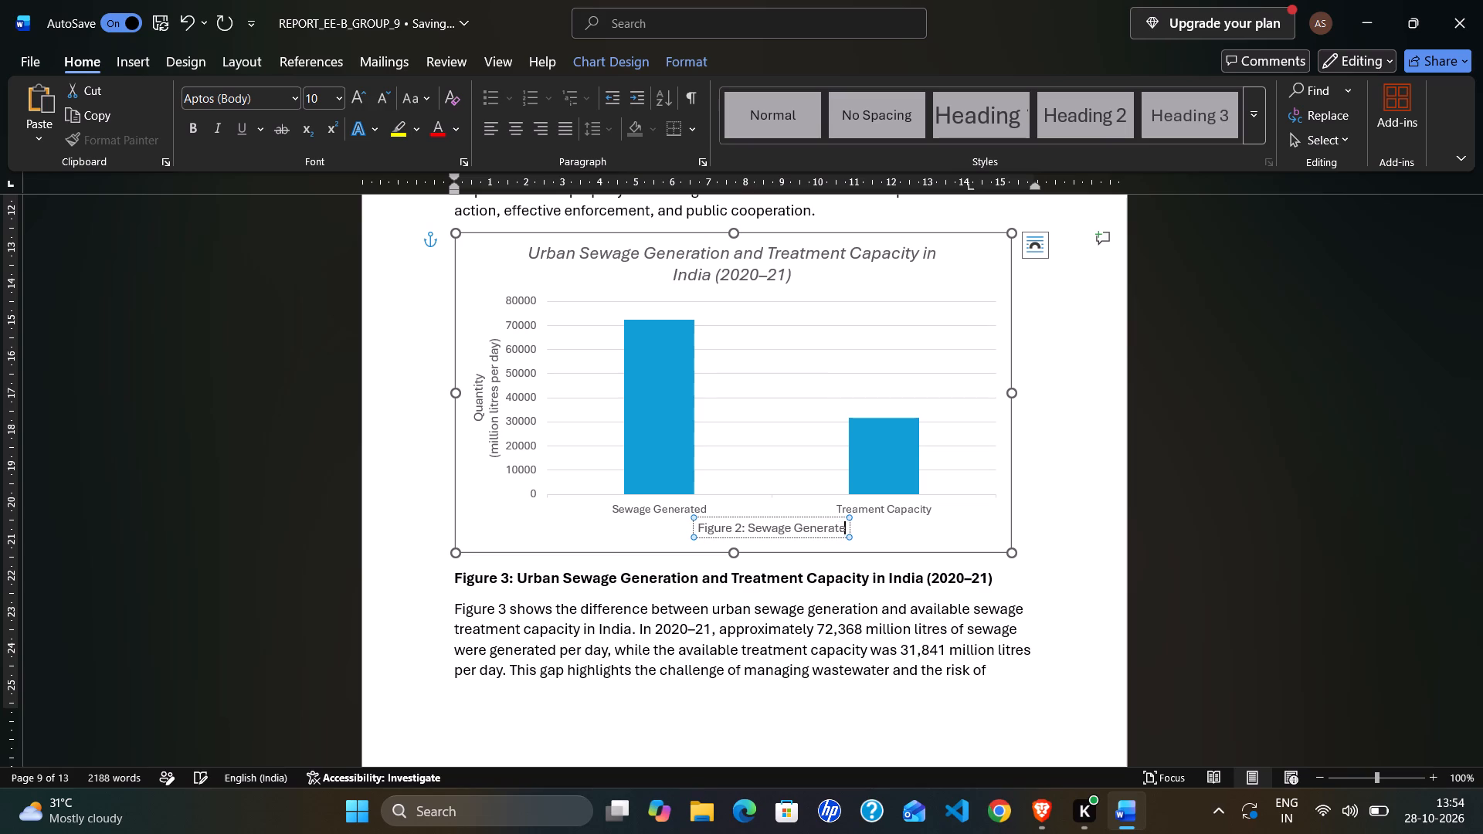
key("d")
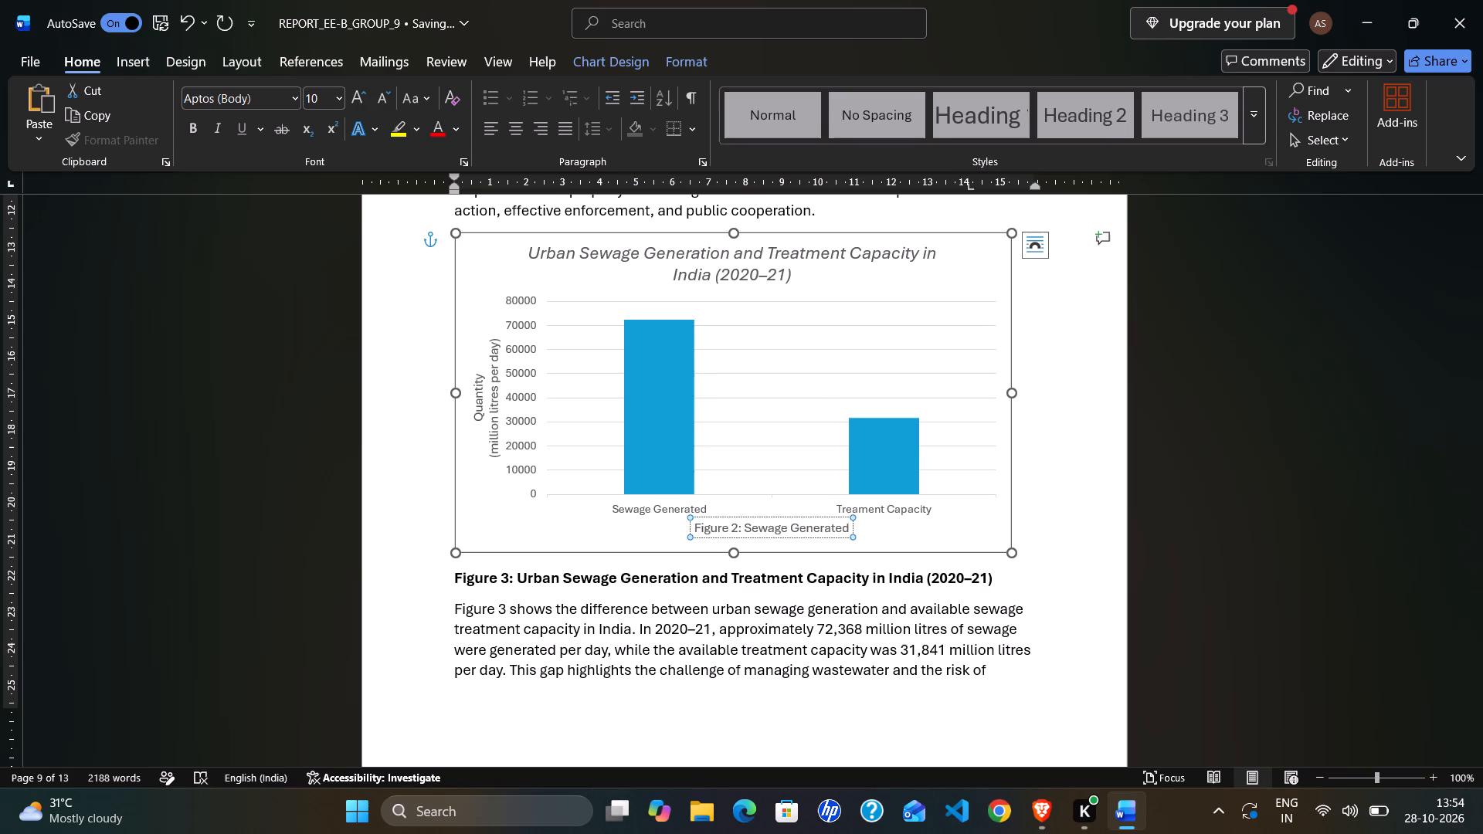
Add a second line reading "and Treatment capacity" to the chart's horizontal axis title.
key("Return")
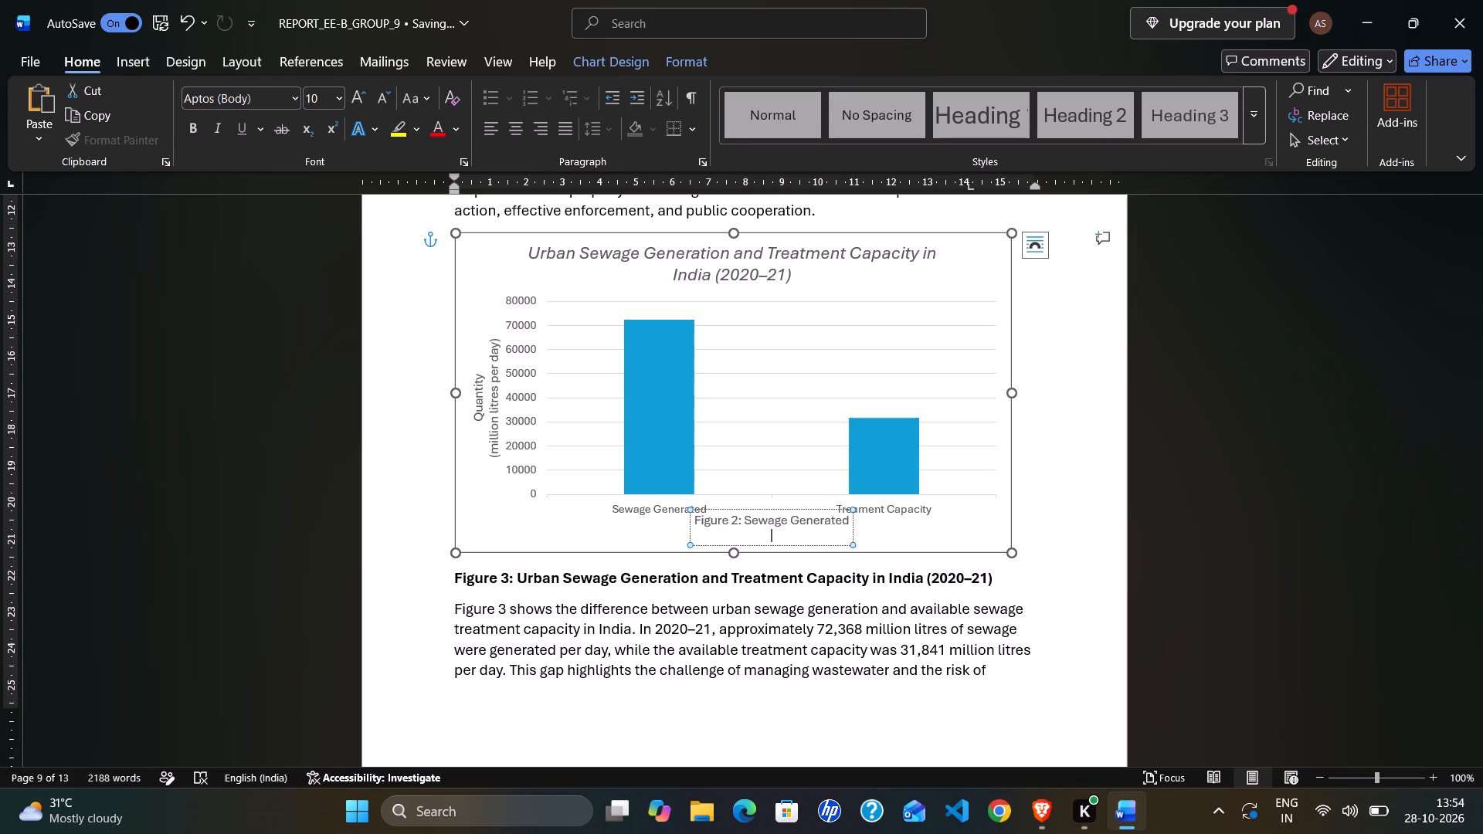
type("and")
key("space")
key("shift+s")
key("BackSpace")
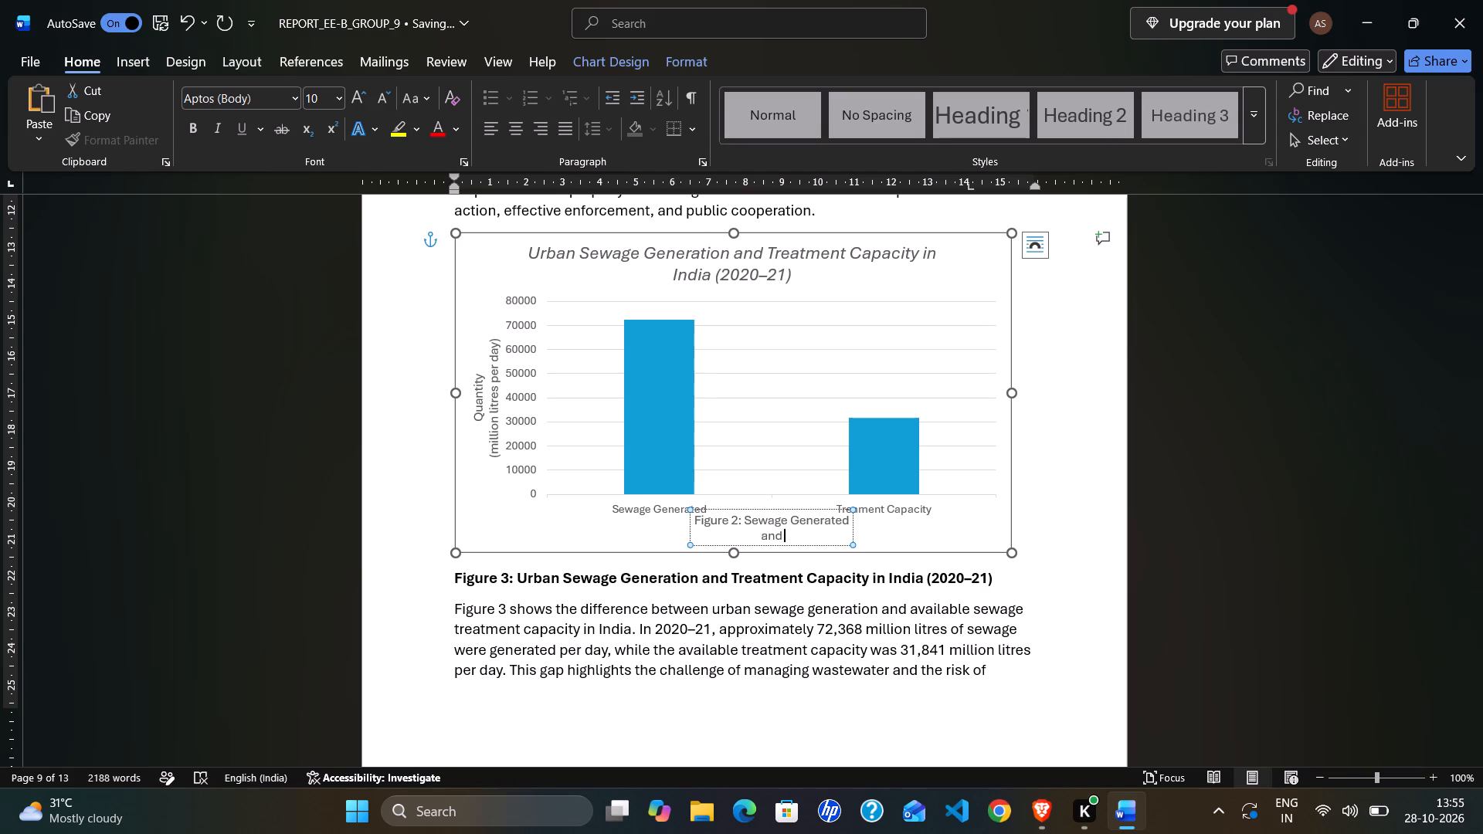
key("shift+s")
type("ewa")
key("BackSpace")
key("BackSpace")
key("BackSpace")
key("BackSpace")
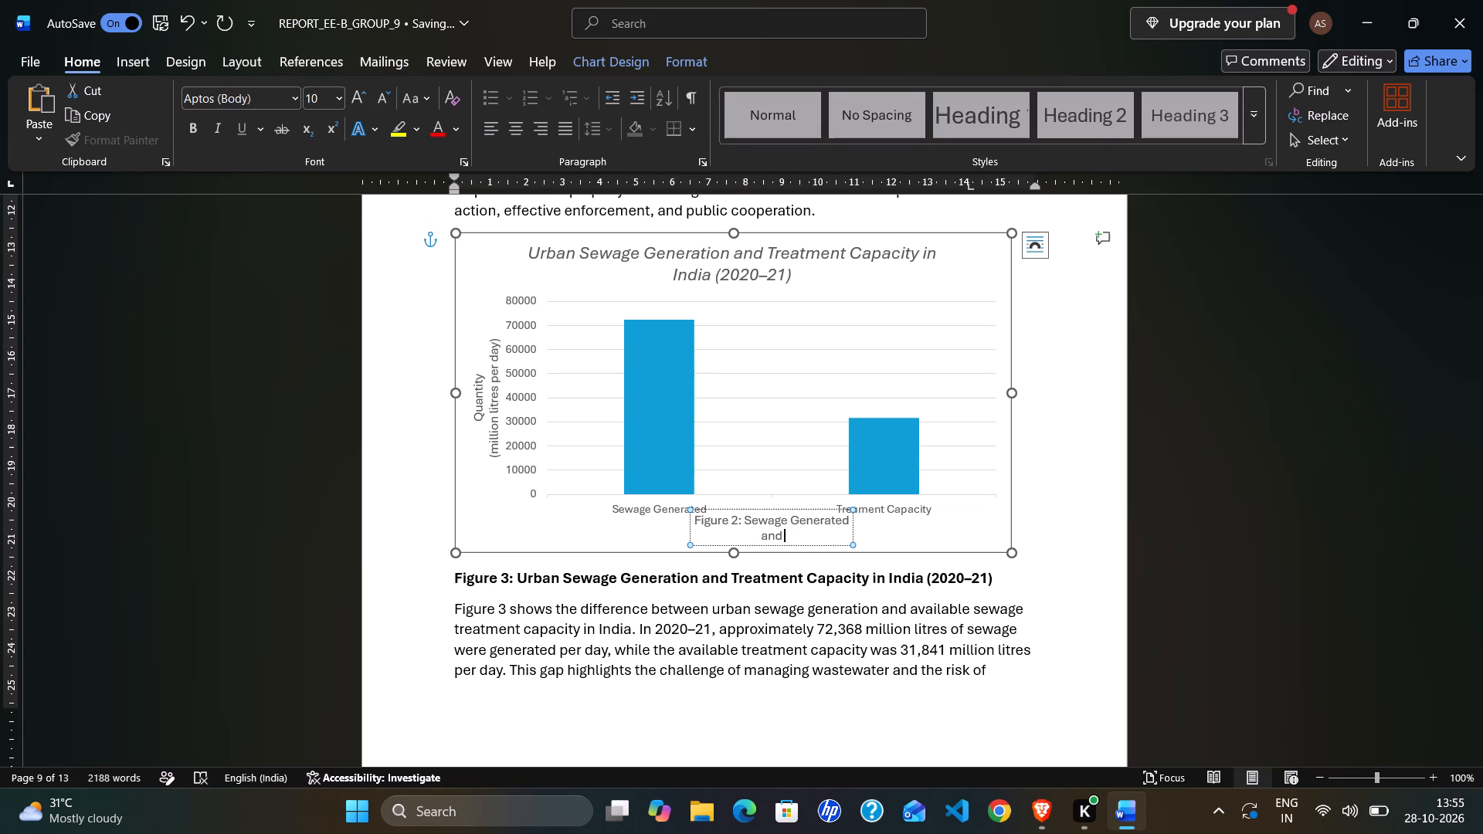
key("shift+t")
type("rea")
type("tment")
key("space")
type("capa")
type("ci")
type("ty")
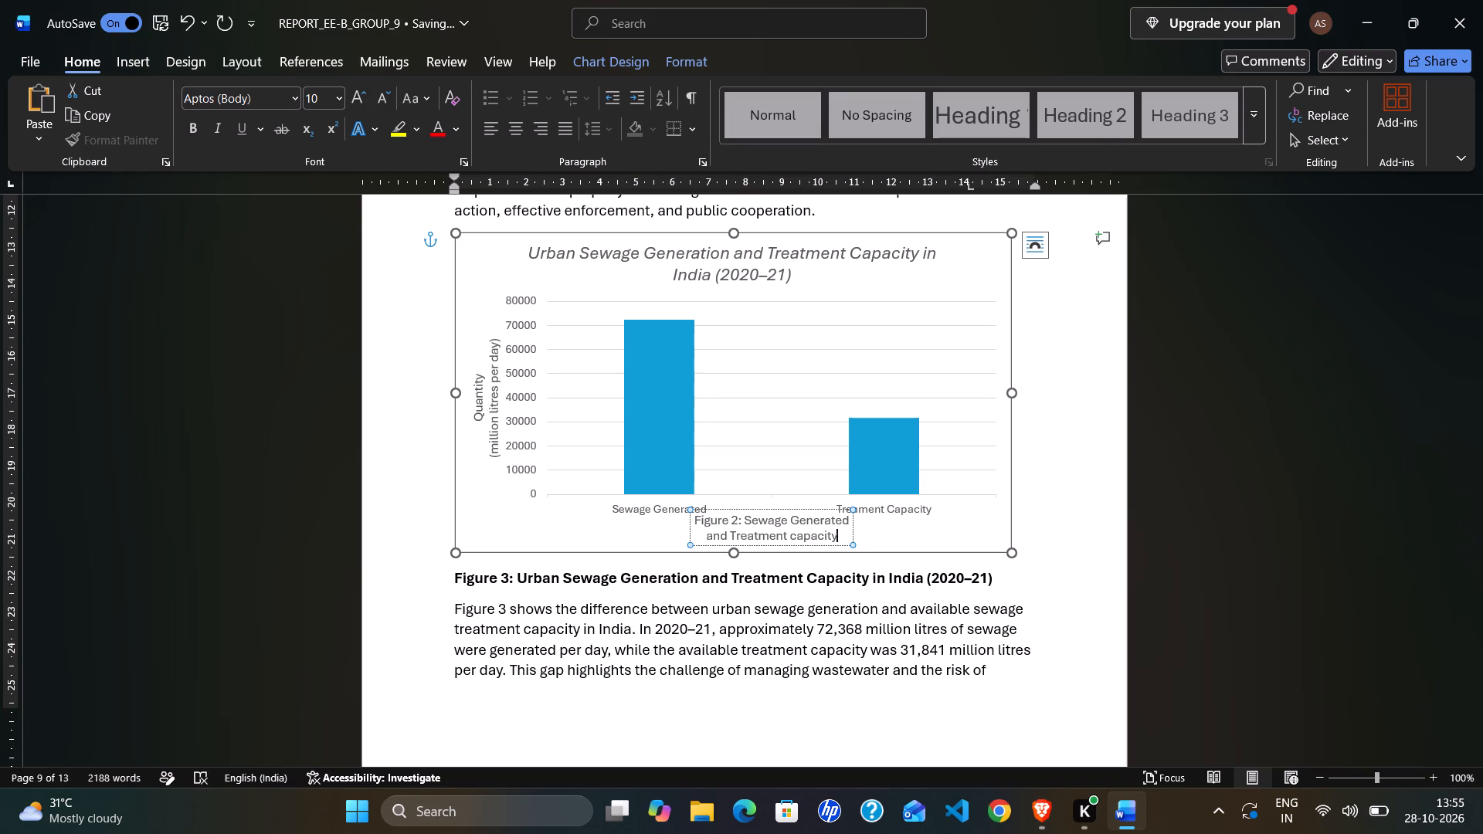
Extend the urban sewage chart slightly downward at its bottom edge to give the two-line axis title more room.
left_click_drag(736, 556, 737, 571)
Move the "Figure 2: Sewage Generated and Treatment capacity" axis title slightly left and down within the chart.
left_click(740, 537)
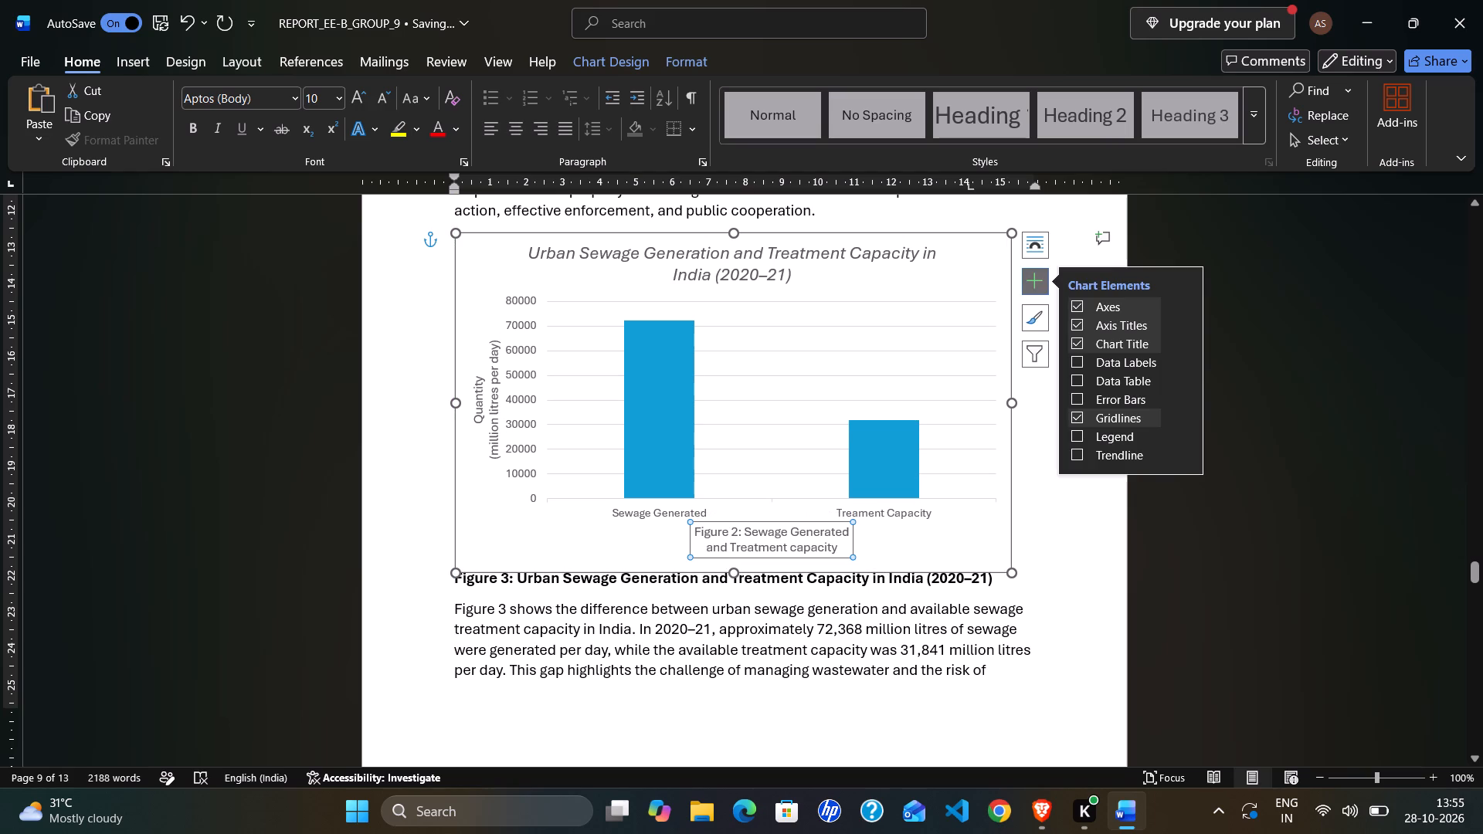
left_click_drag(740, 537, 731, 541)
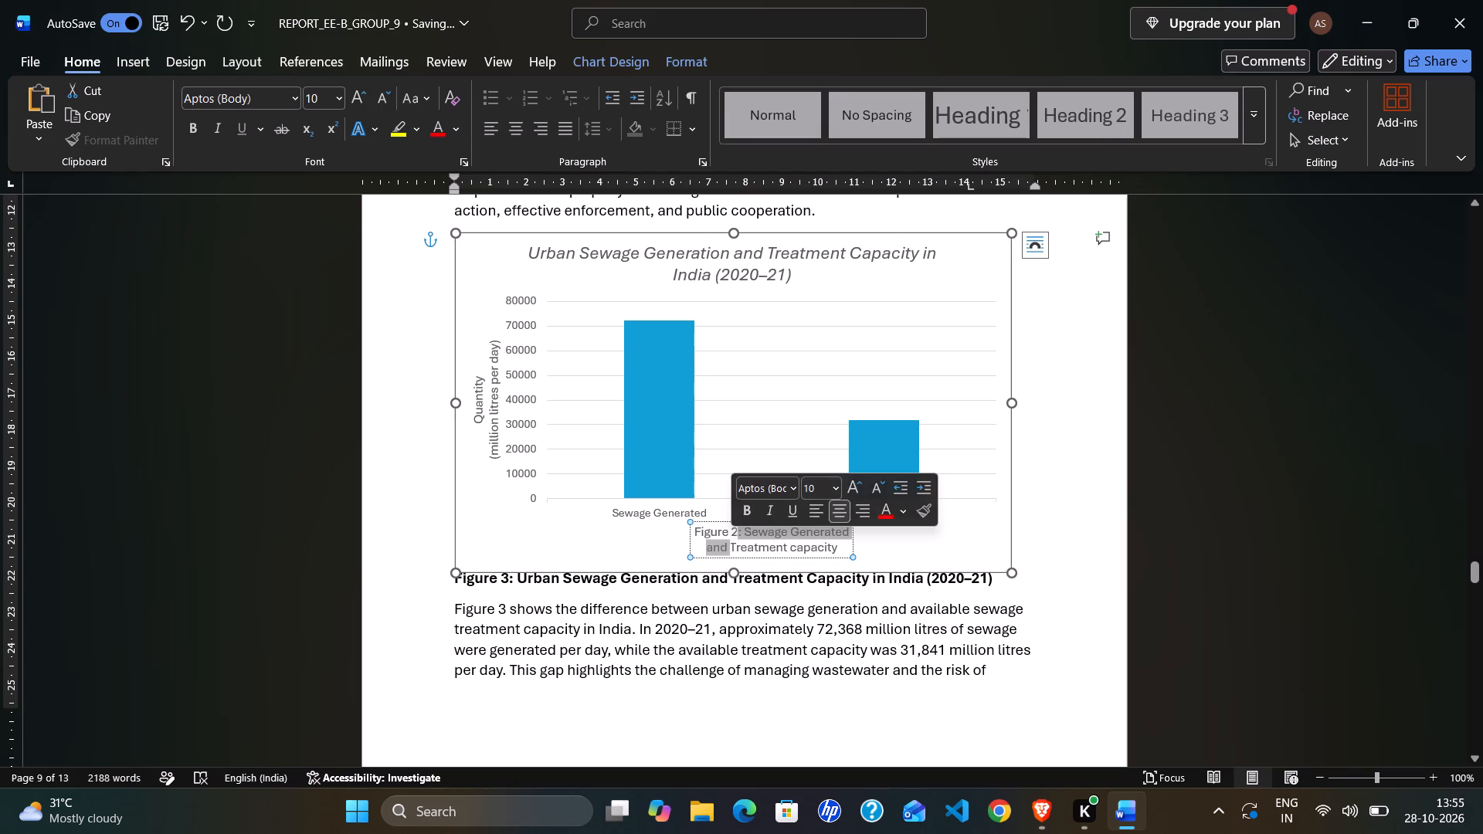
left_click(768, 542)
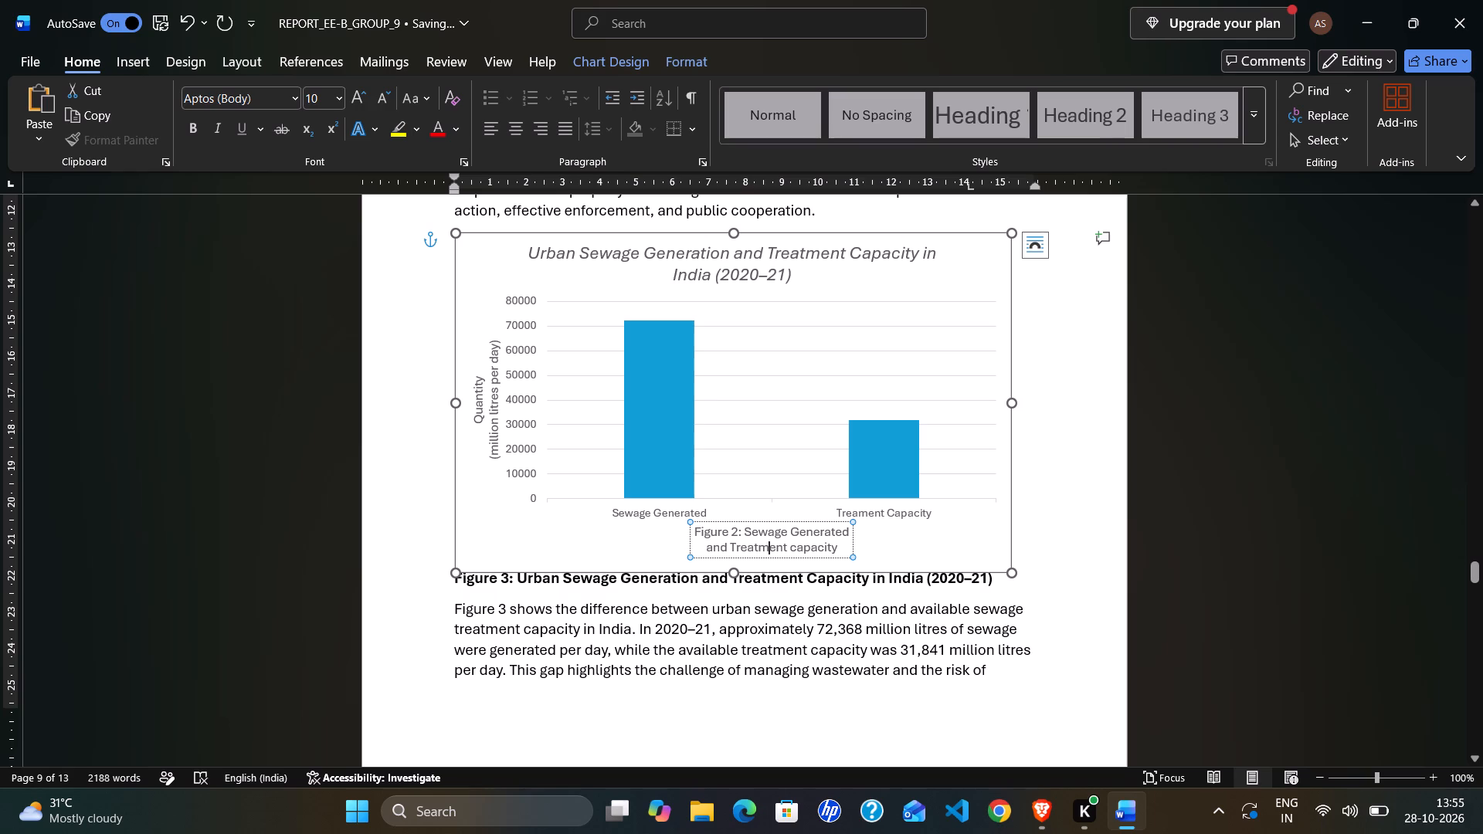
left_click_drag(712, 518, 698, 522)
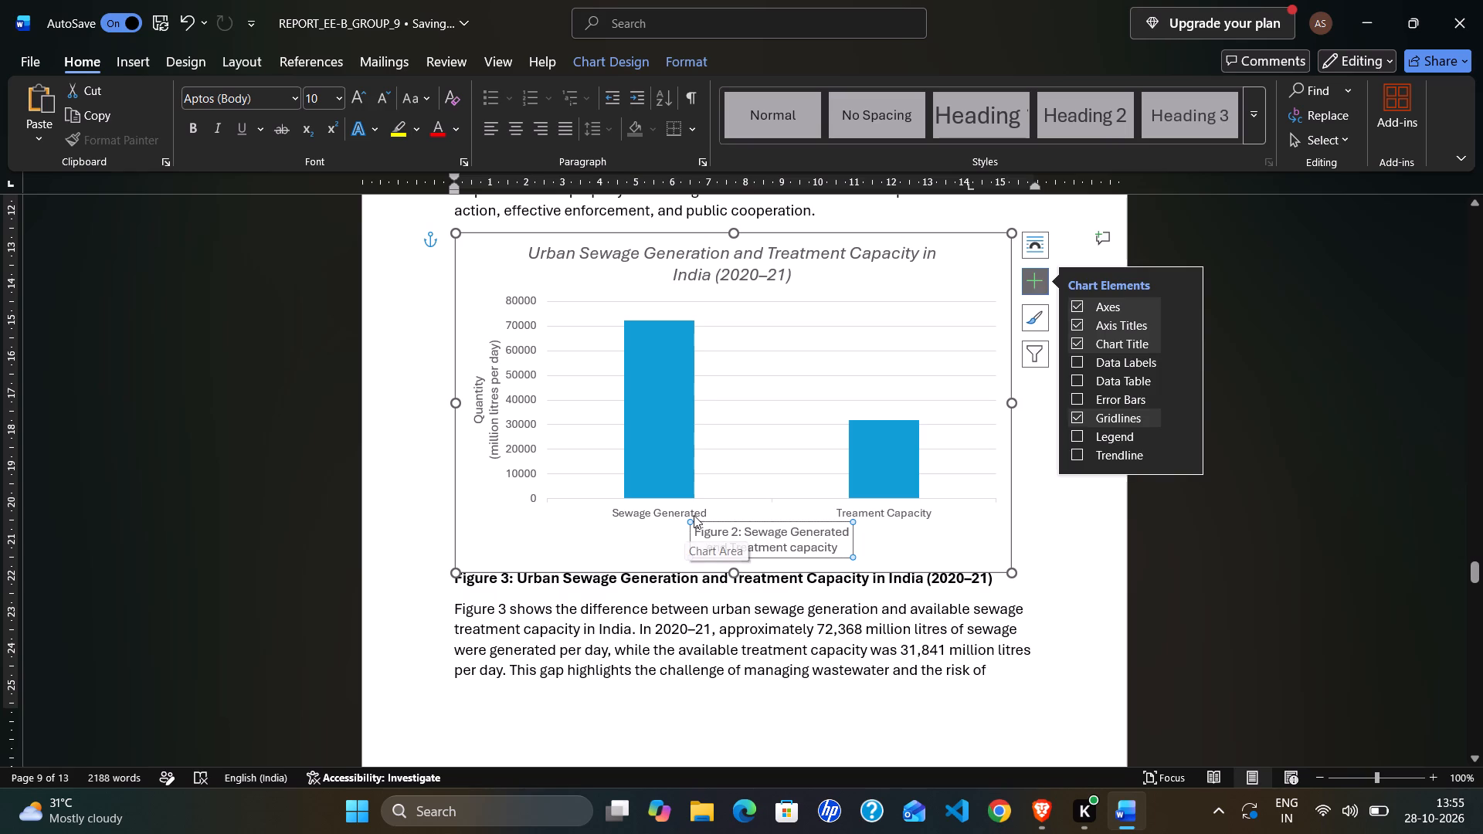
left_click_drag(714, 520, 704, 518)
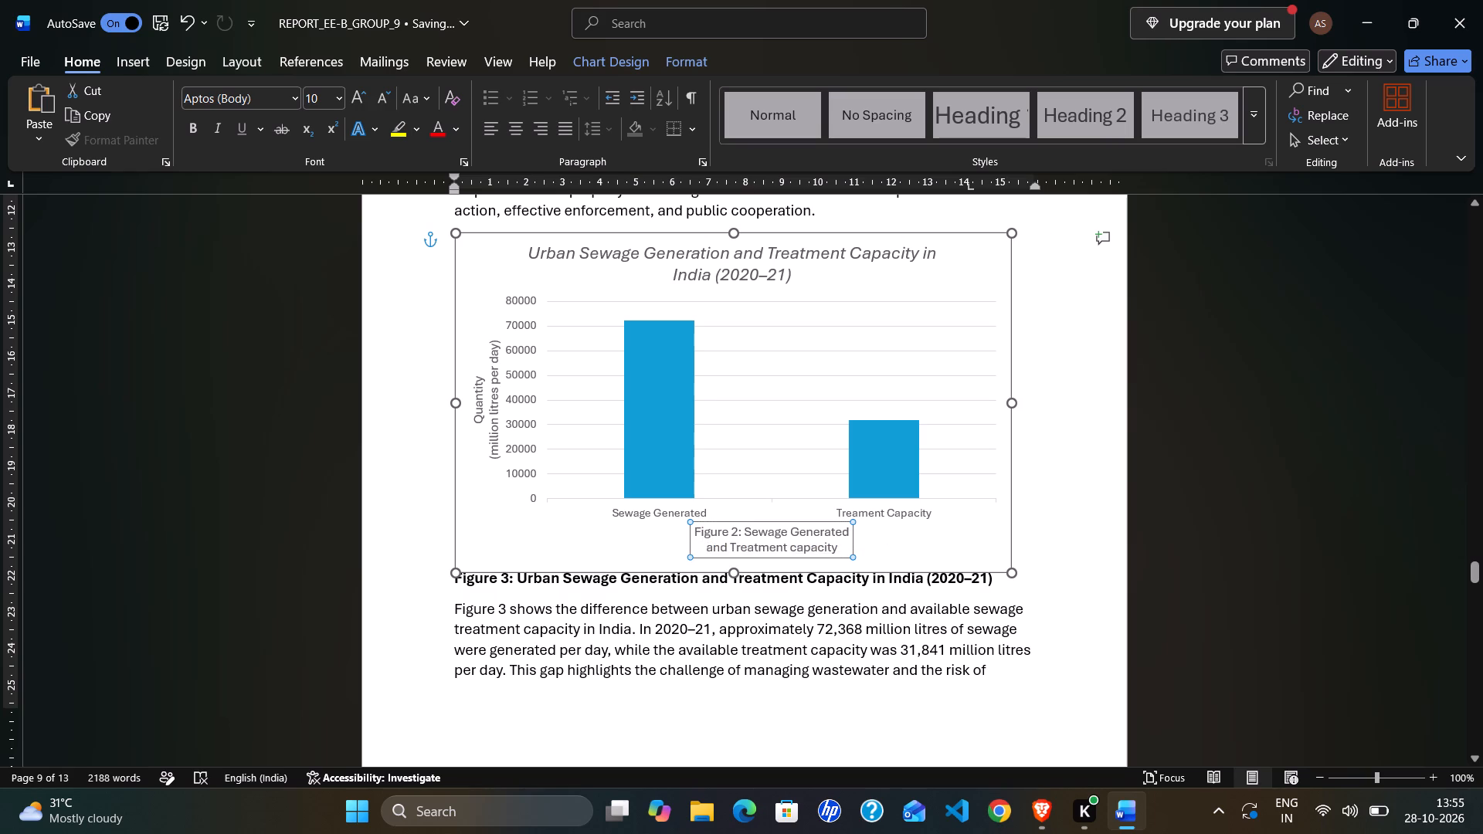
left_click_drag(704, 518, 703, 522)
left_click_drag(703, 522, 701, 524)
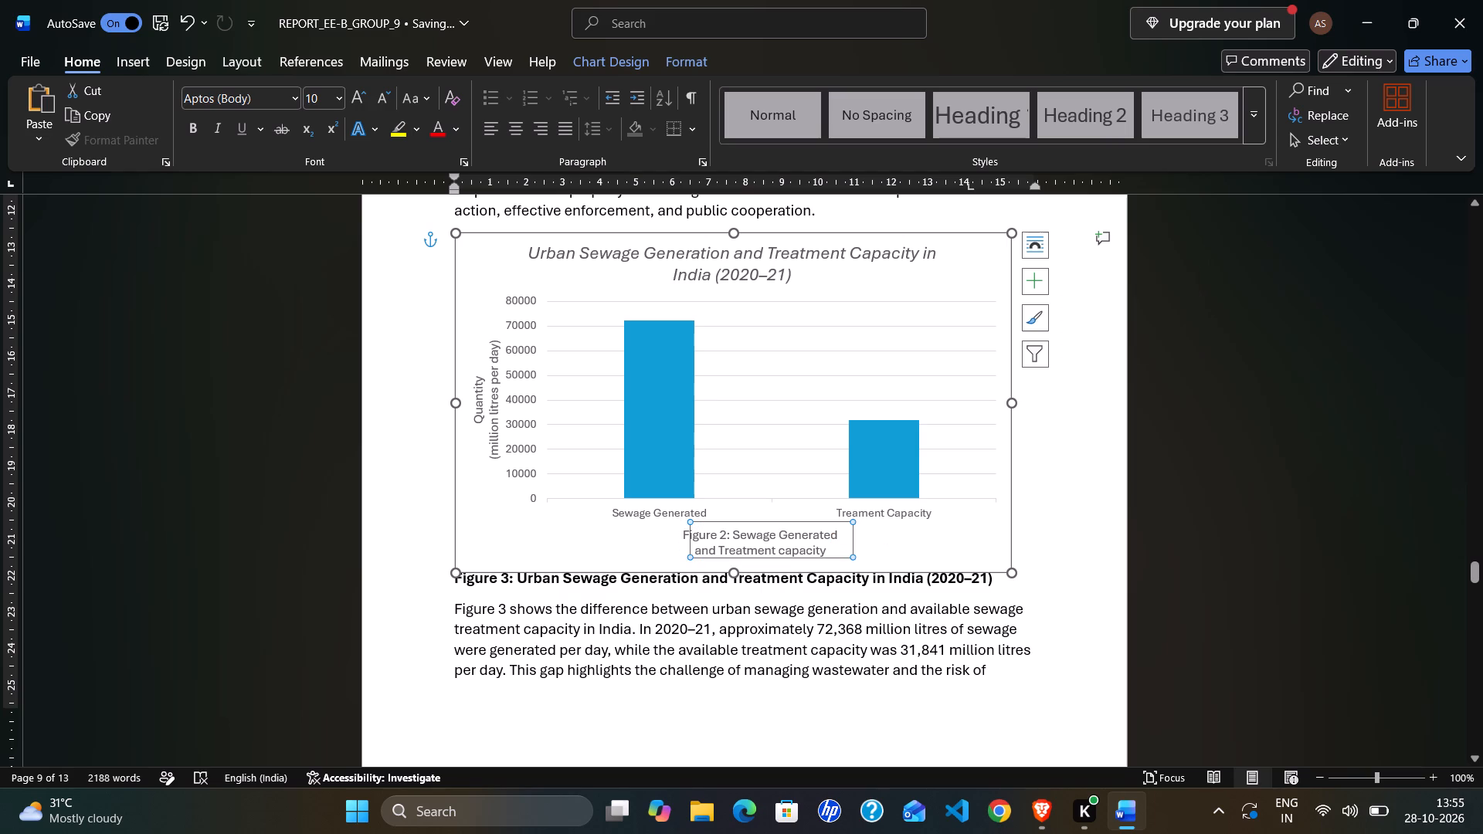
left_click(610, 60)
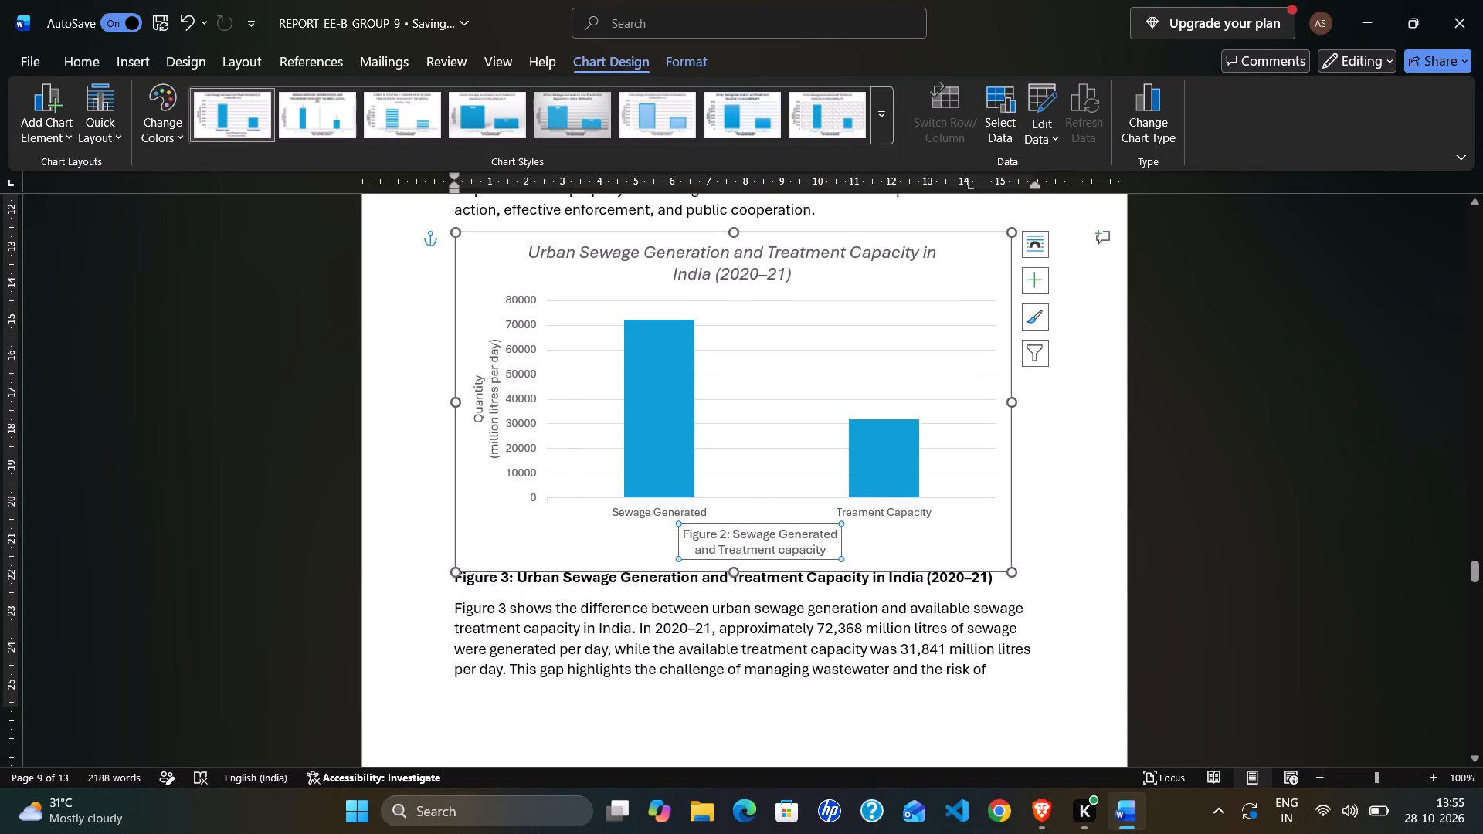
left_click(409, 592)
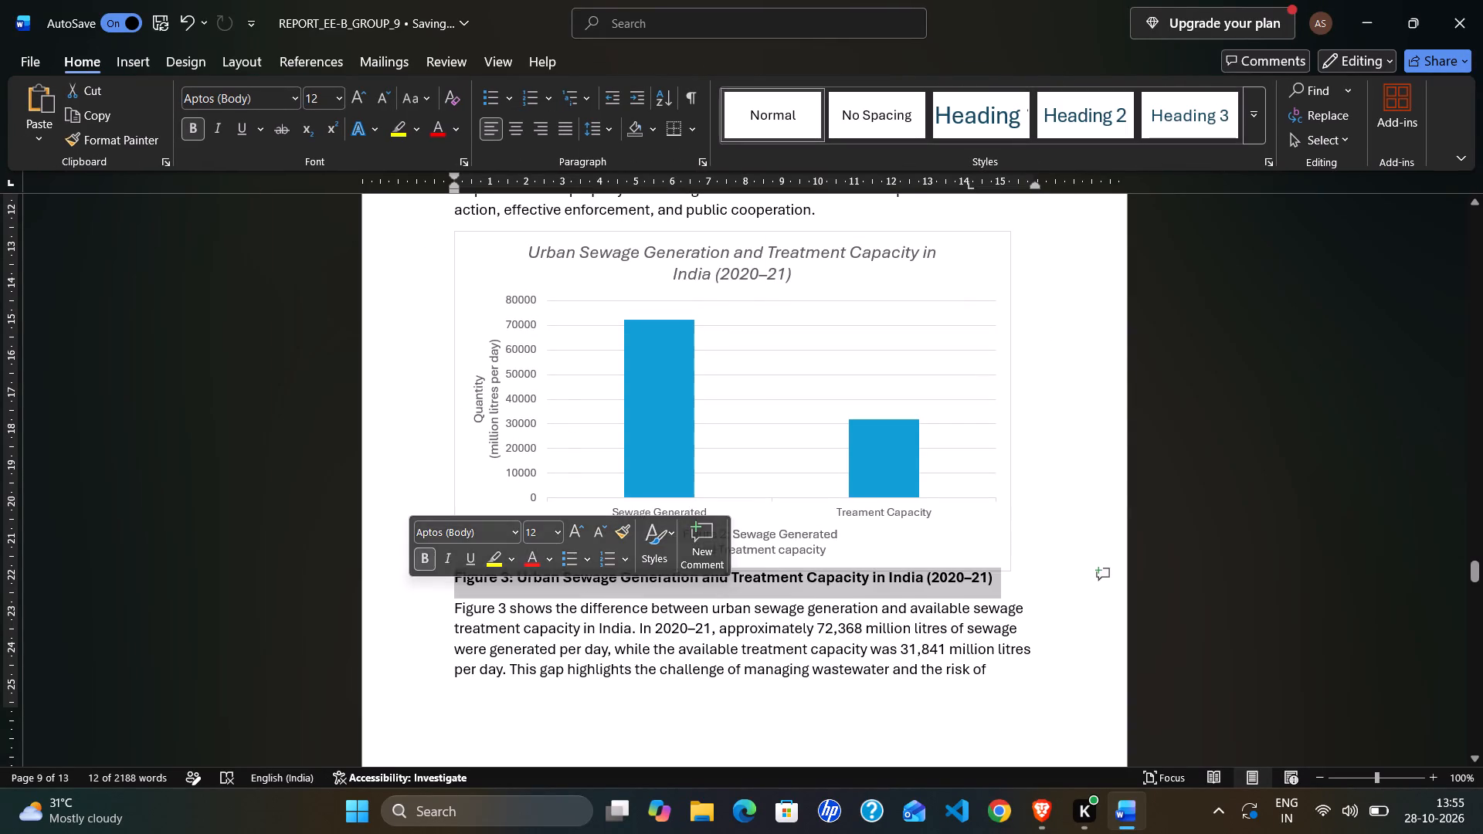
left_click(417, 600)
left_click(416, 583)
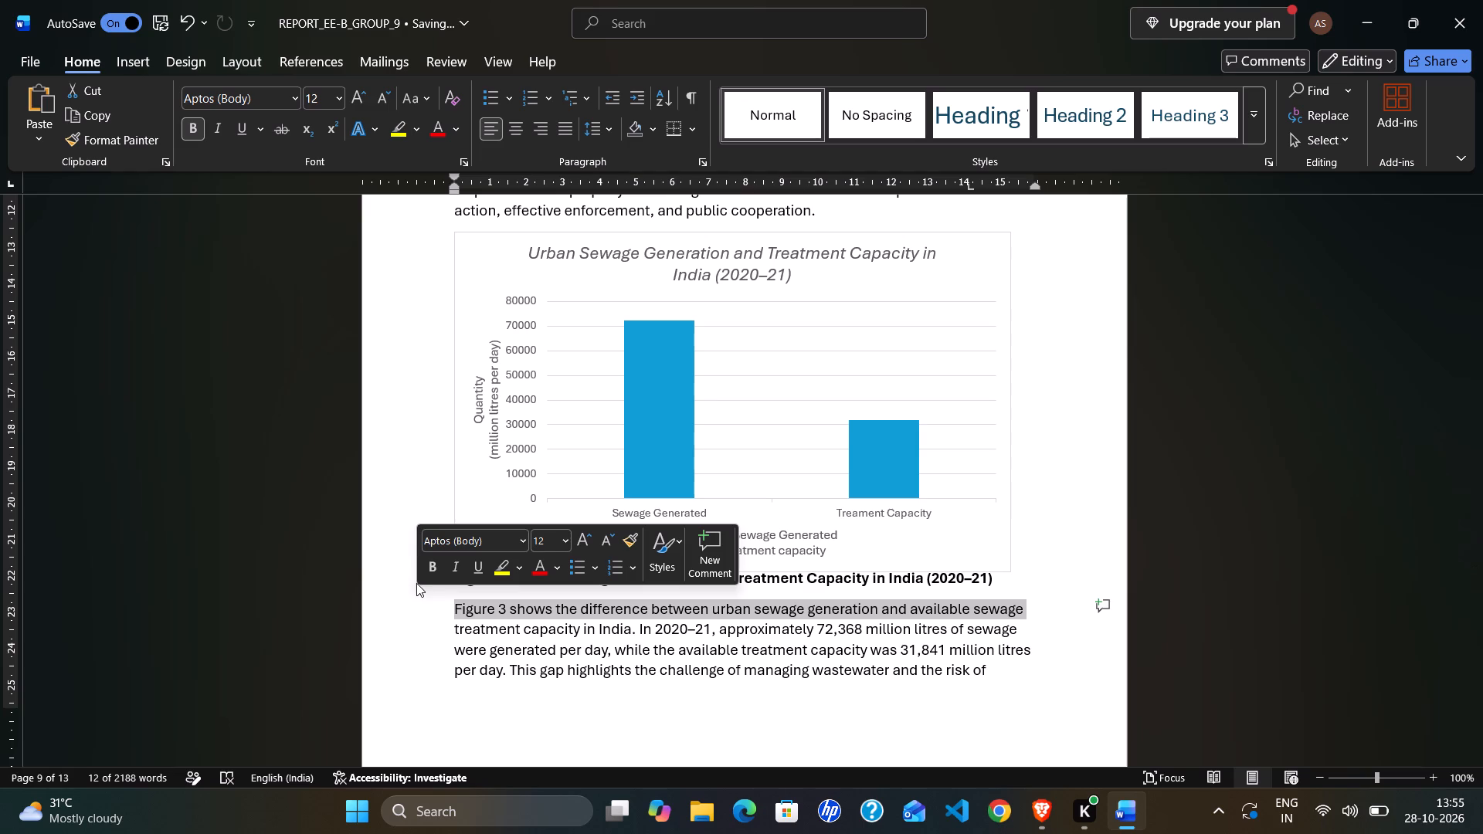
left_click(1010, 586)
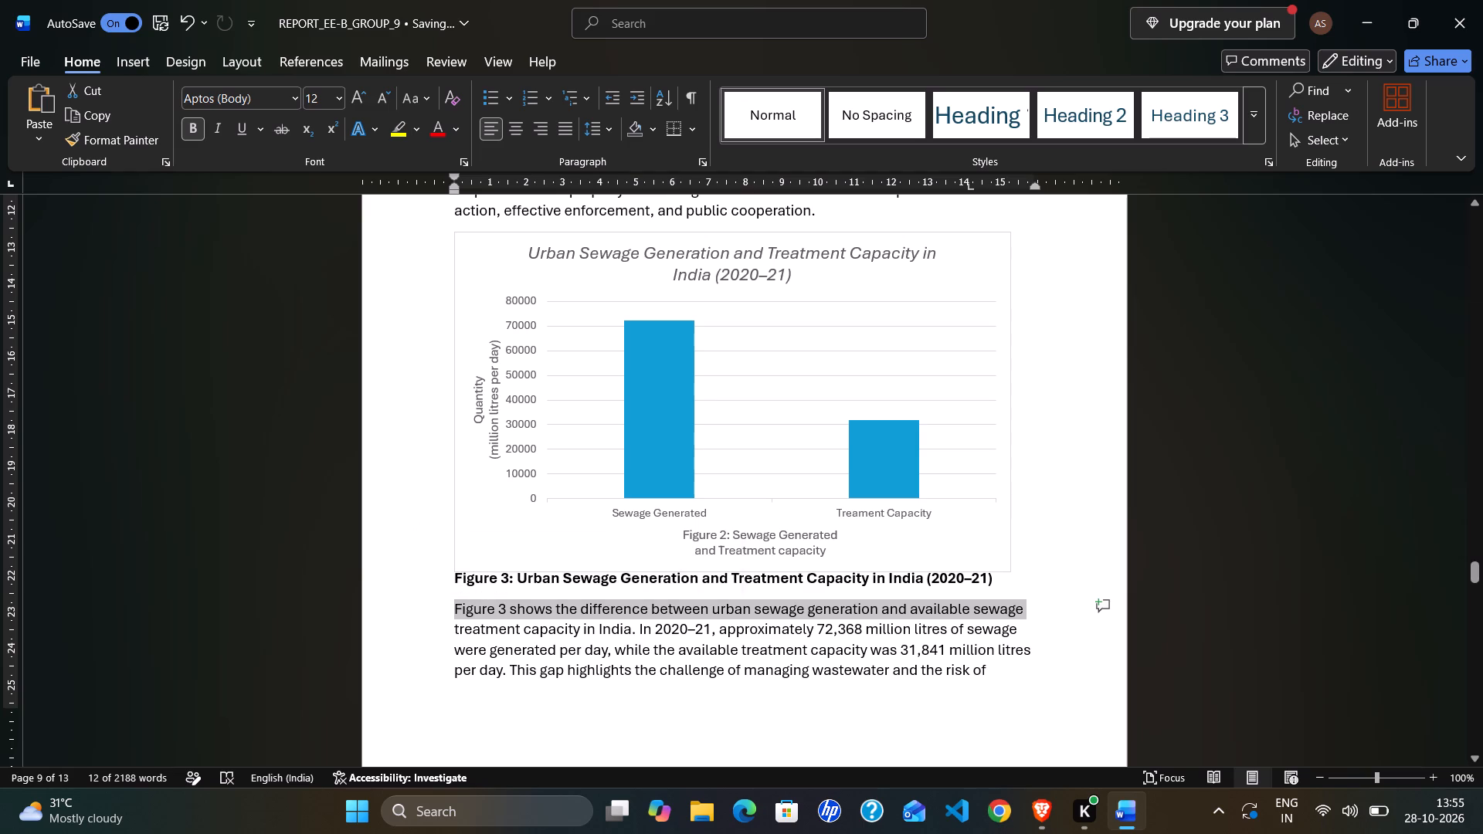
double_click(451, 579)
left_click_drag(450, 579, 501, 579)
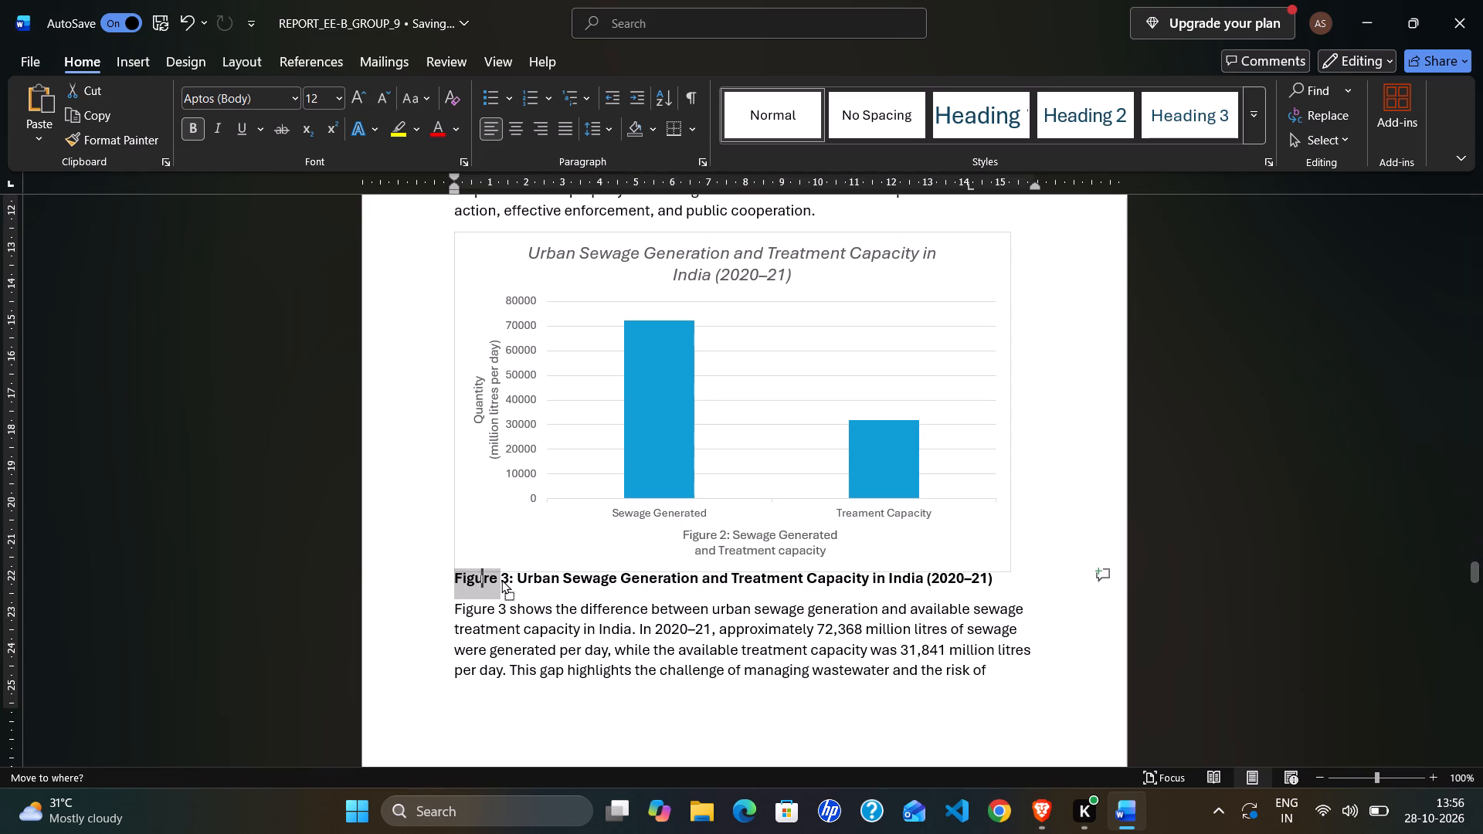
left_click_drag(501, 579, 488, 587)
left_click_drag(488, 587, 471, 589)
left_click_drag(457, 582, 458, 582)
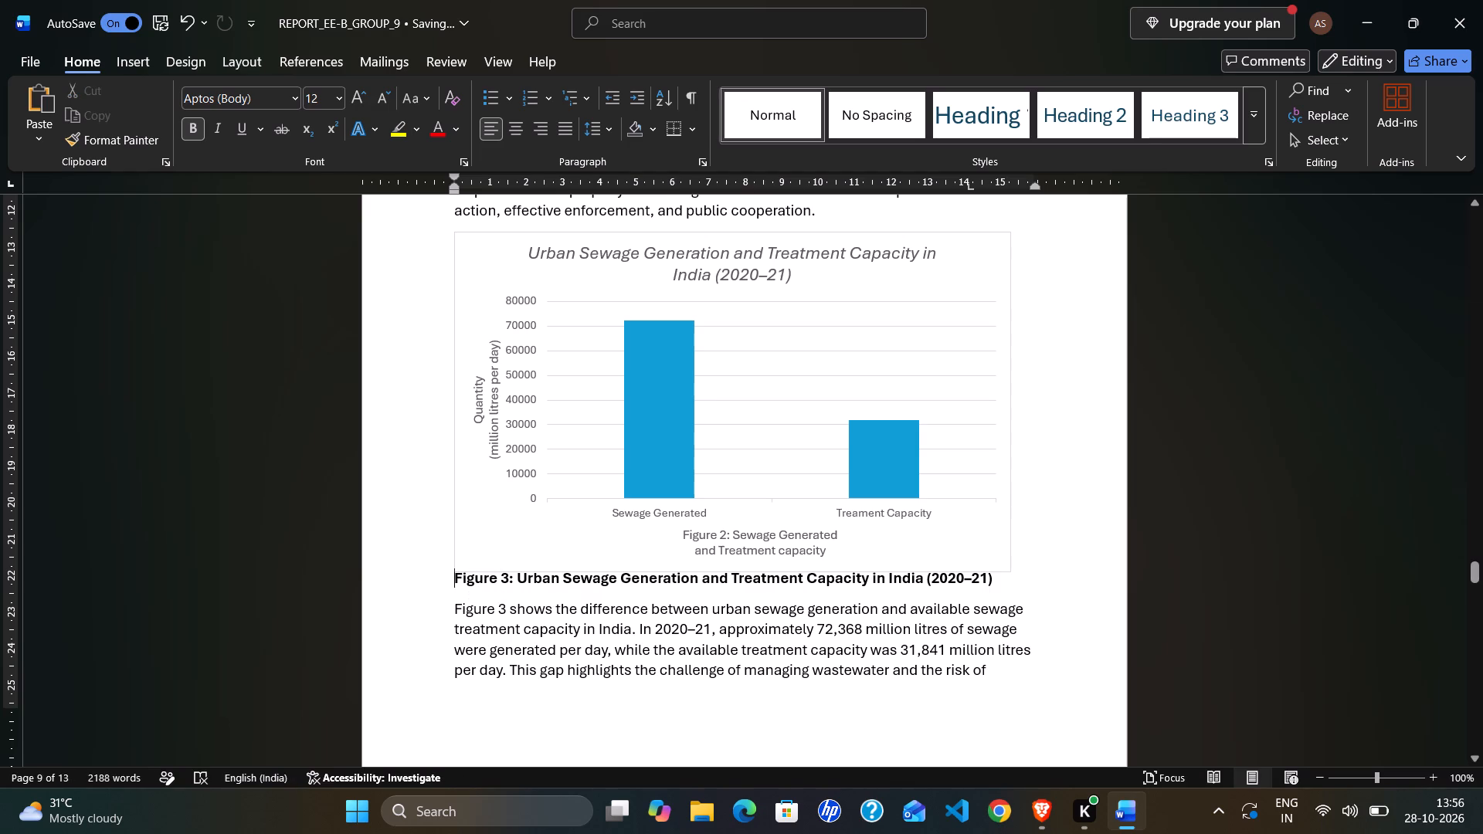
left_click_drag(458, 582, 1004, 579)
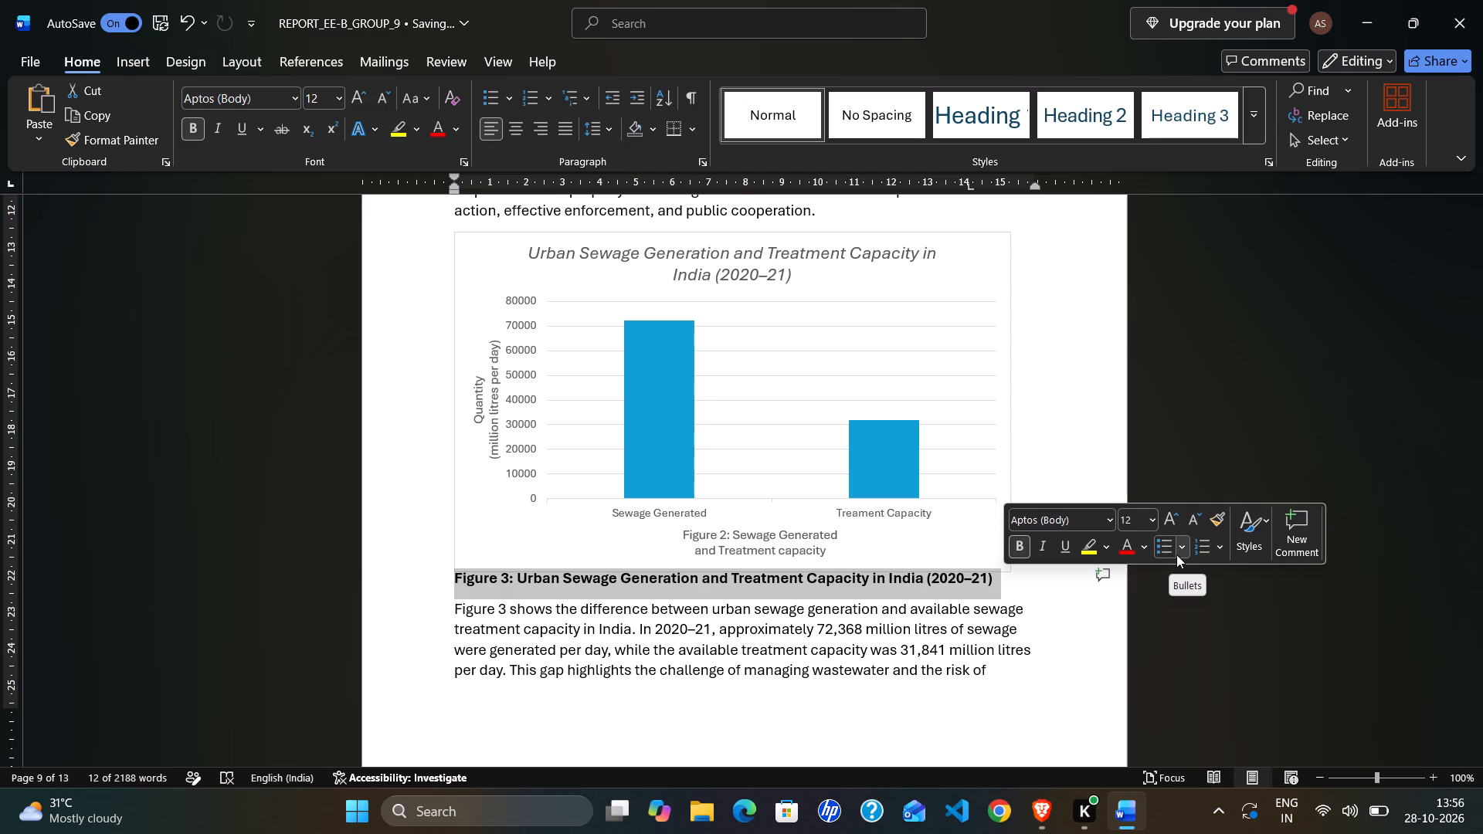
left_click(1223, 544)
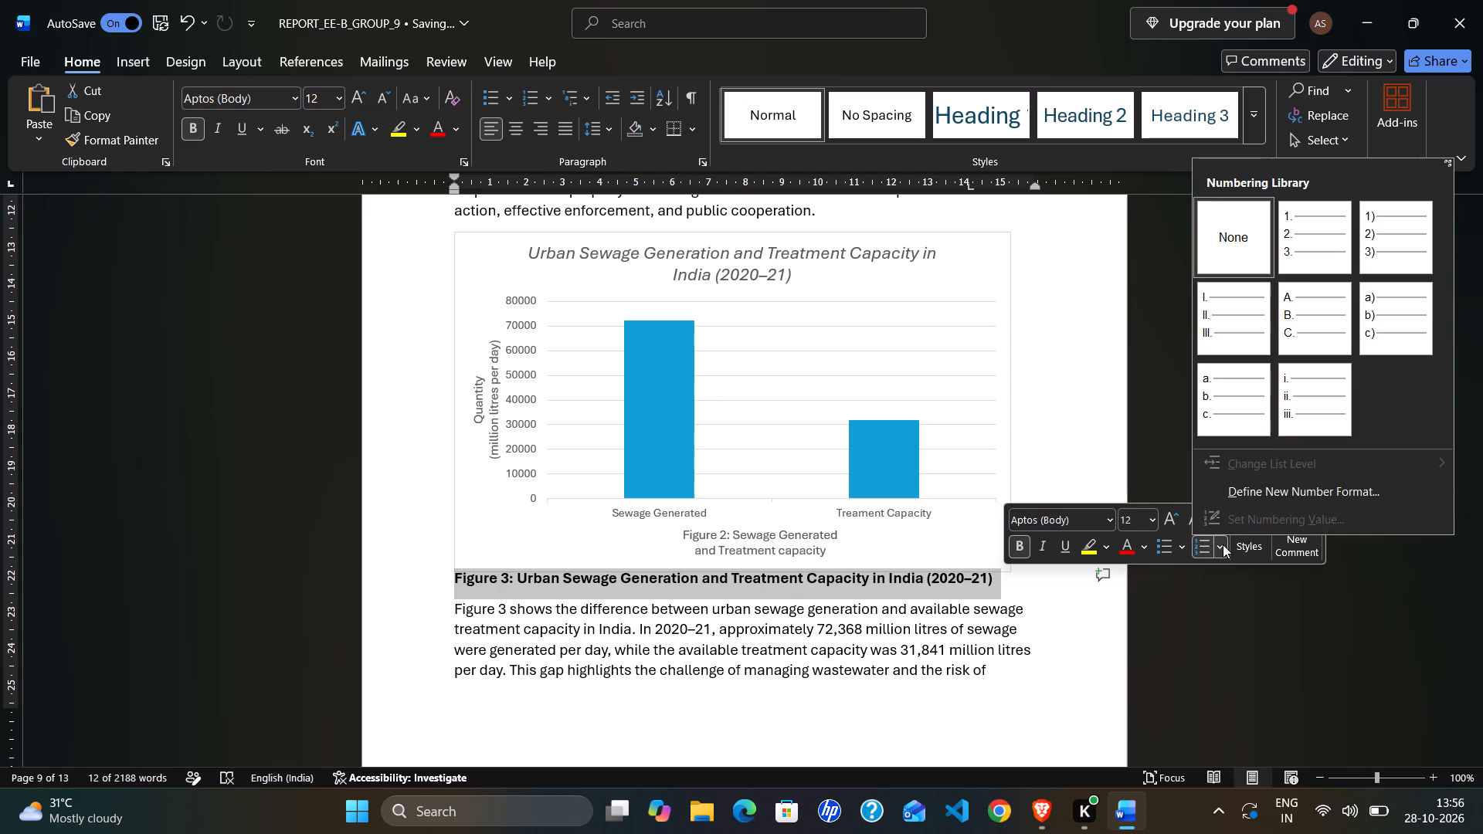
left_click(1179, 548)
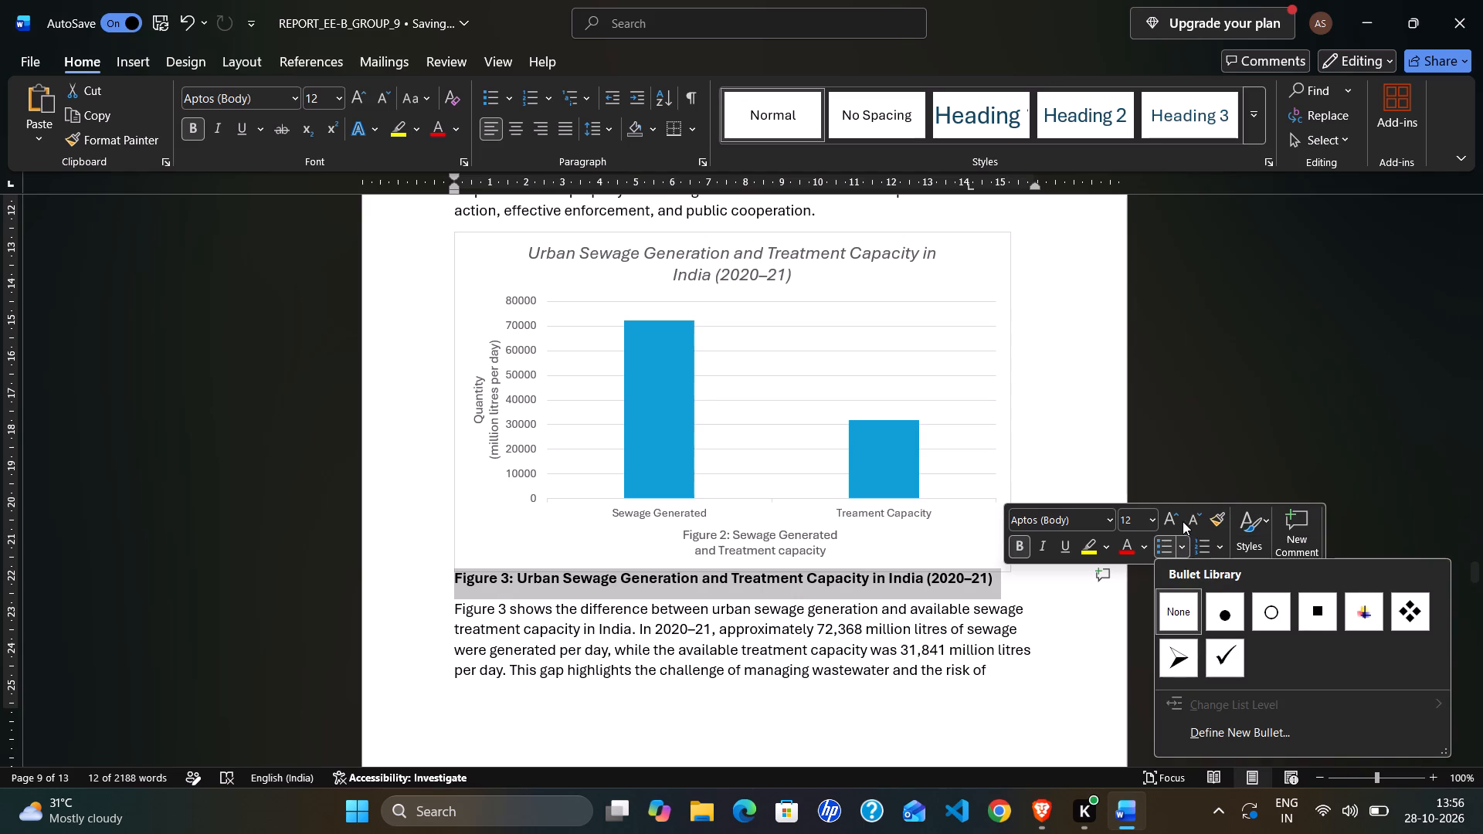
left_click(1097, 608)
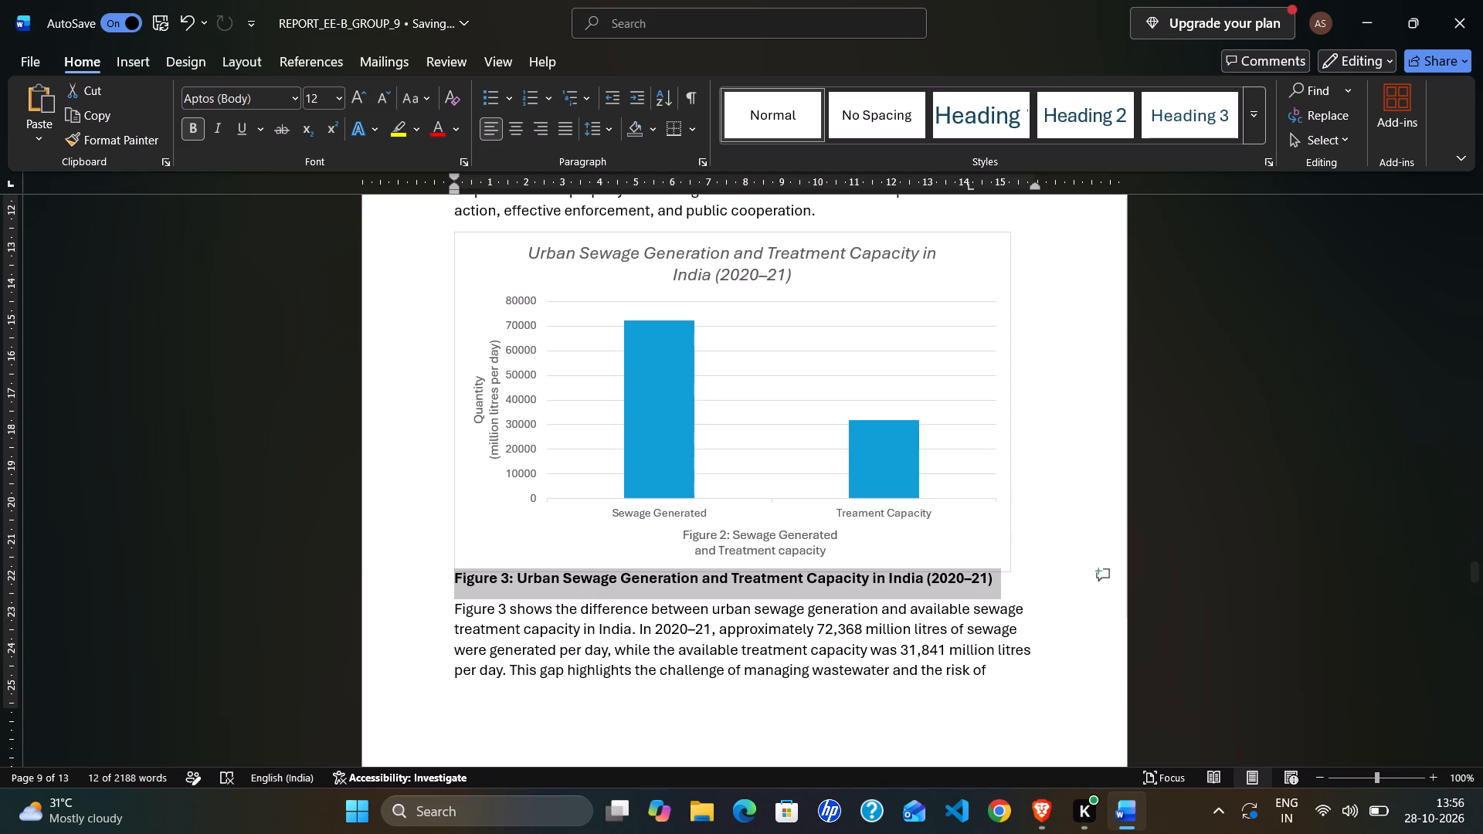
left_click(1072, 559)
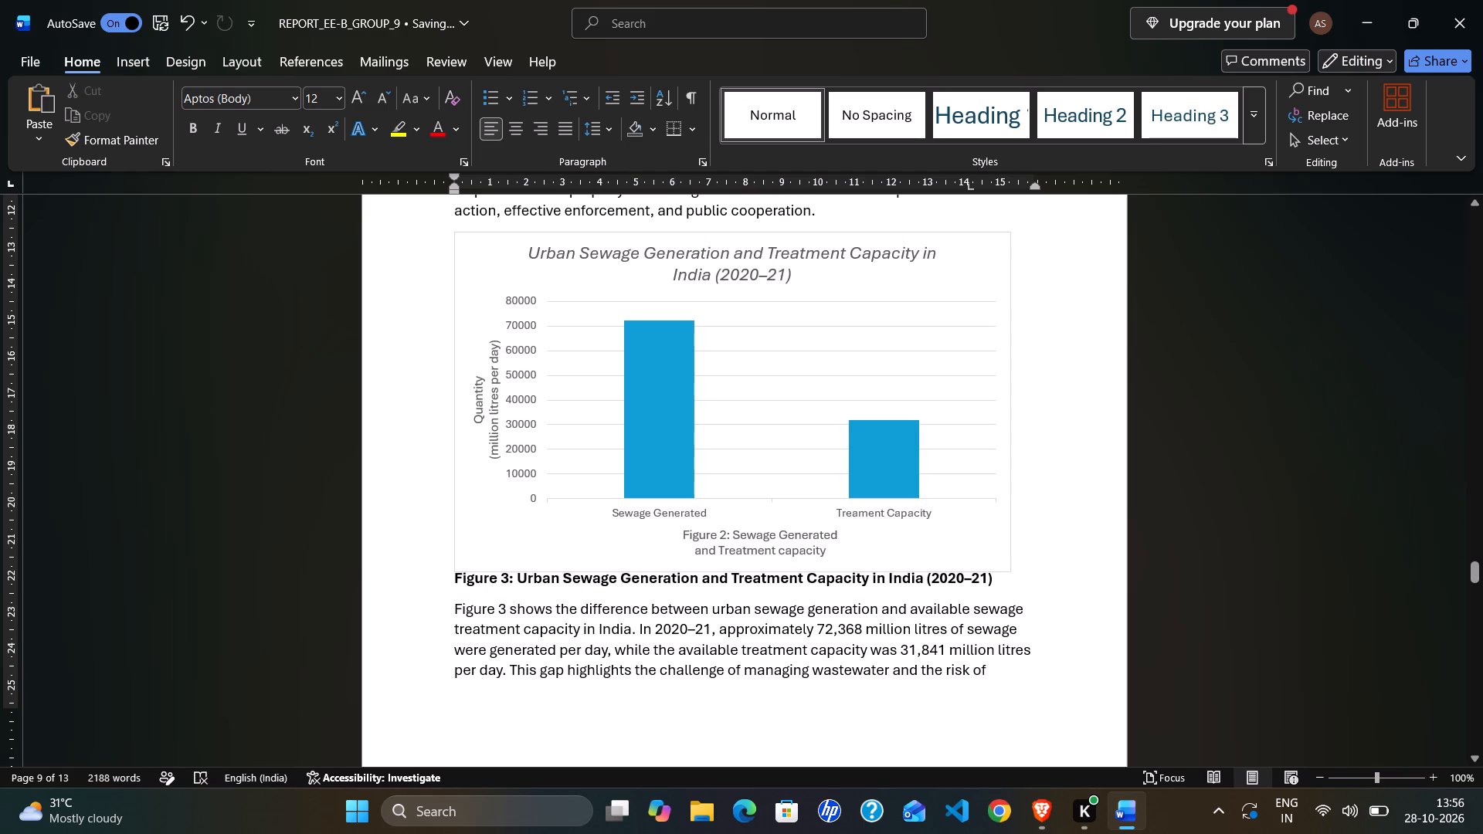
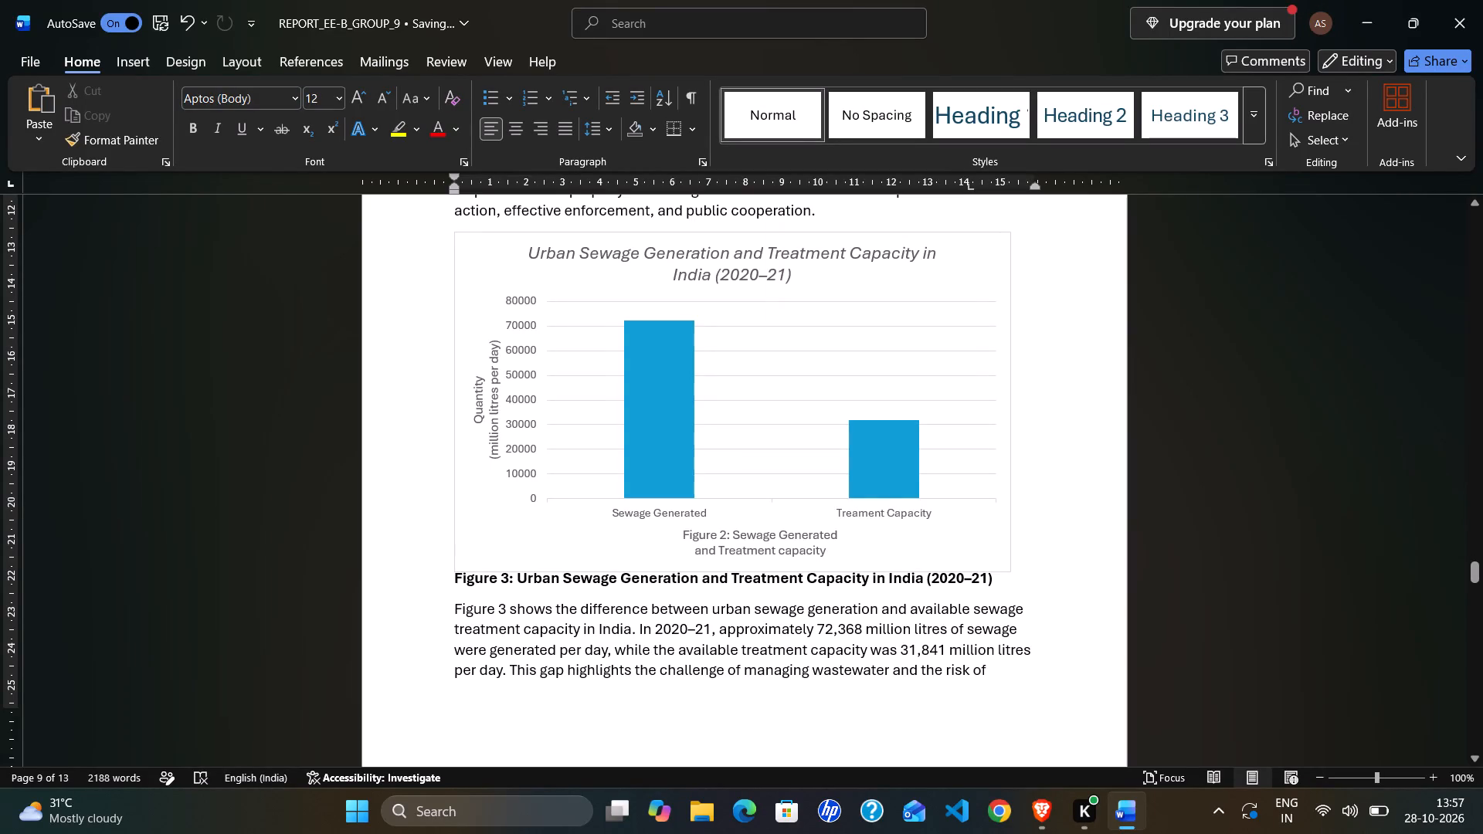
Insert a blank line between the urban sewage chart and its bold caption.
left_click(448, 581)
key("Return")
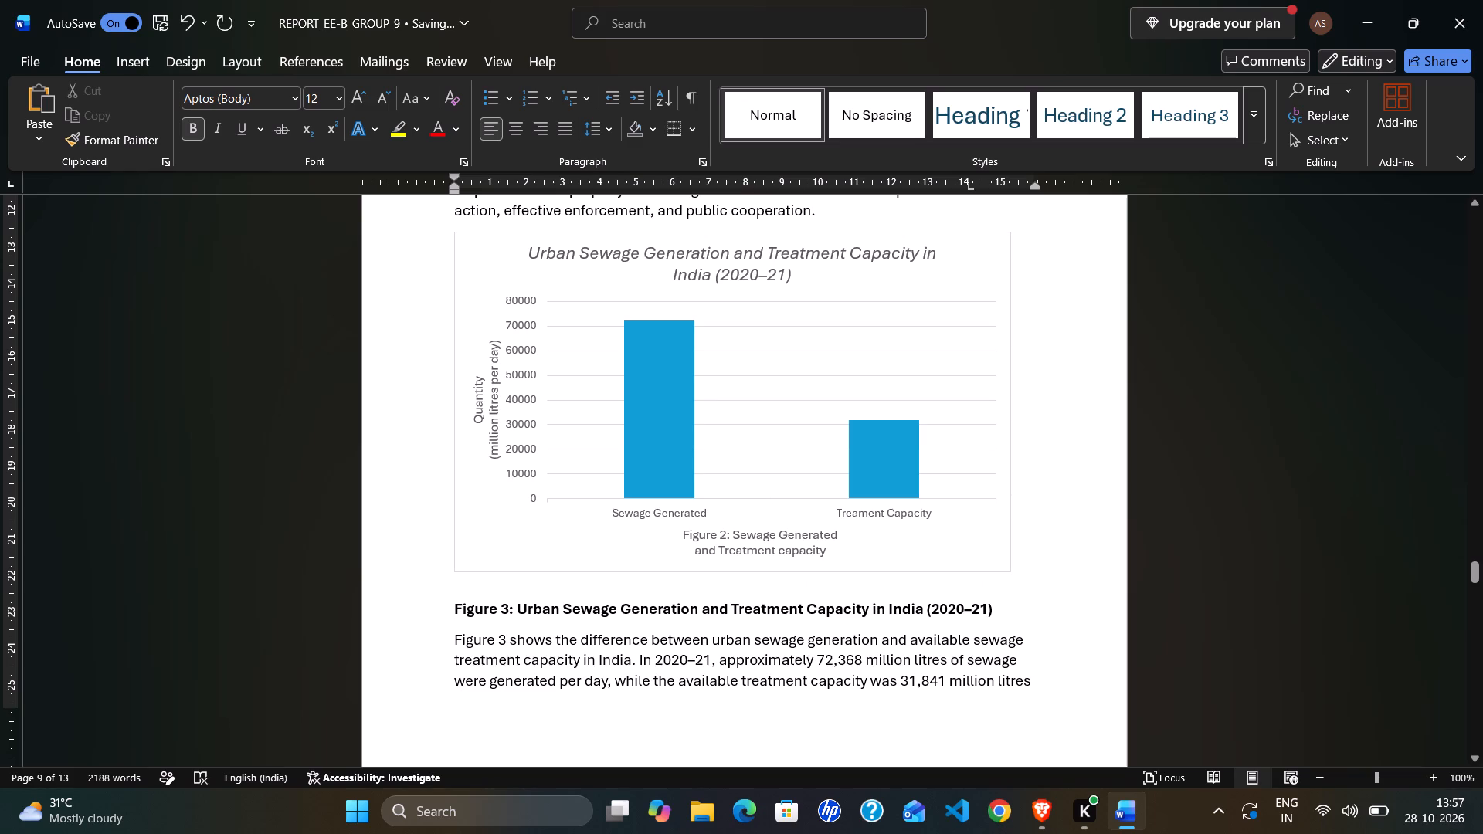
Renumber the bold caption below the urban sewage chart as Figure 2.
left_click(507, 612)
key("BackSpace")
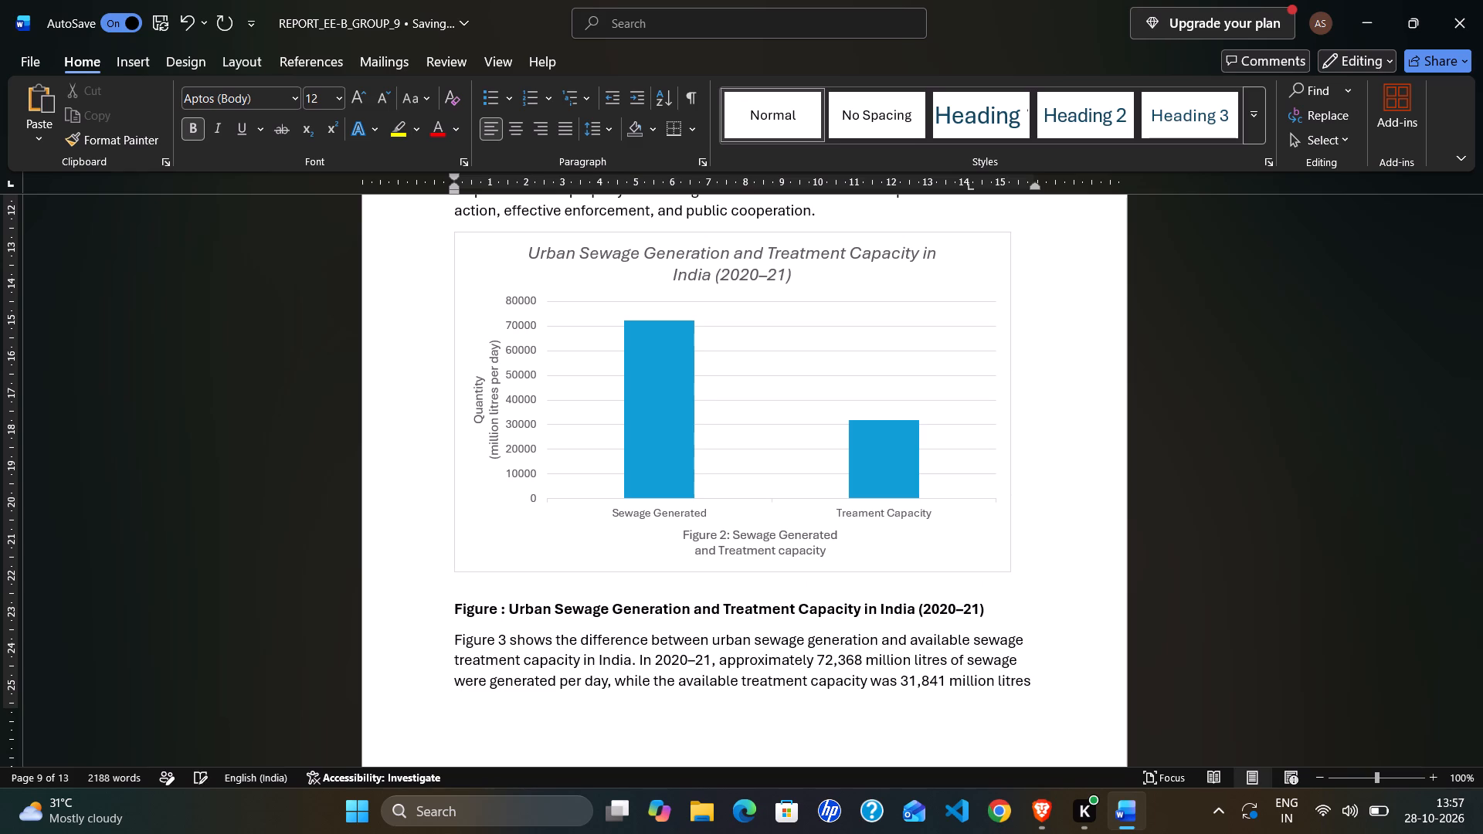
key("2")
Cut the line "Source: Ministry of Jal Shakti, Government of India (2022)." from below the sewage chart's explanation.
scroll(564, 651, "down", 4)
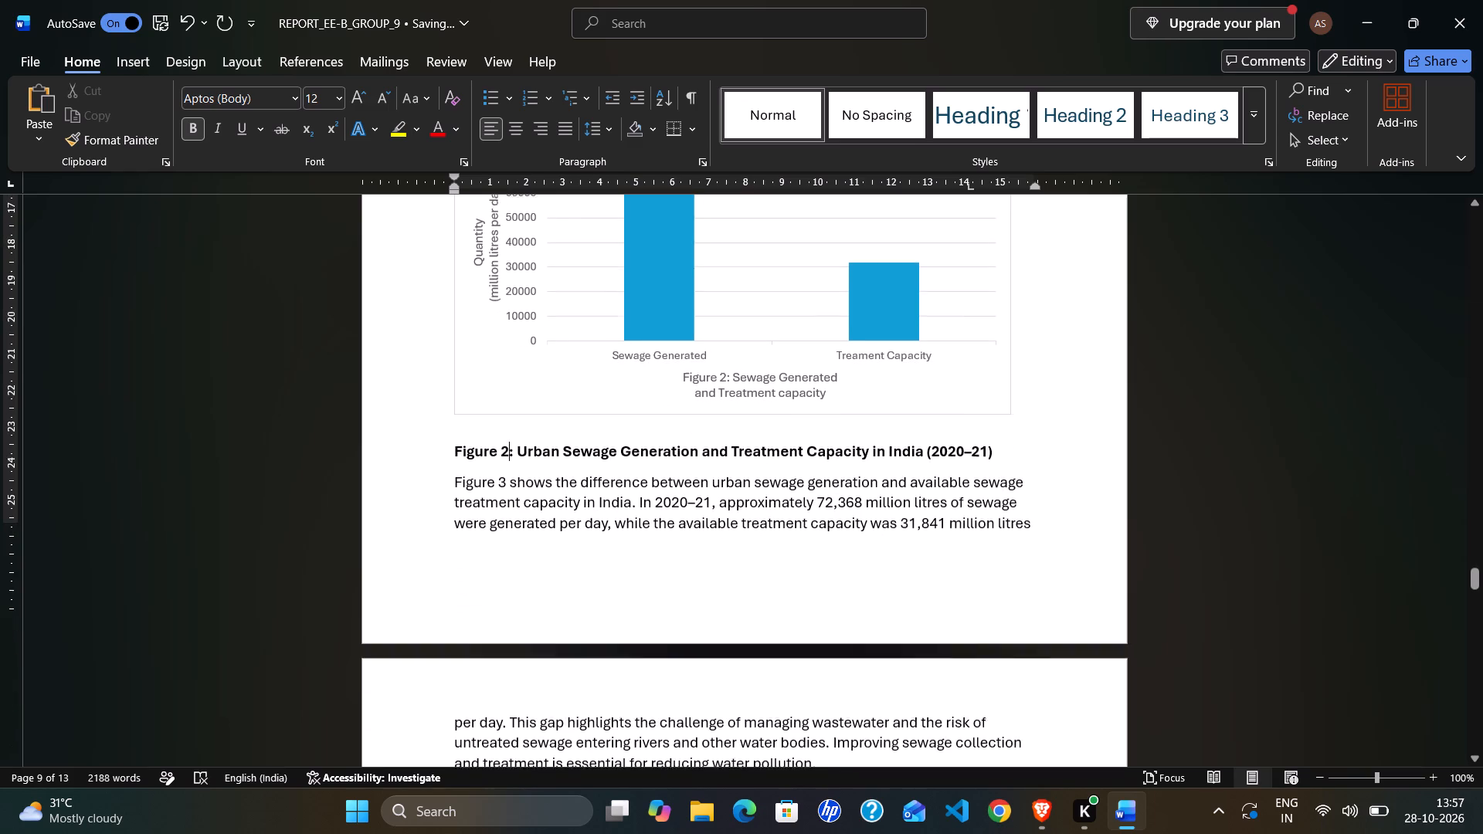
scroll(567, 656, "down", 3)
scroll(567, 658, "up", 1)
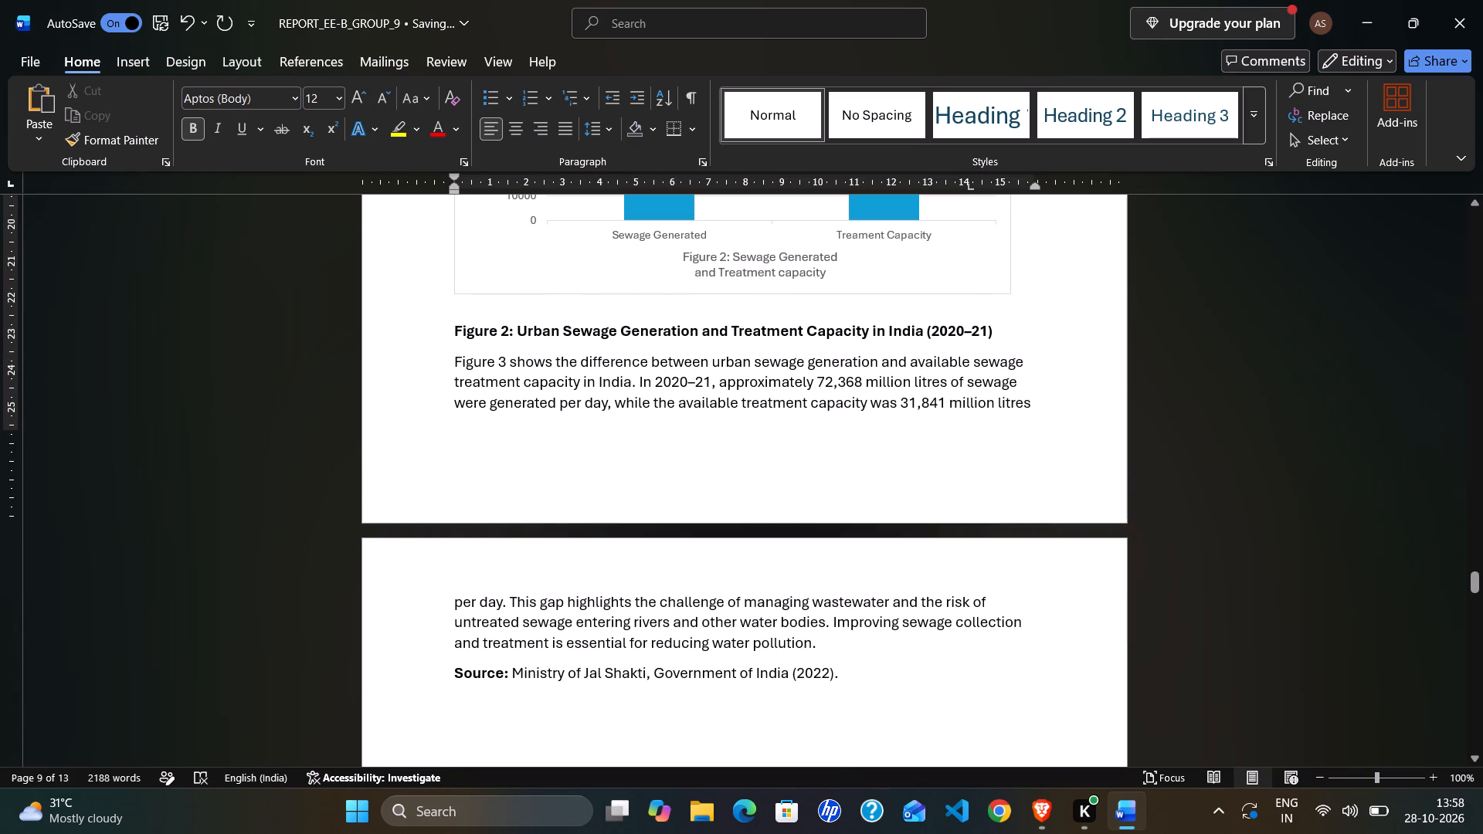
scroll(373, 646, "down", 3)
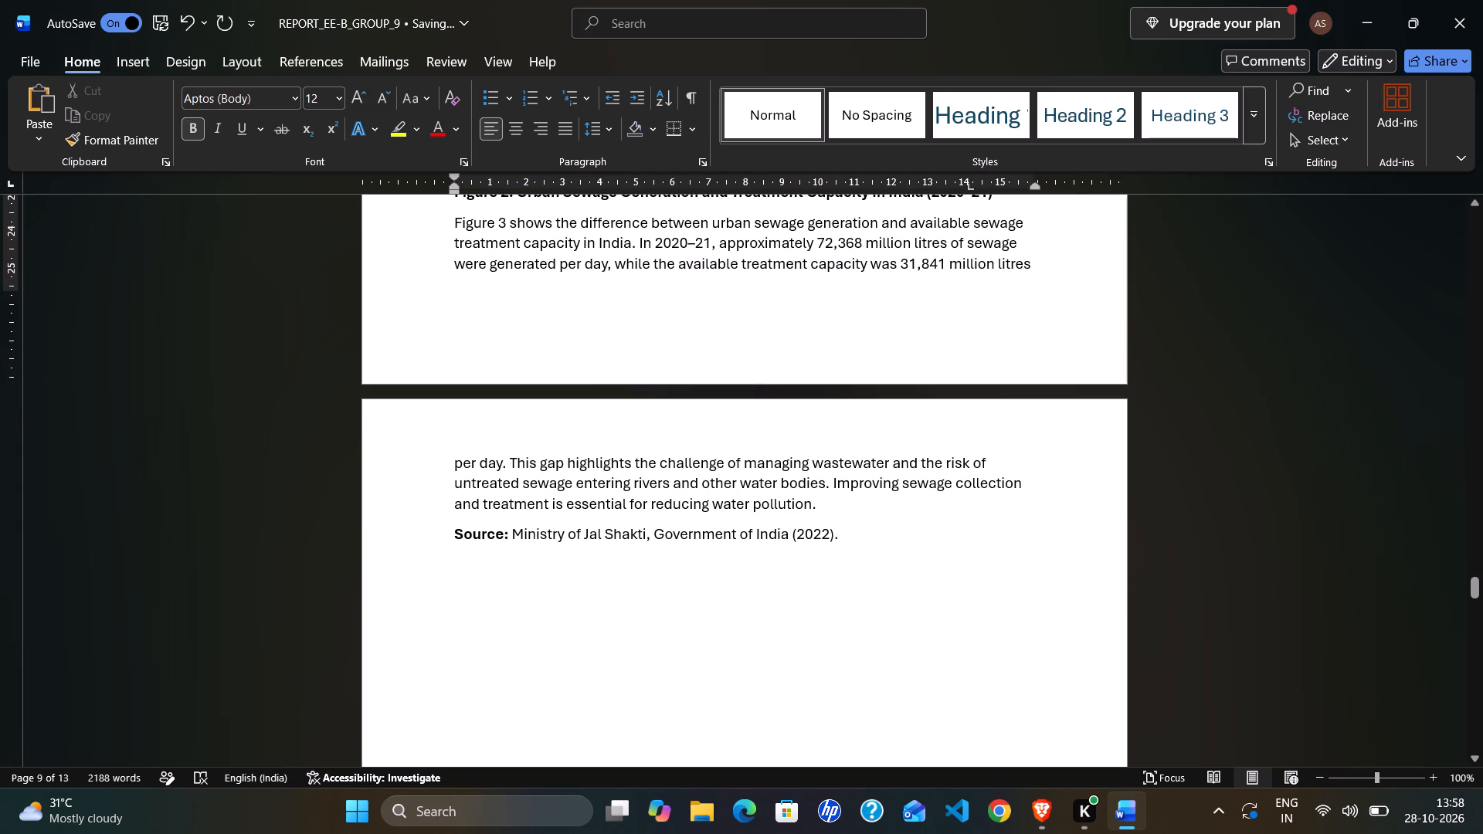
left_click_drag(454, 536, 842, 537)
key("ctrl+x")
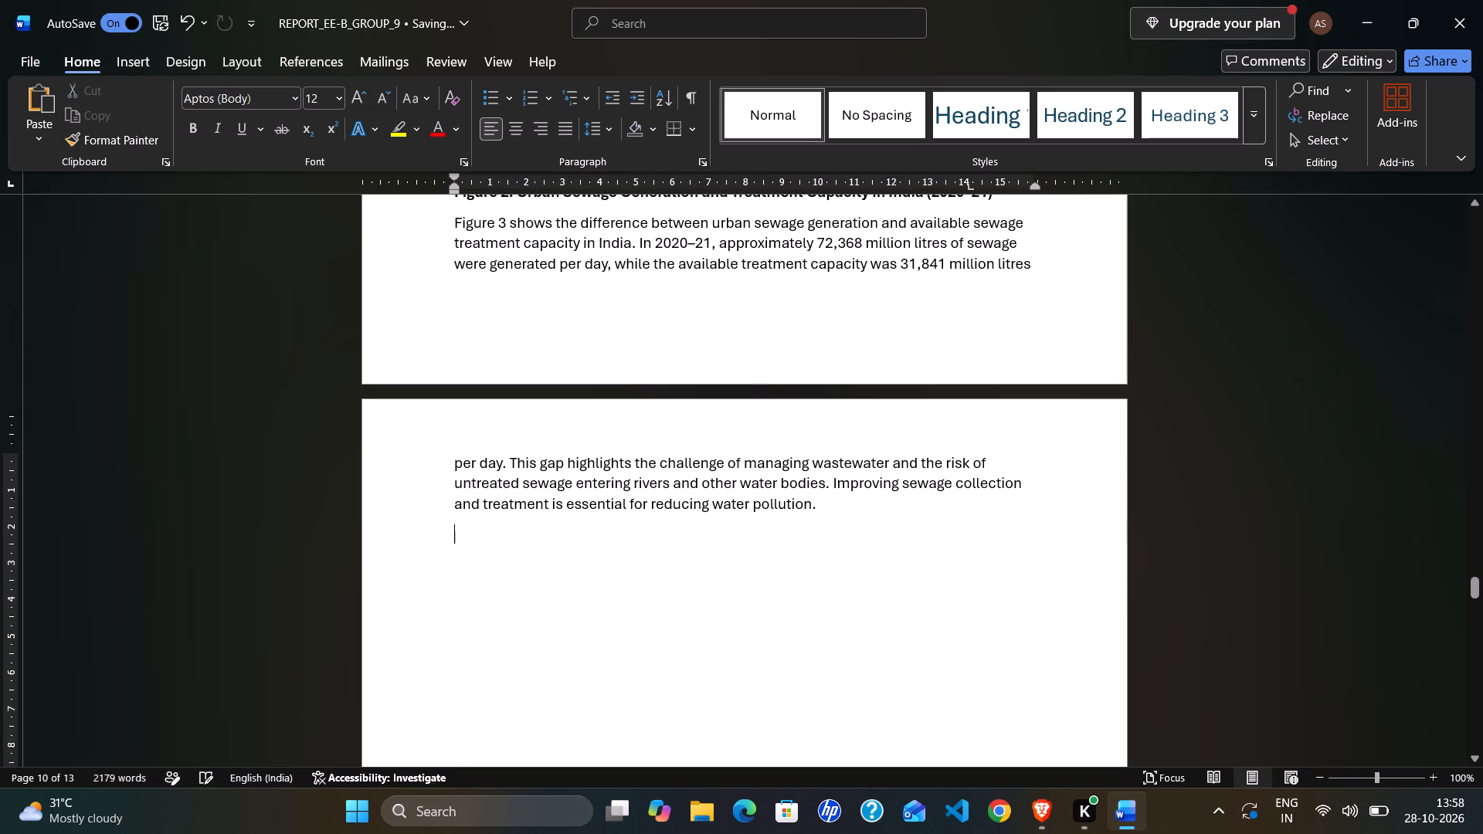
Look over the sewage explanation and the pages following it, through to the light-blue bars on the last page.
scroll(843, 537, "up", 2)
scroll(843, 537, "down", 5)
scroll(843, 537, "up", 4)
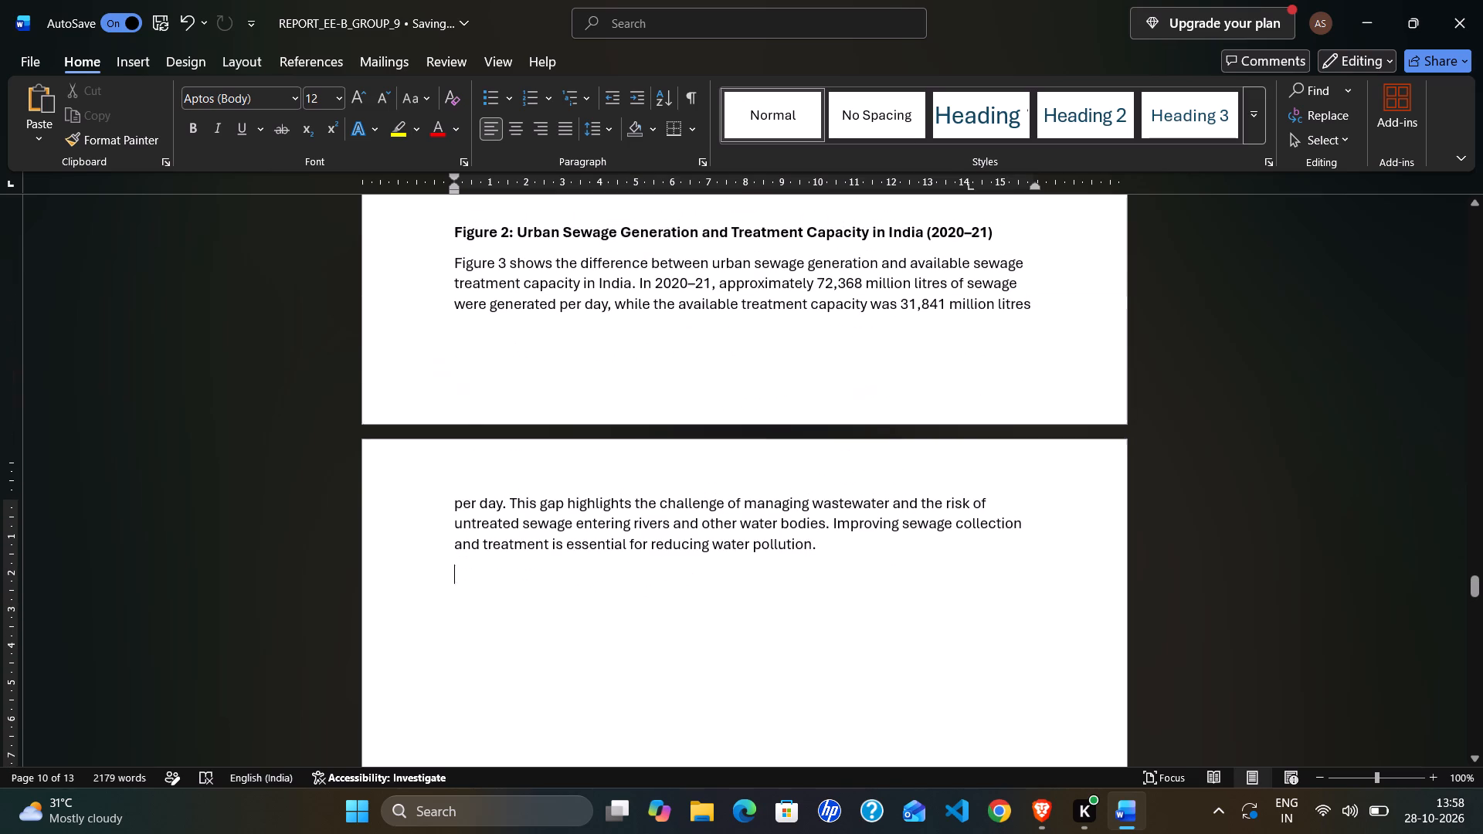
scroll(843, 537, "up", 1)
scroll(843, 537, "down", 8)
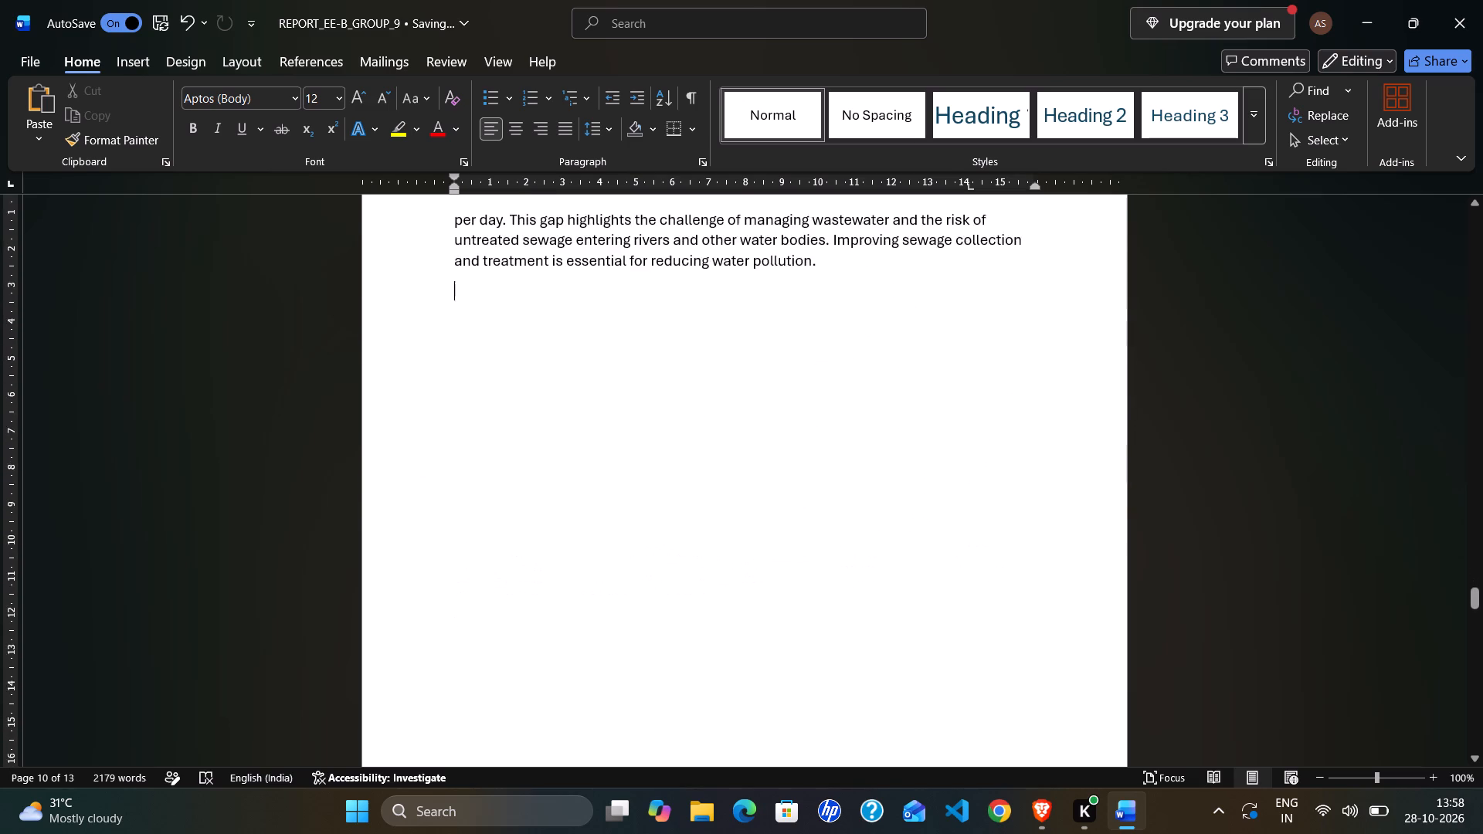
scroll(843, 537, "up", 8)
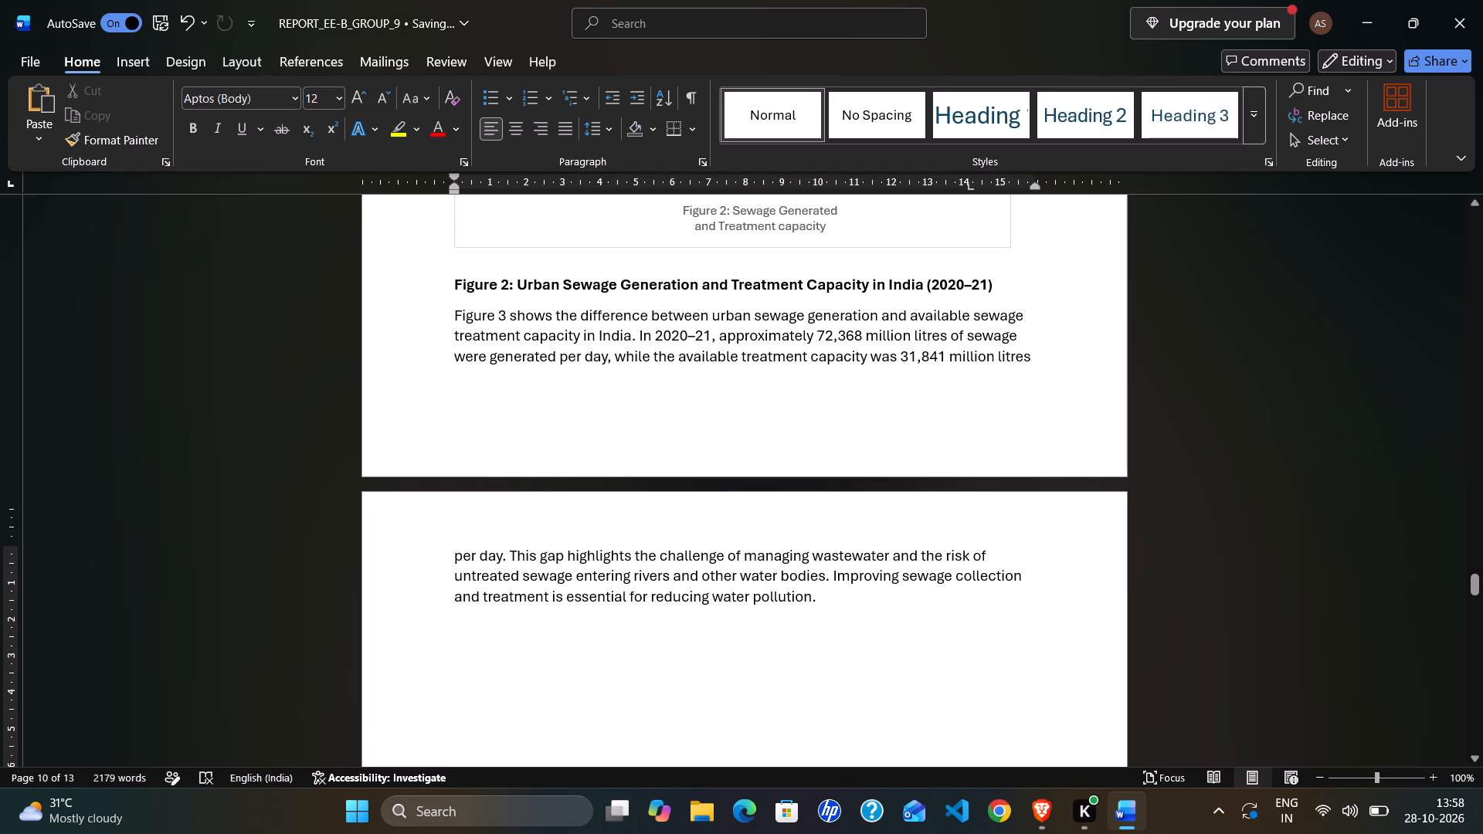
scroll(798, 595, "down", 5)
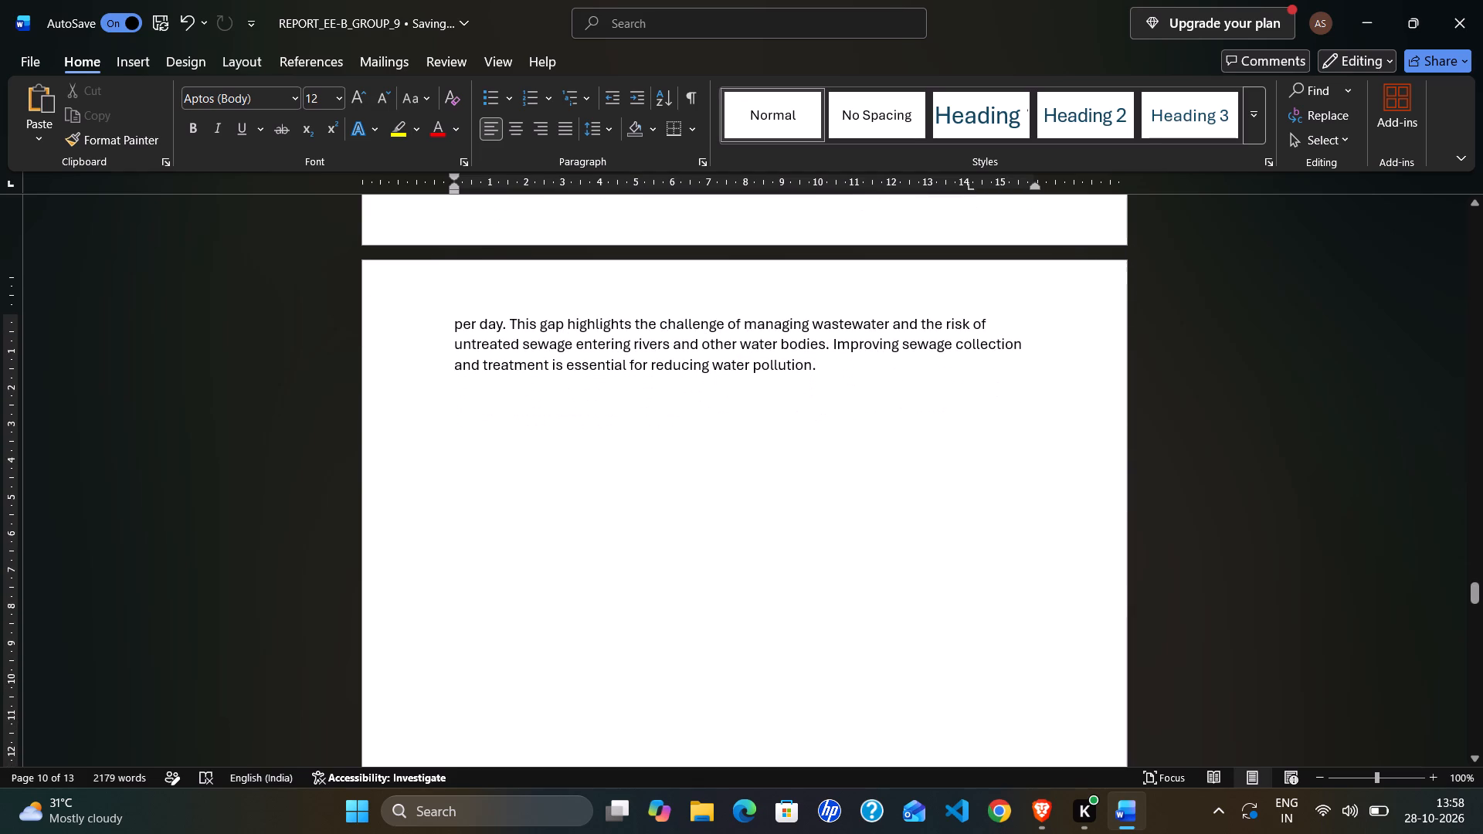
scroll(792, 587, "down", 4)
scroll(790, 590, "up", 11)
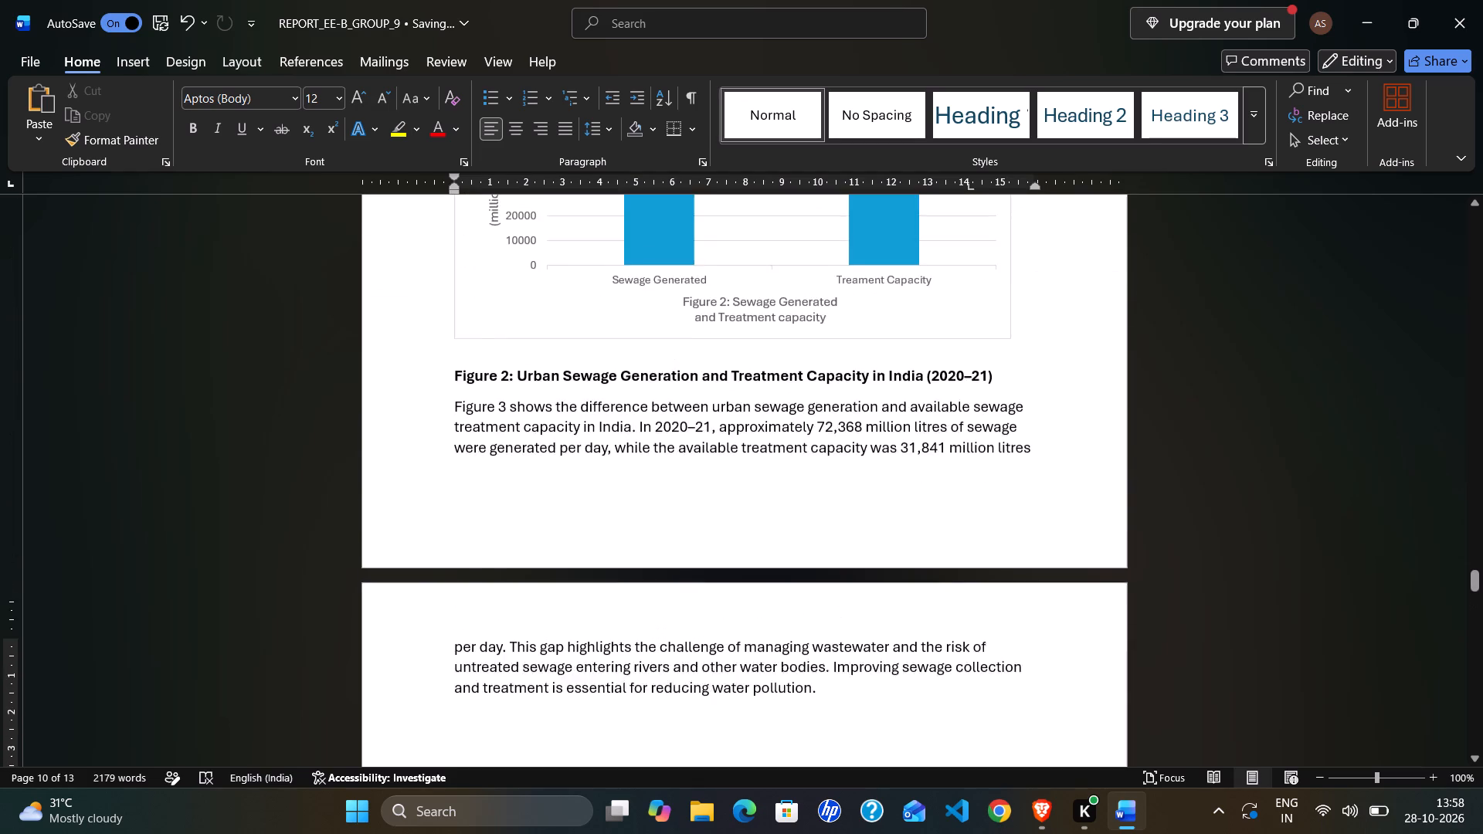
scroll(790, 590, "up", 6)
scroll(790, 590, "down", 20)
scroll(790, 590, "down", 9)
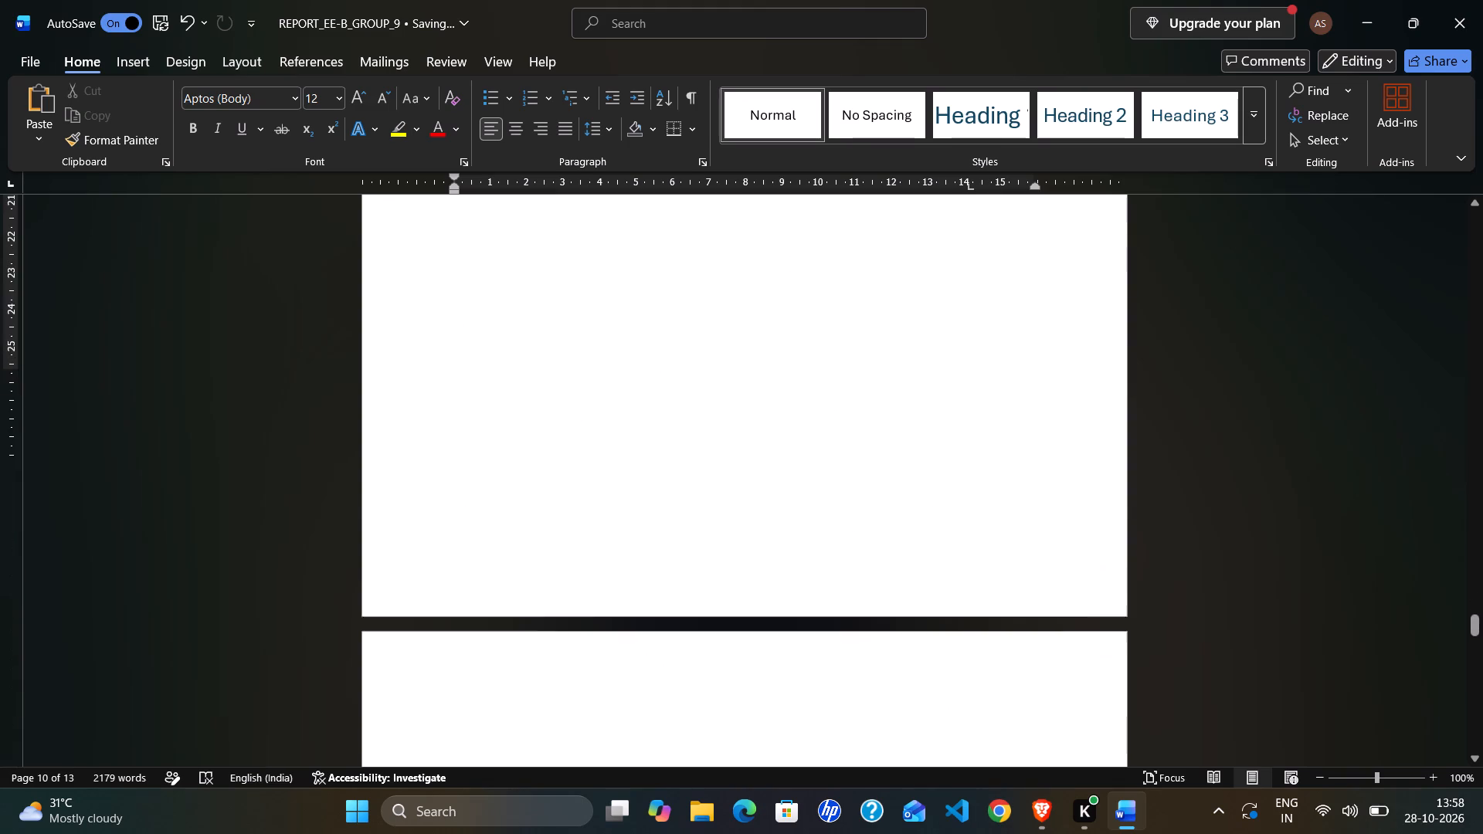
scroll(790, 590, "down", 20)
scroll(790, 590, "down", 18)
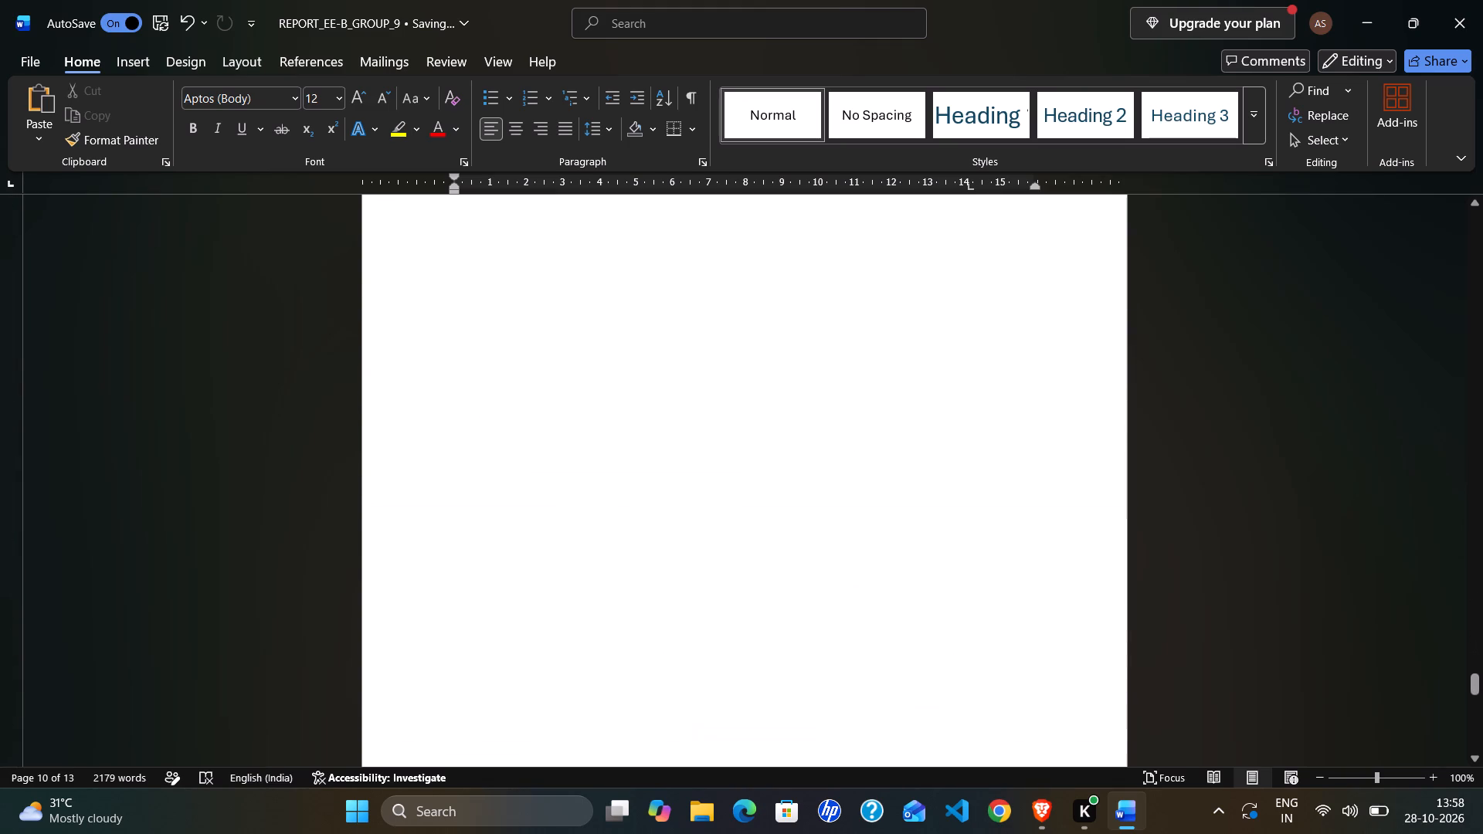
scroll(790, 592, "down", 20)
scroll(790, 592, "down", 9)
scroll(790, 592, "up", 3)
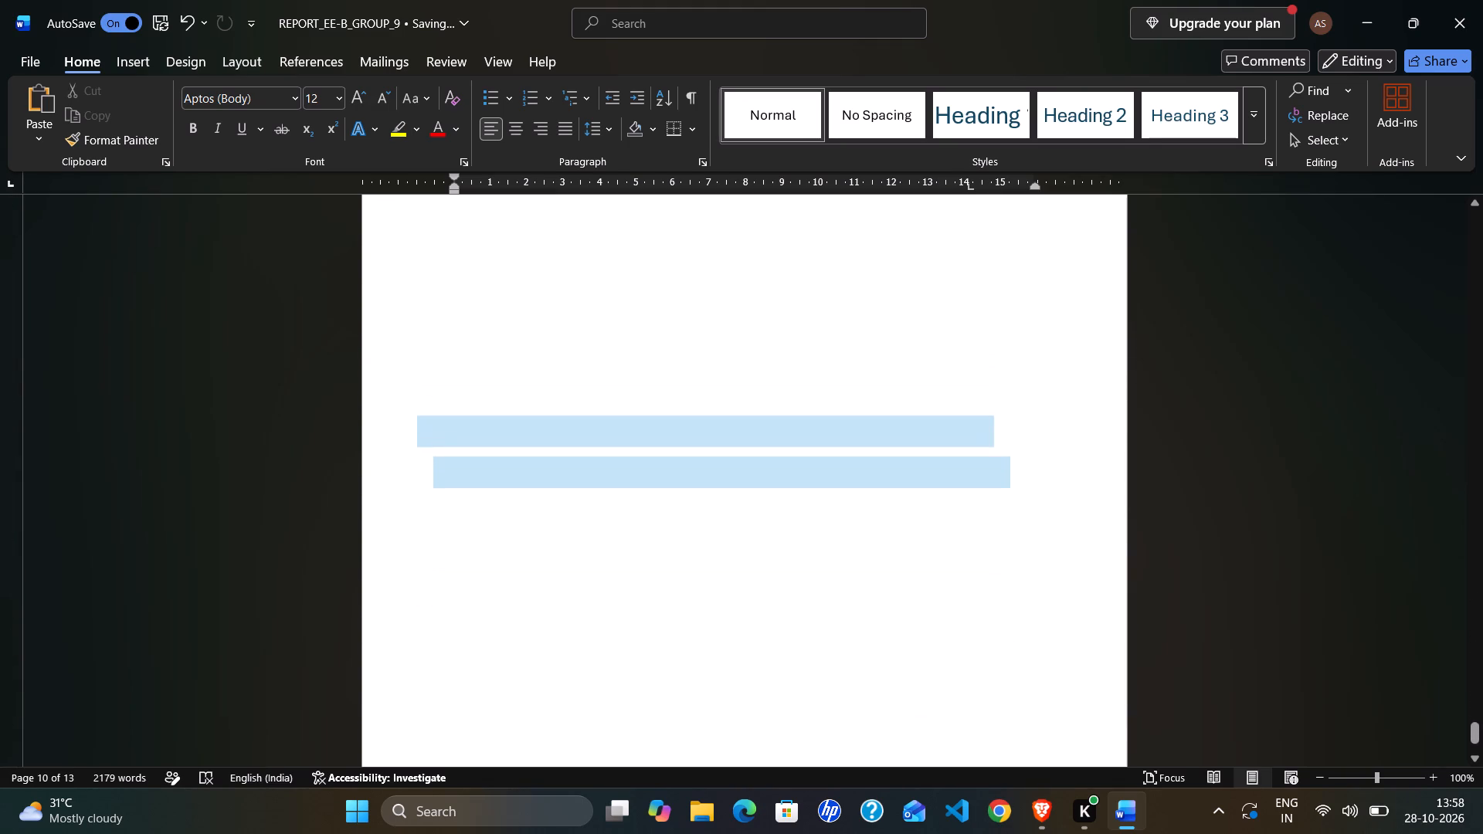
scroll(790, 592, "up", 5)
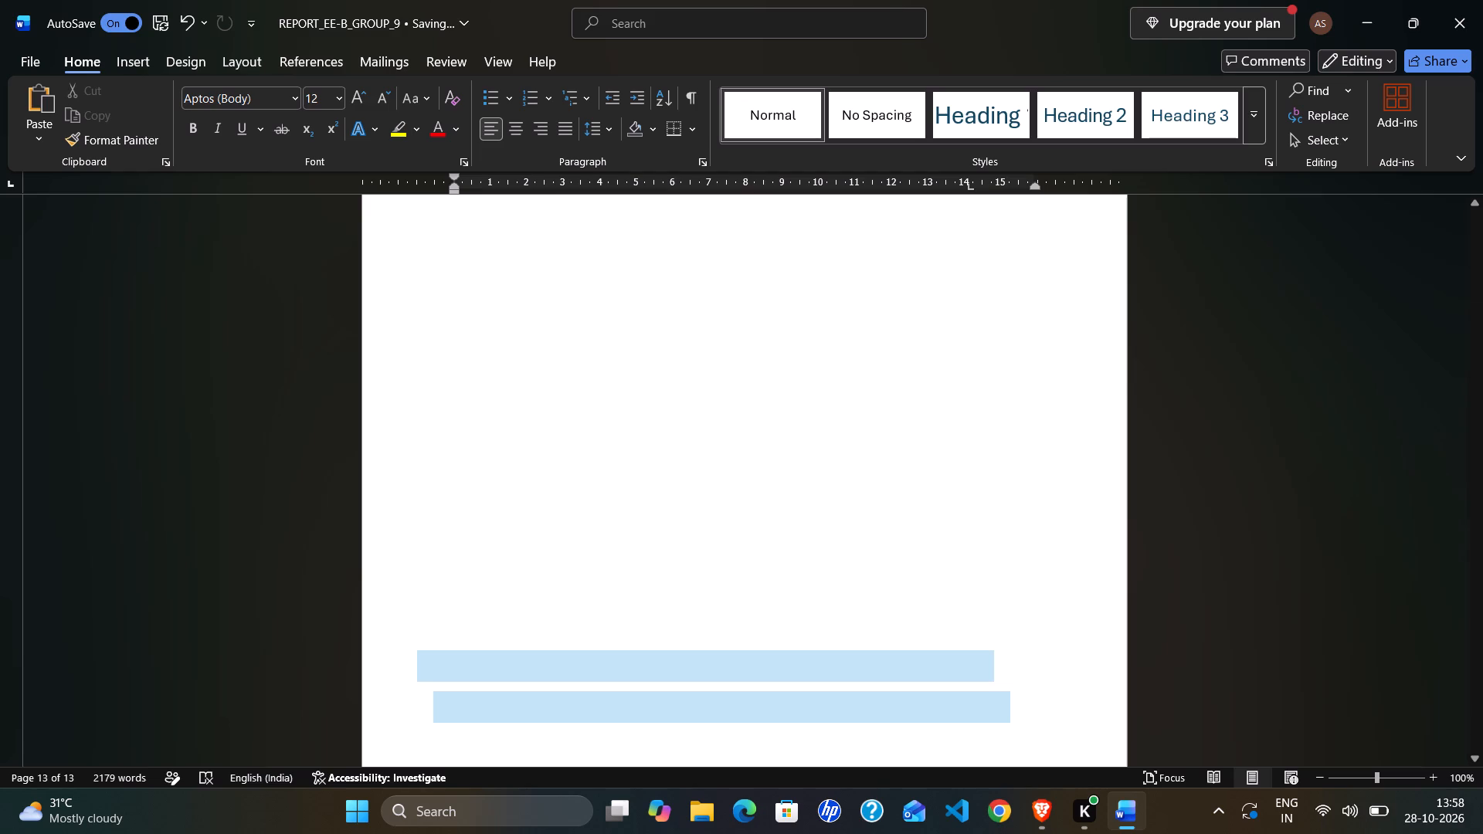
Select the upper light-blue bar on the last page and display the clipboard's collected items.
left_click(722, 674)
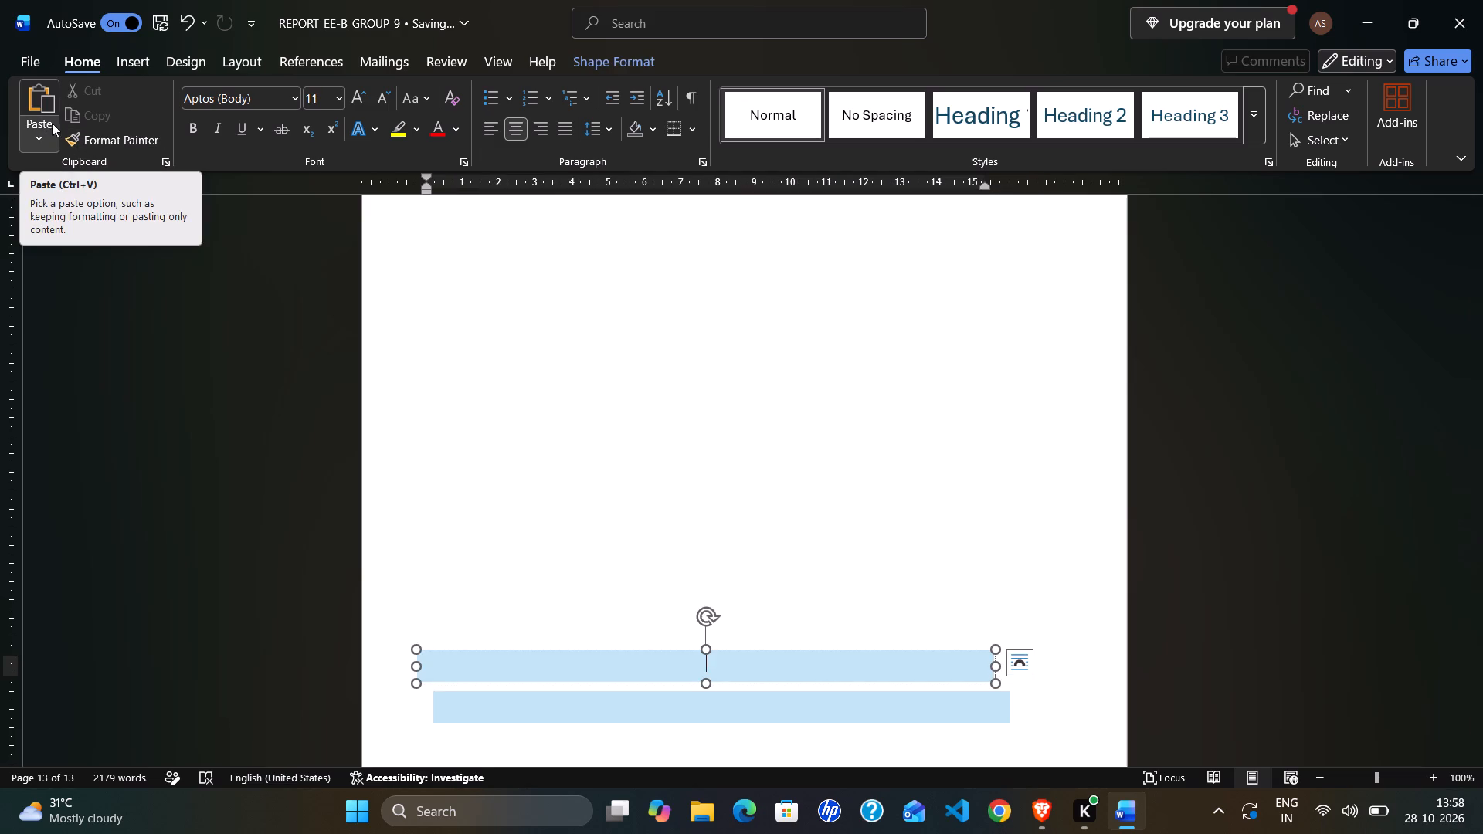
left_click(79, 141)
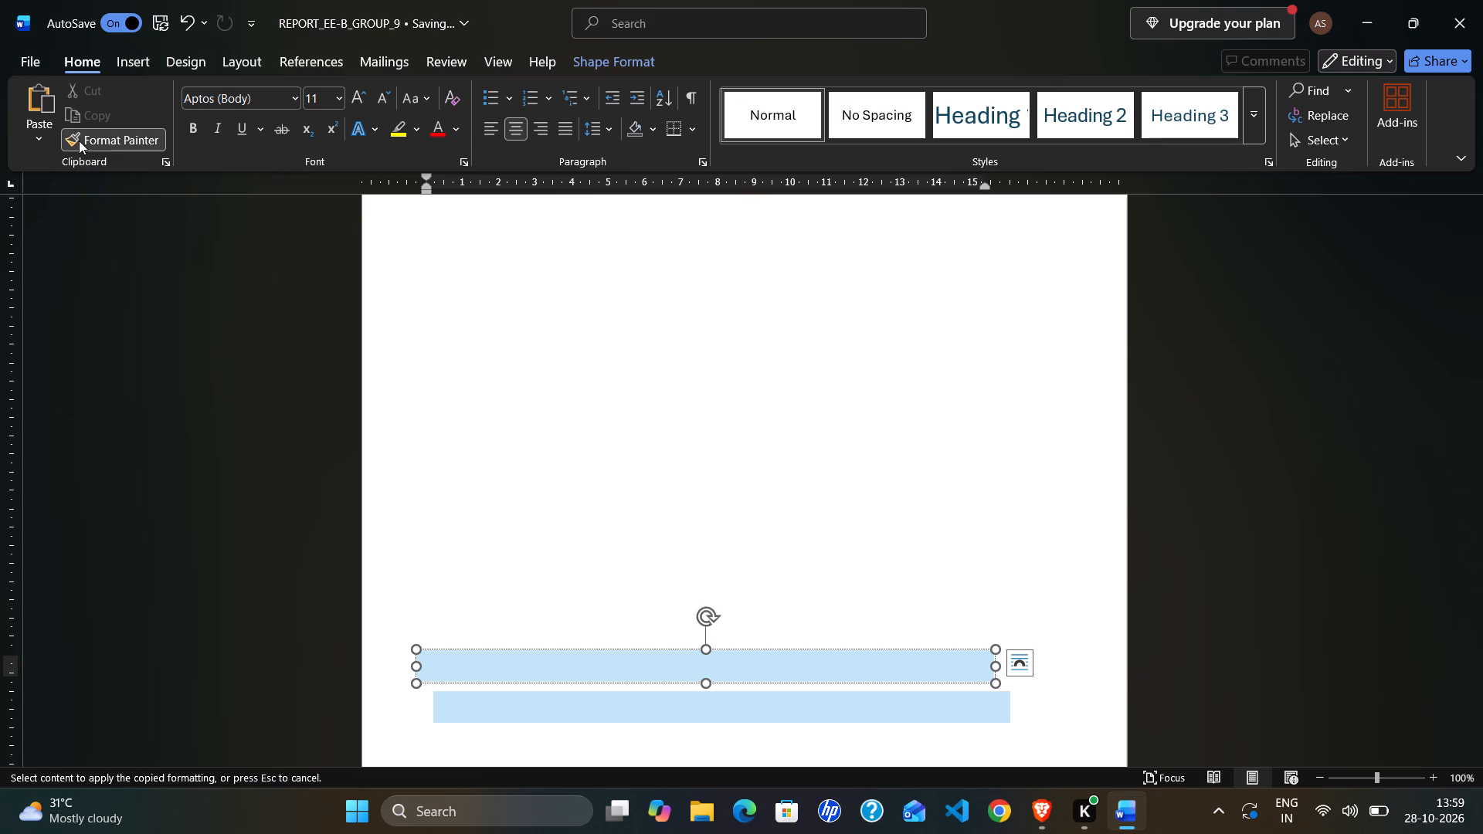
left_click(81, 151)
left_click(163, 159)
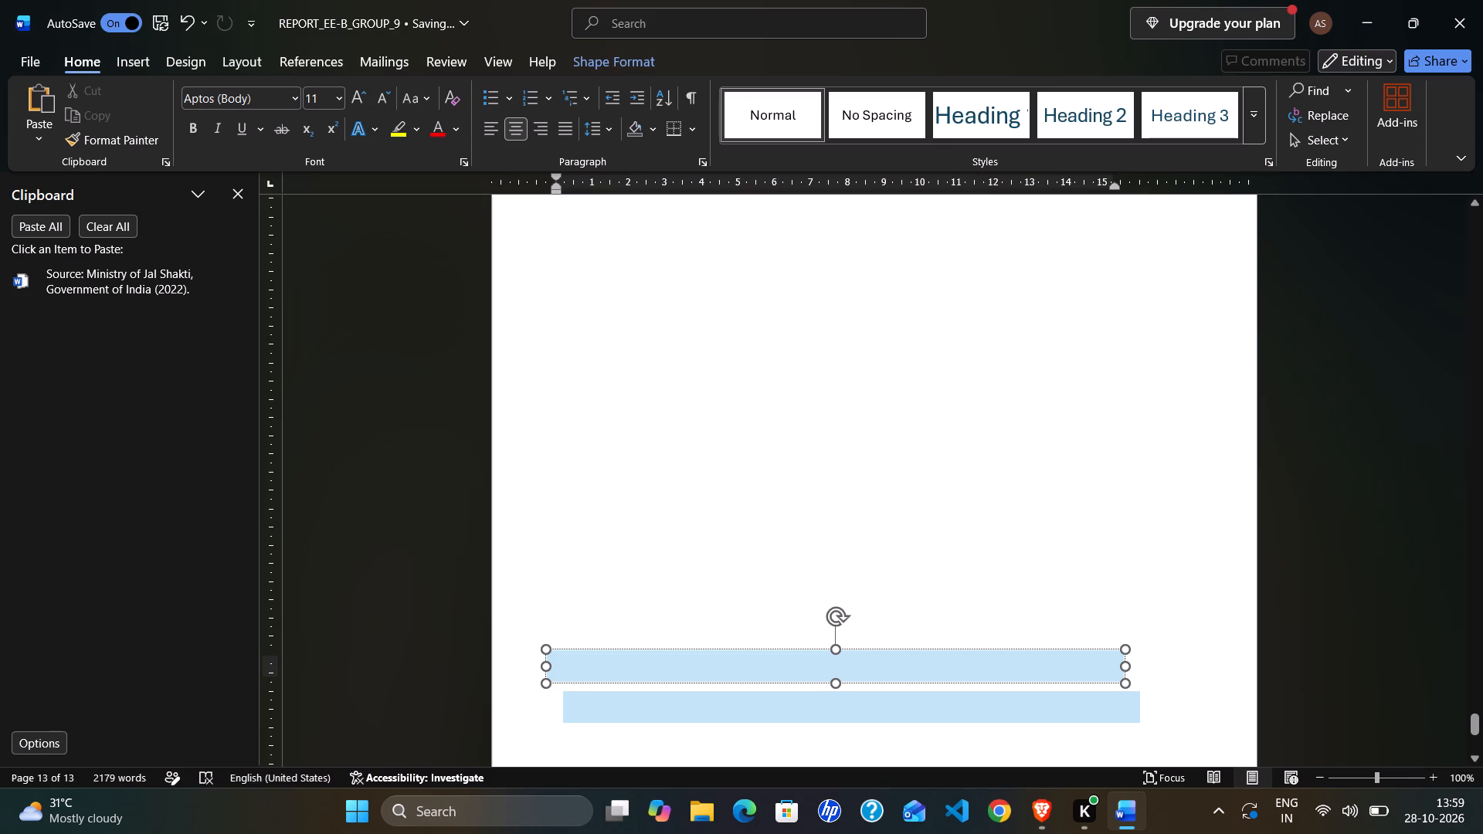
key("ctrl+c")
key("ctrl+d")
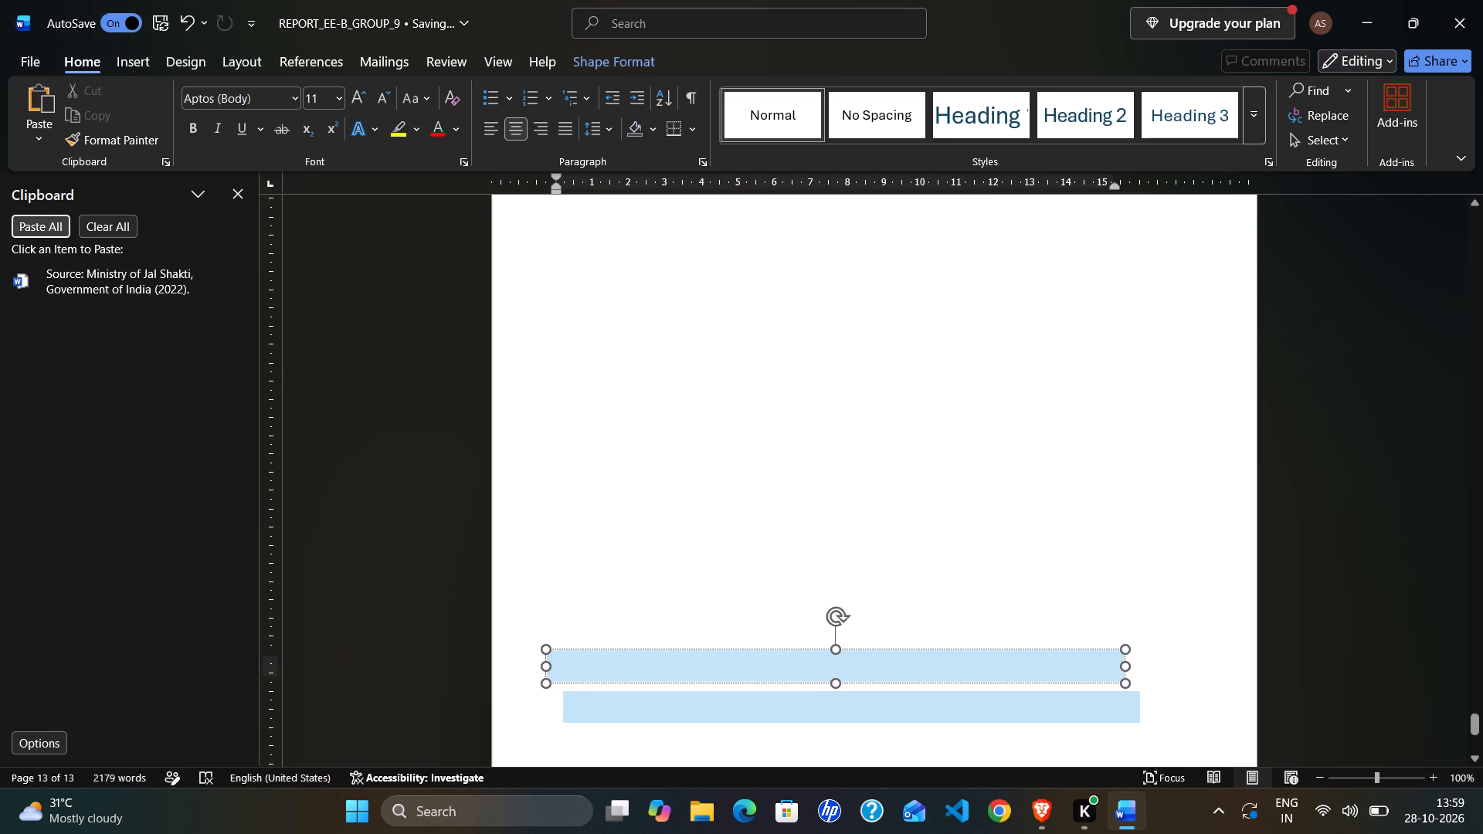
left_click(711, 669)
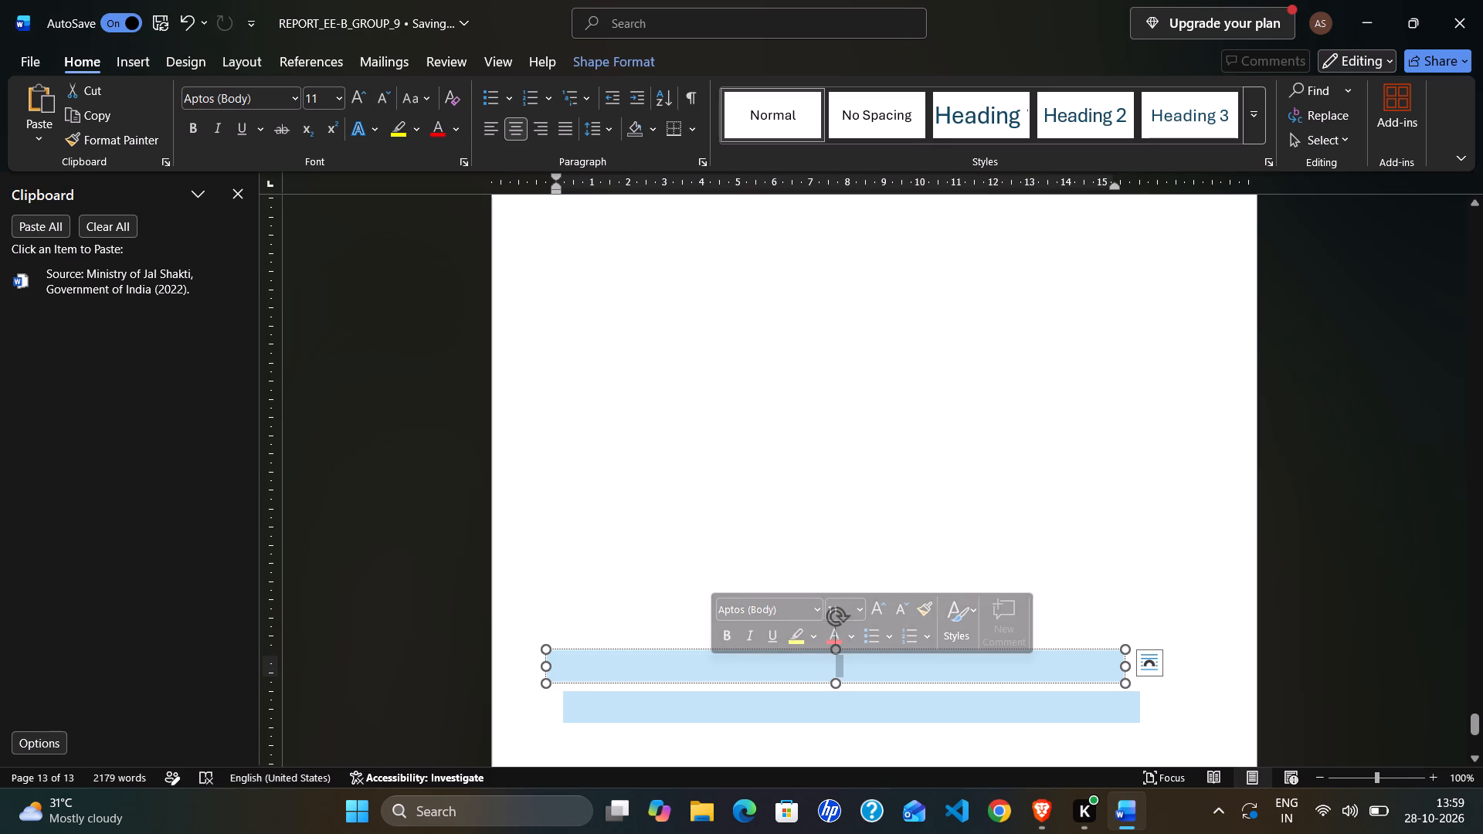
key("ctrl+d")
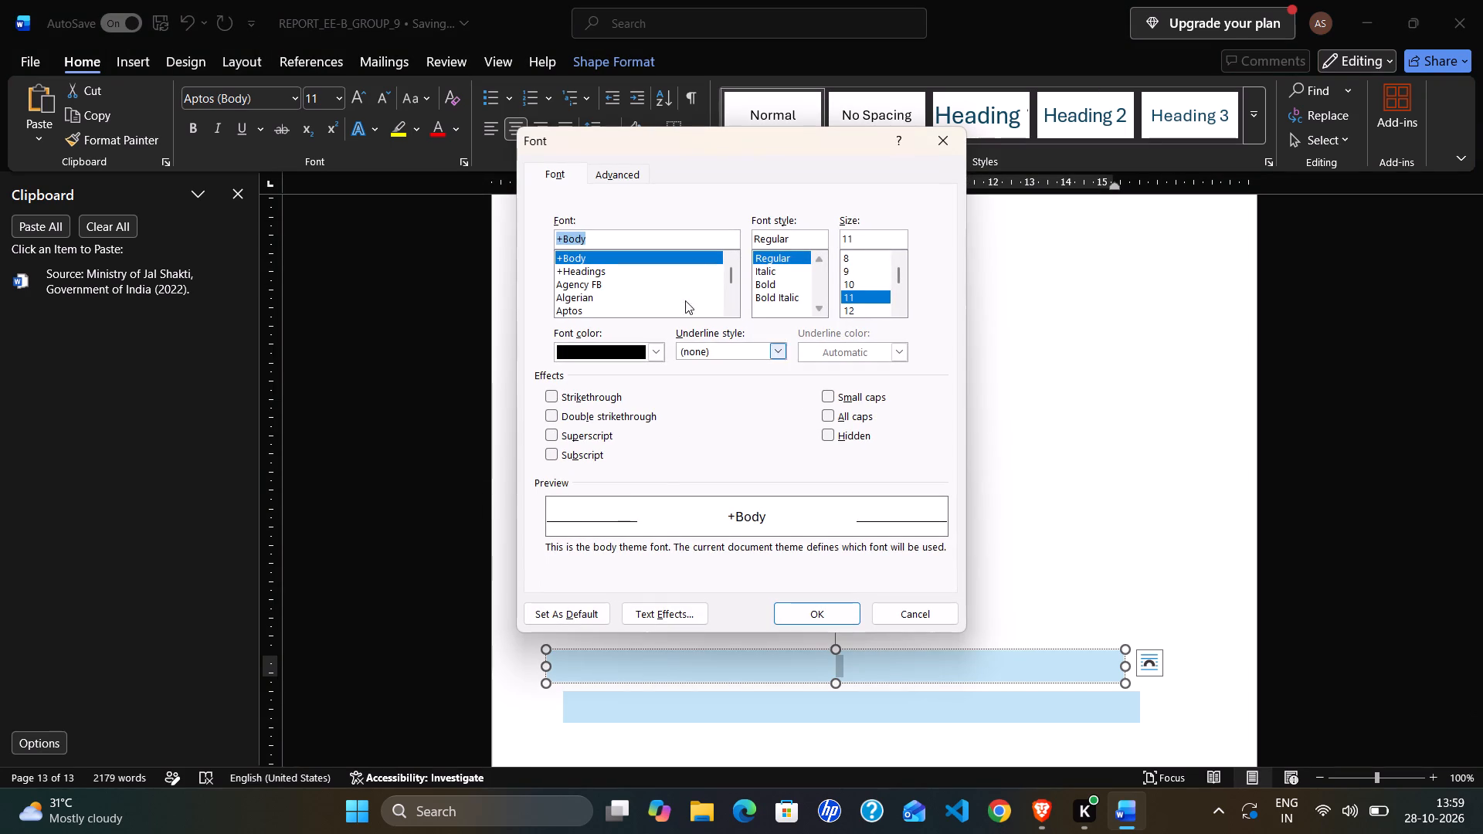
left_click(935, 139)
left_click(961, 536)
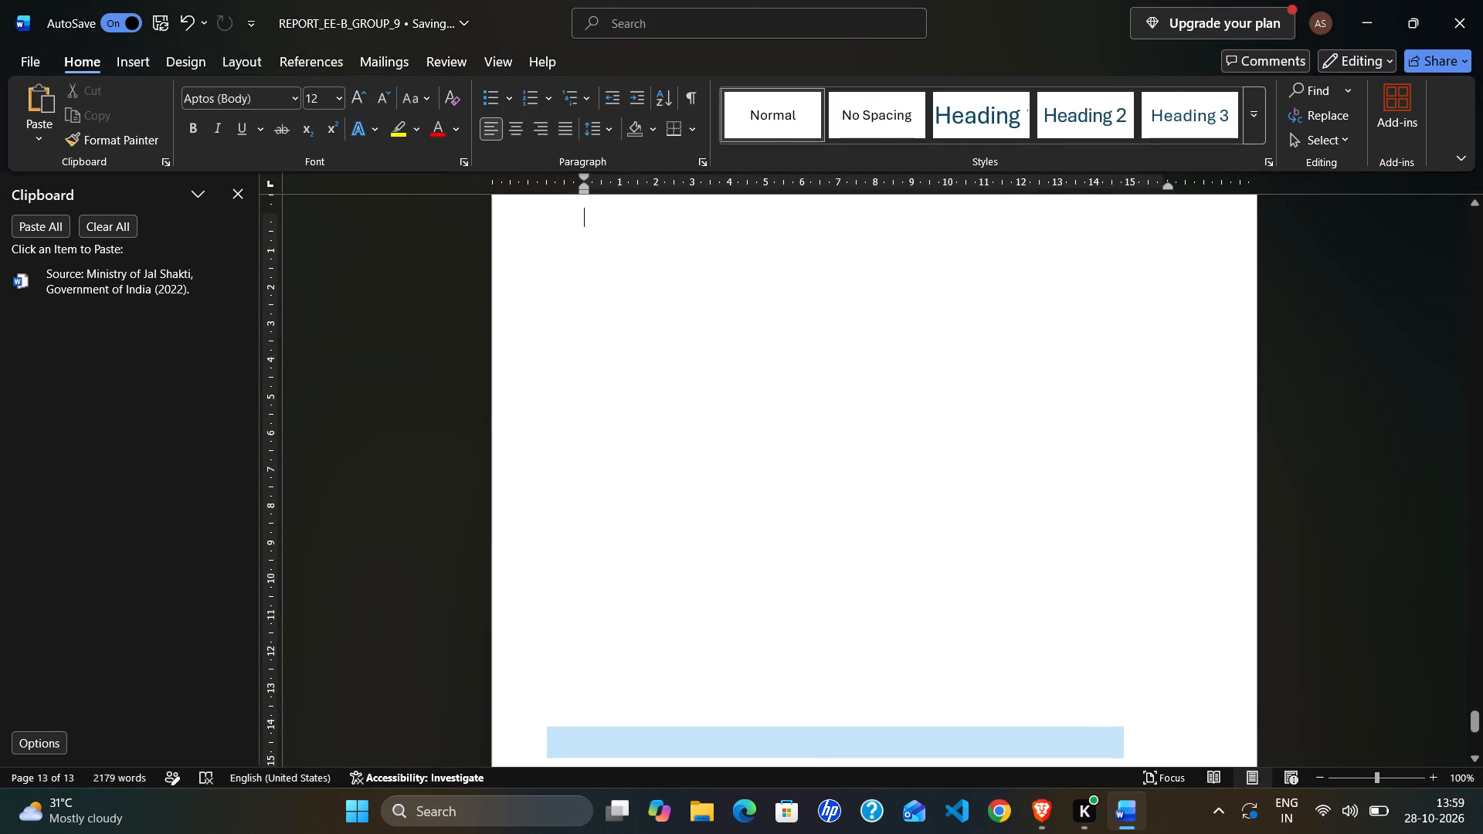
Copy the upper light-blue bar on the last page as a whole shape.
scroll(952, 532, "down", 3)
scroll(814, 619, "down", 5)
scroll(814, 619, "up", 5)
scroll(814, 619, "down", 12)
scroll(814, 619, "up", 5)
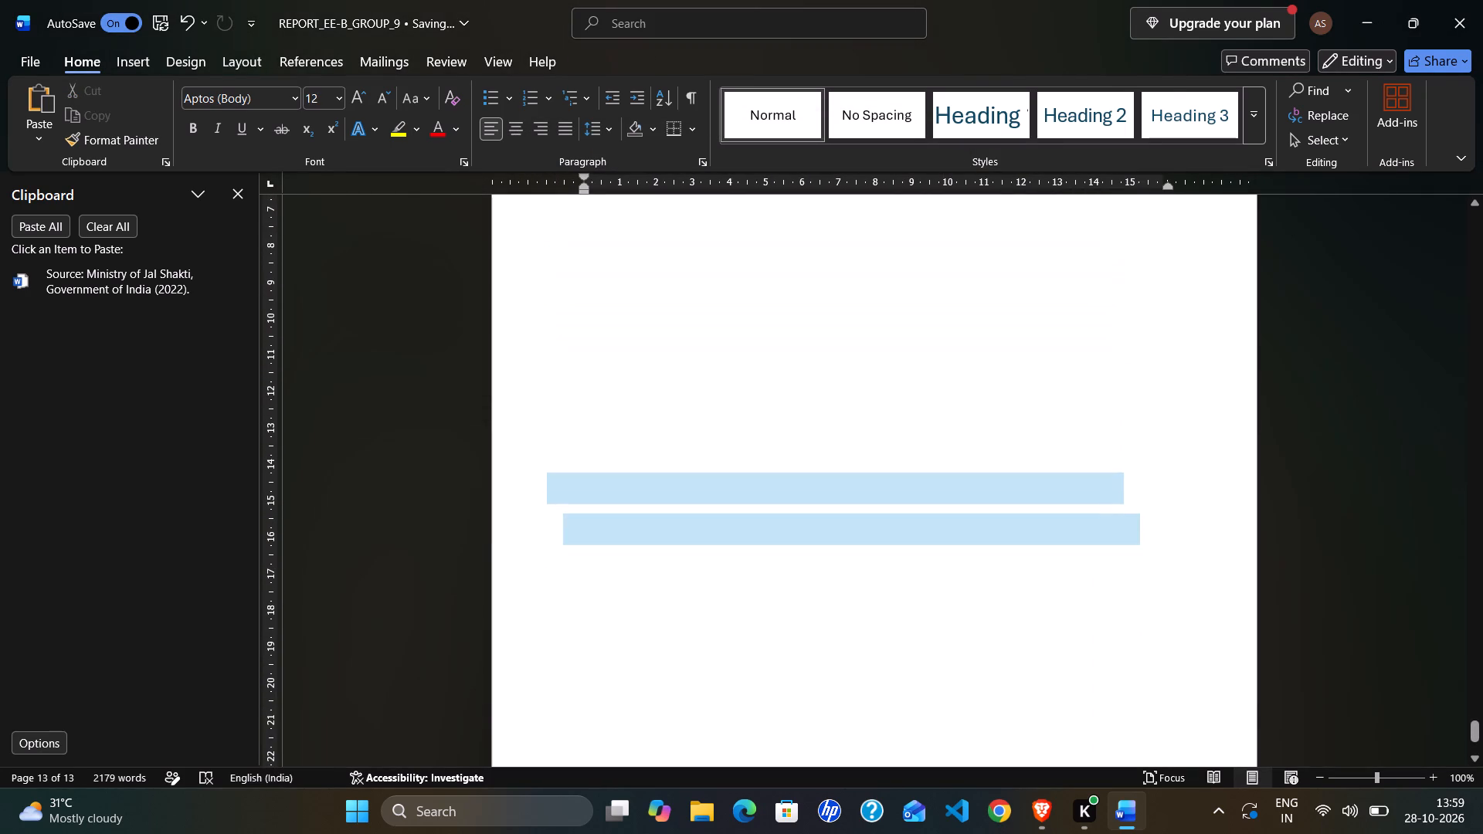
left_click(640, 477)
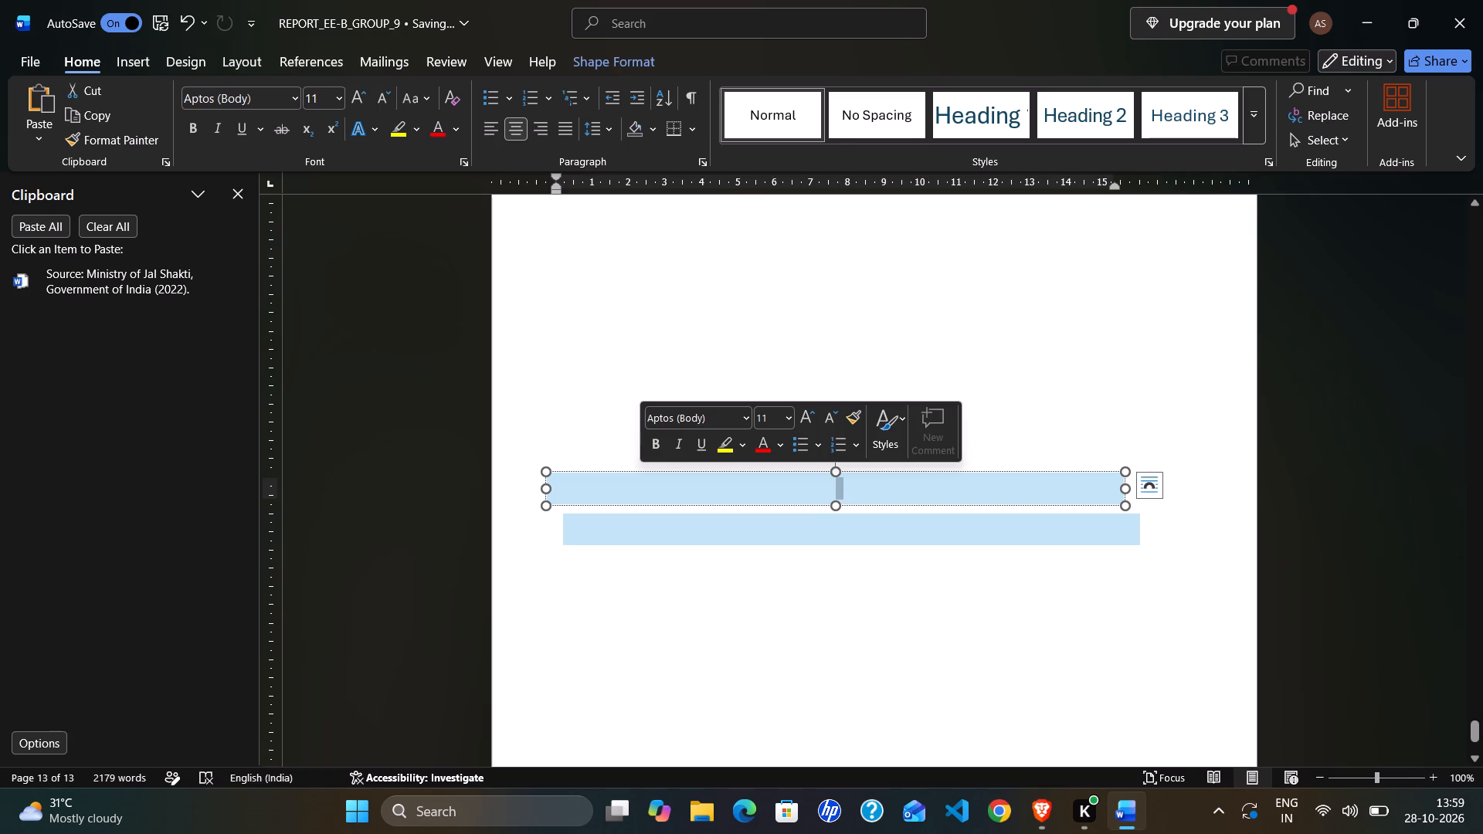
left_click(575, 430)
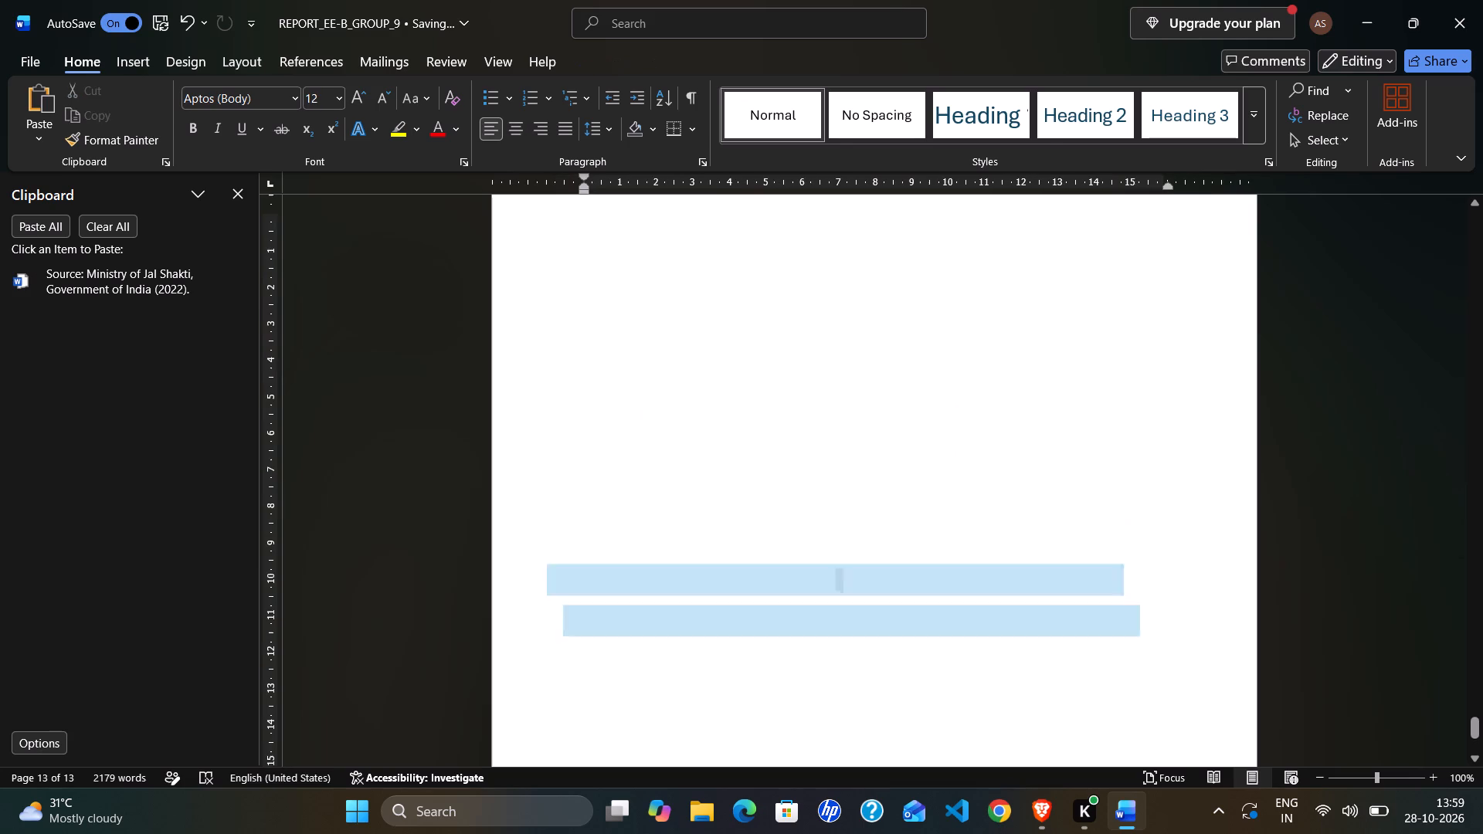
scroll(599, 503, "down", 3)
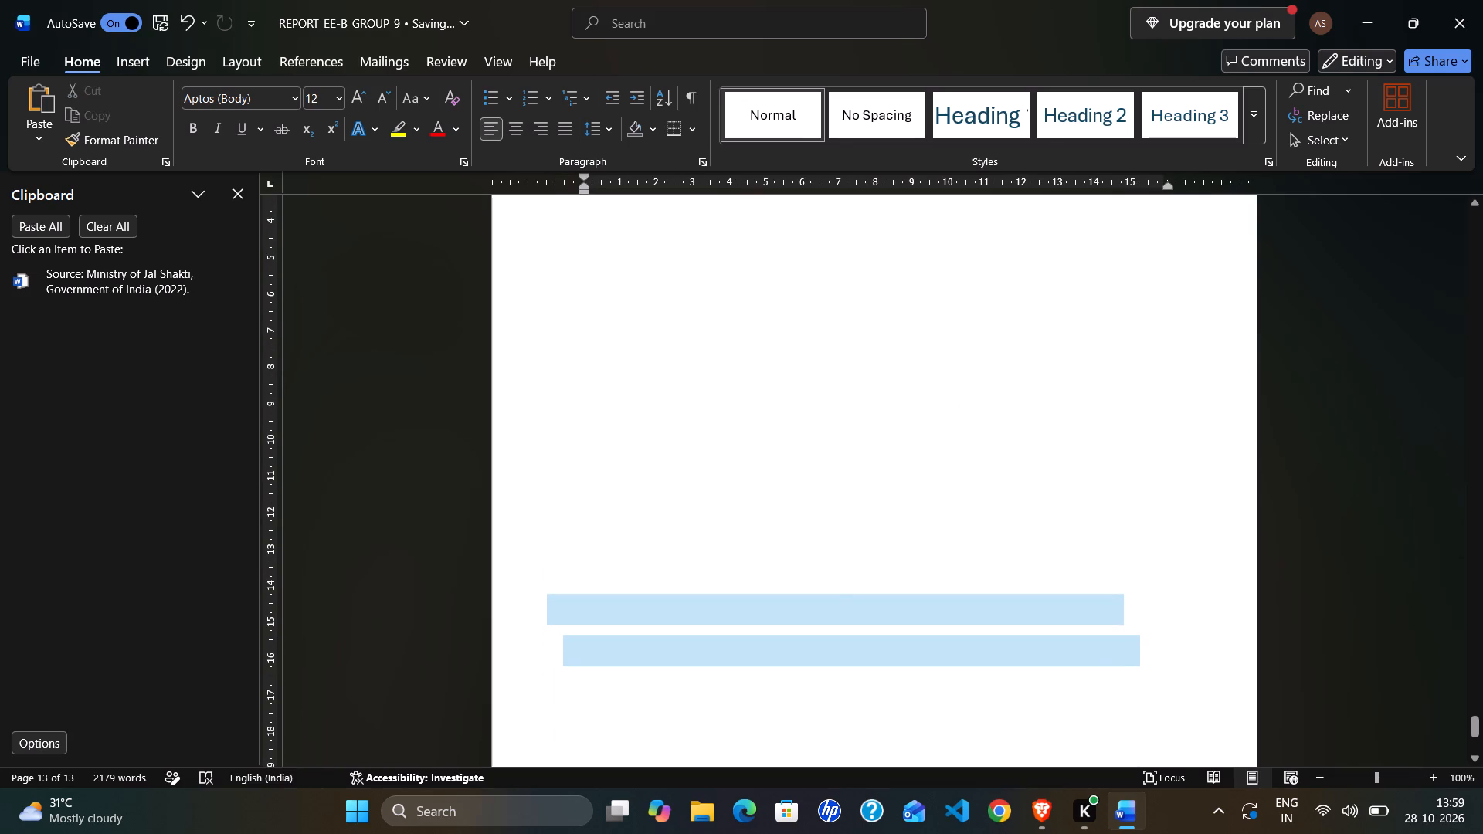
left_click(582, 595)
left_click(582, 595)
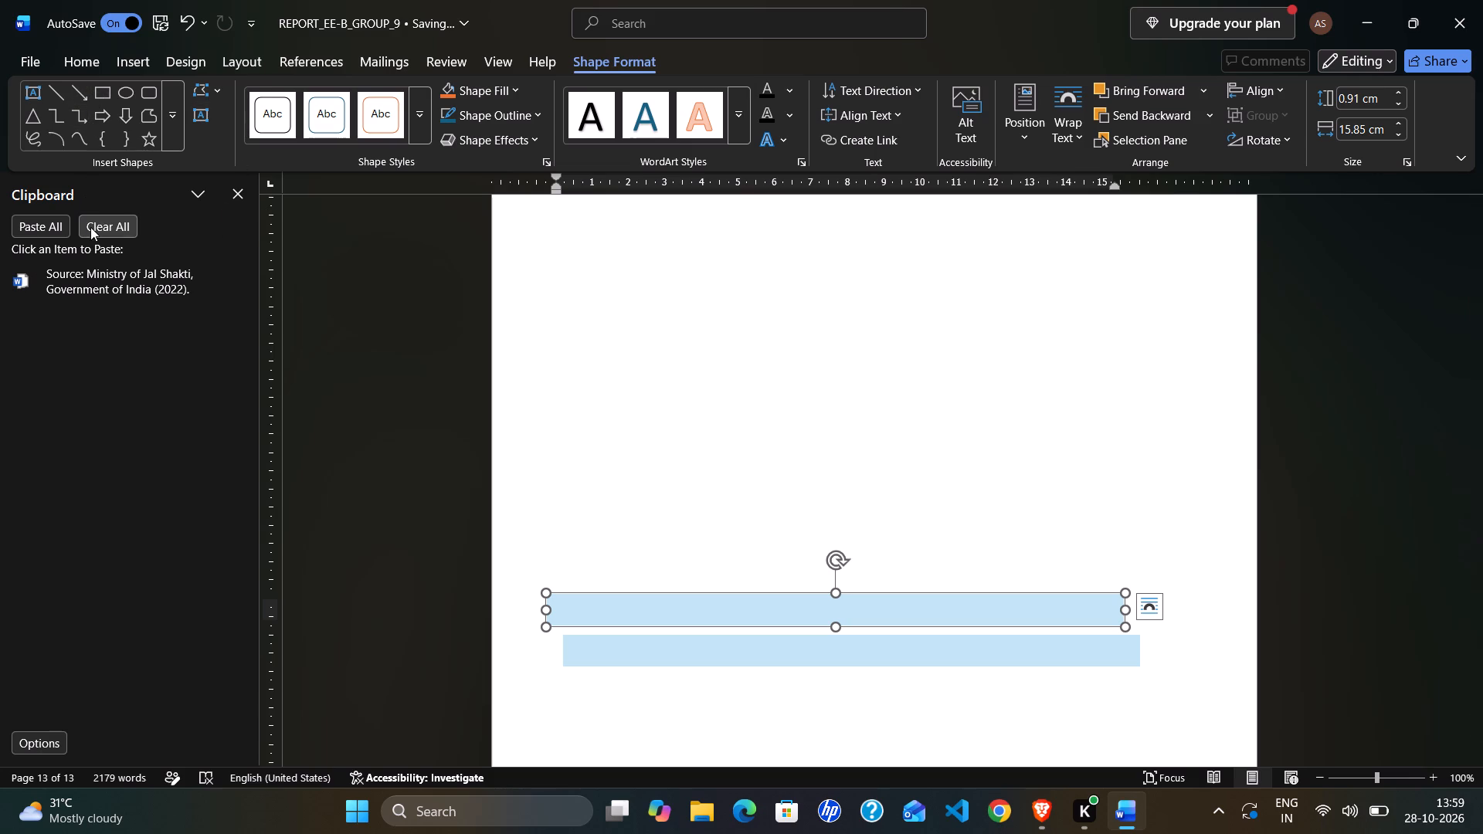
left_click(89, 60)
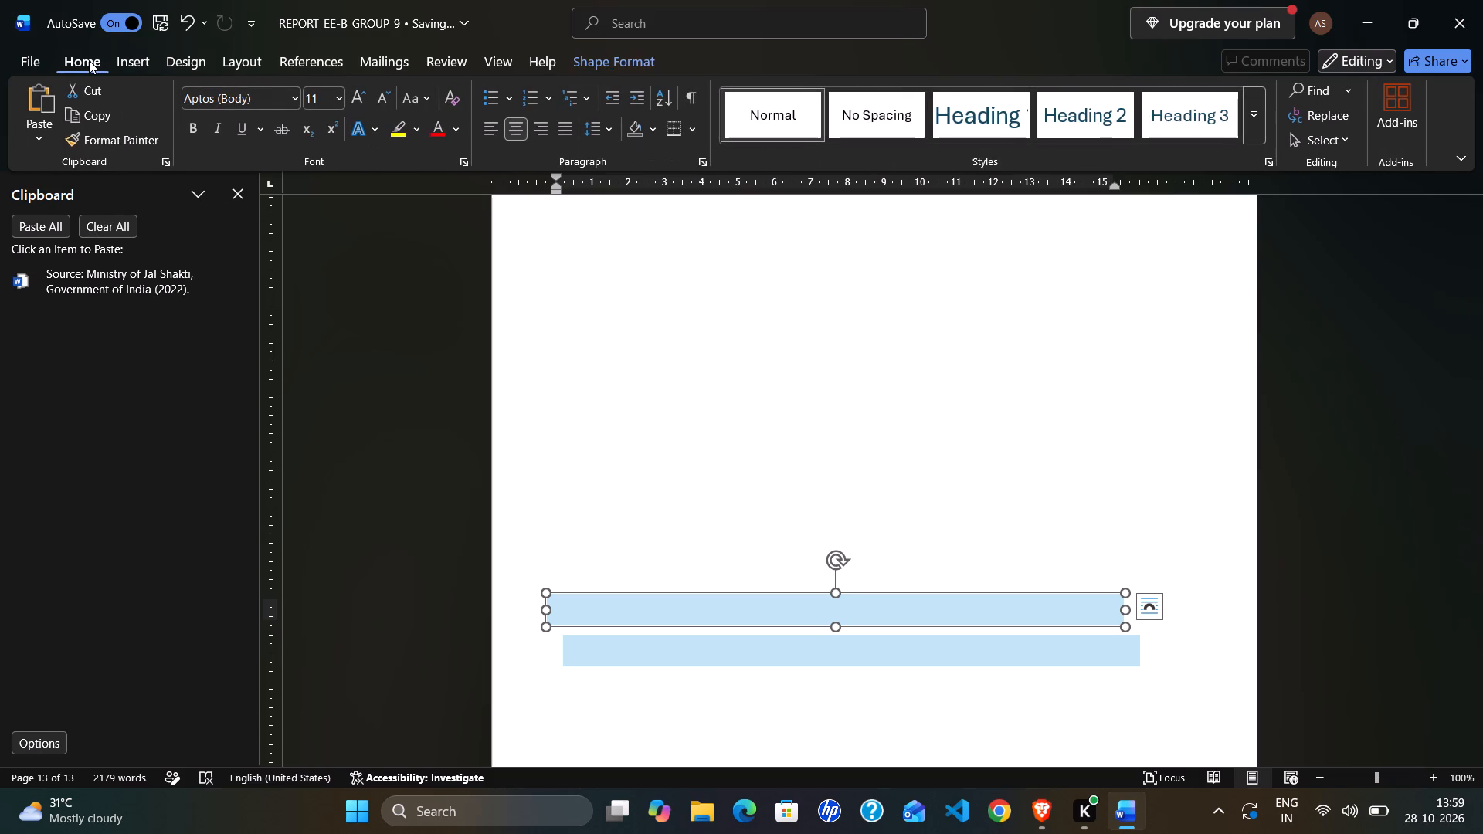
left_click(100, 112)
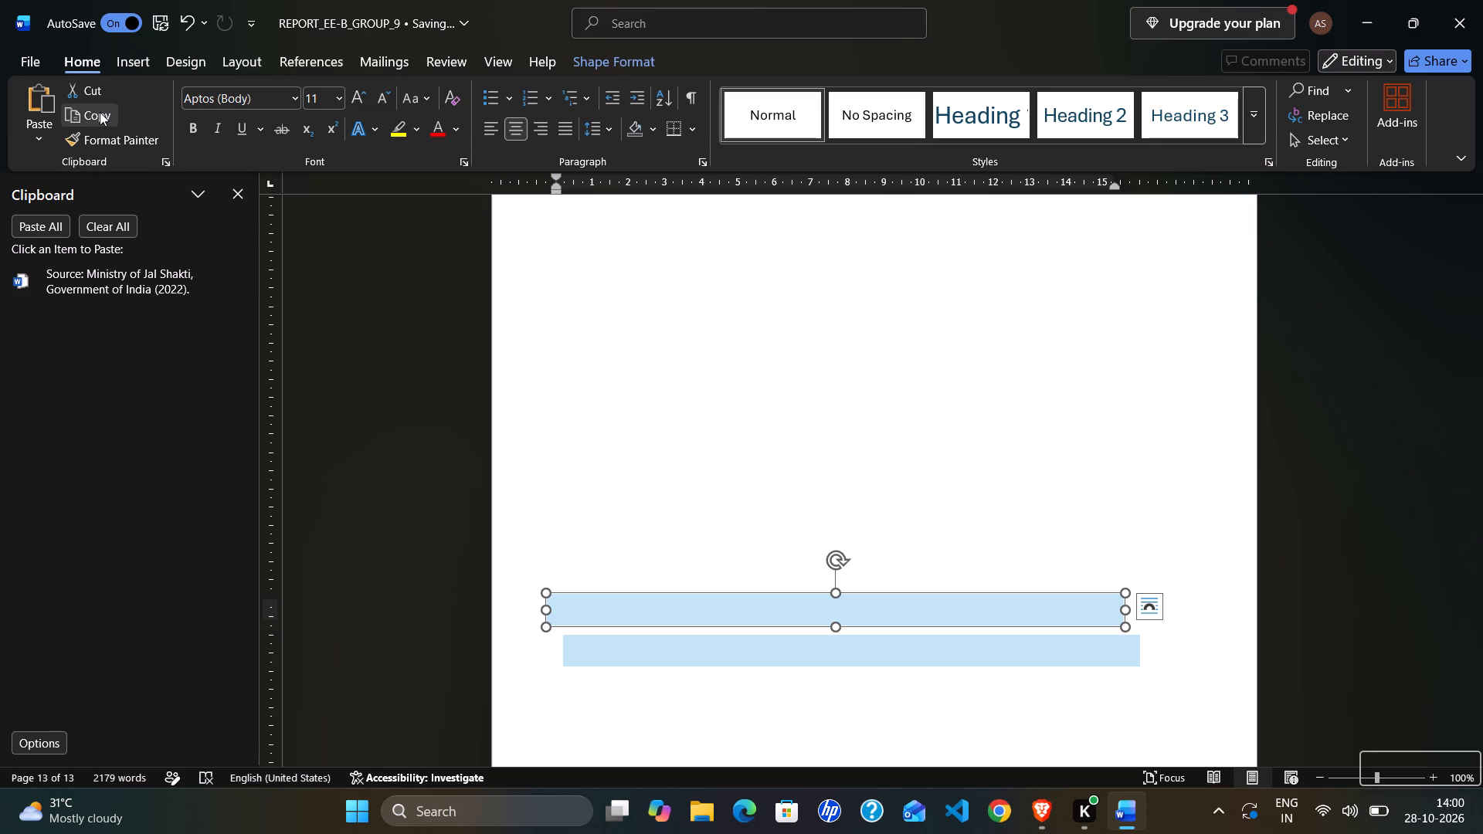
Paste the copied light-blue bar from the clipboard items onto the empty line below the sewage explanation on page 10.
scroll(570, 538, "down", 1)
scroll(596, 542, "up", 4)
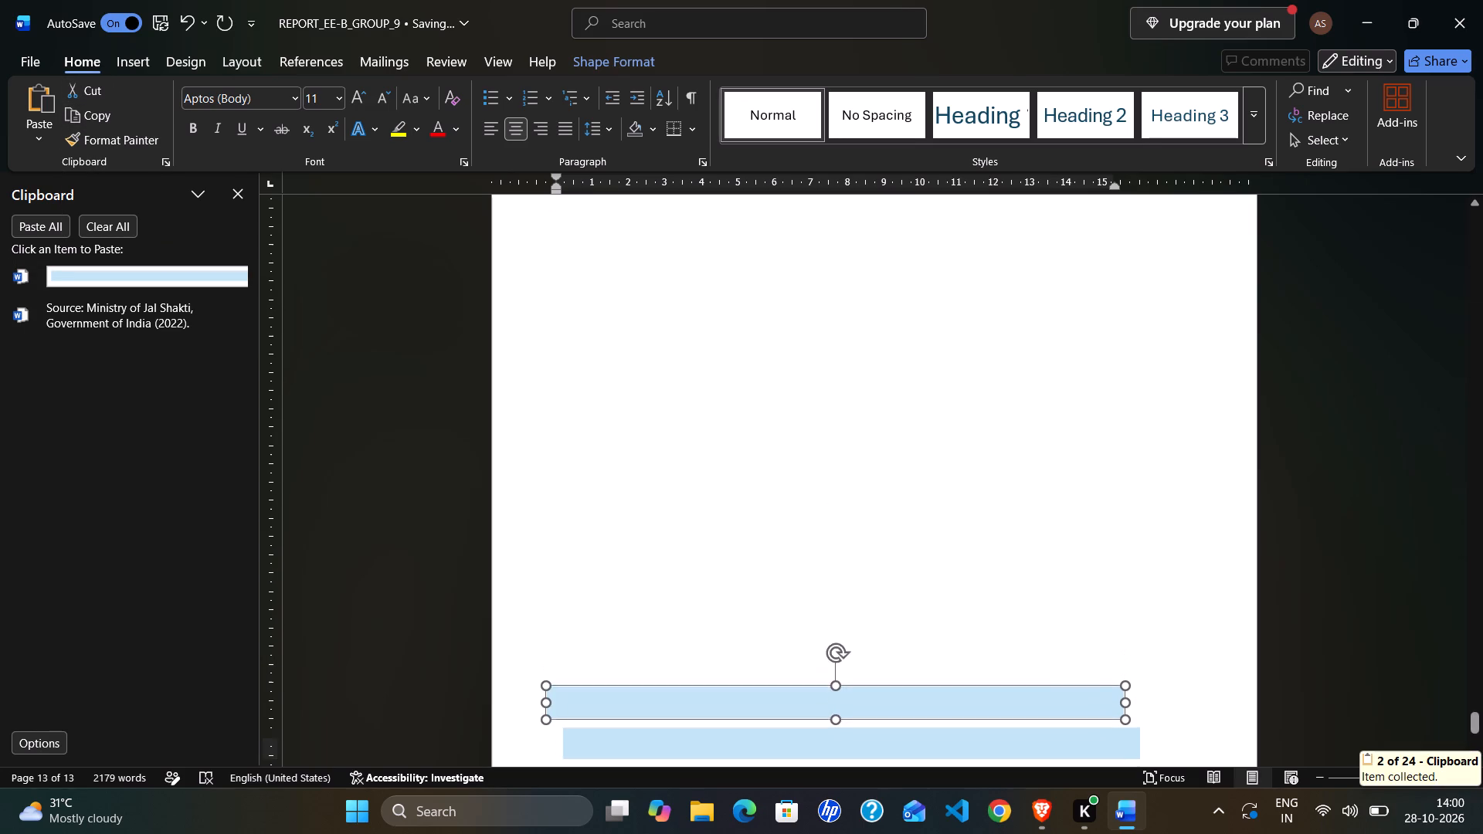
scroll(599, 544, "up", 19)
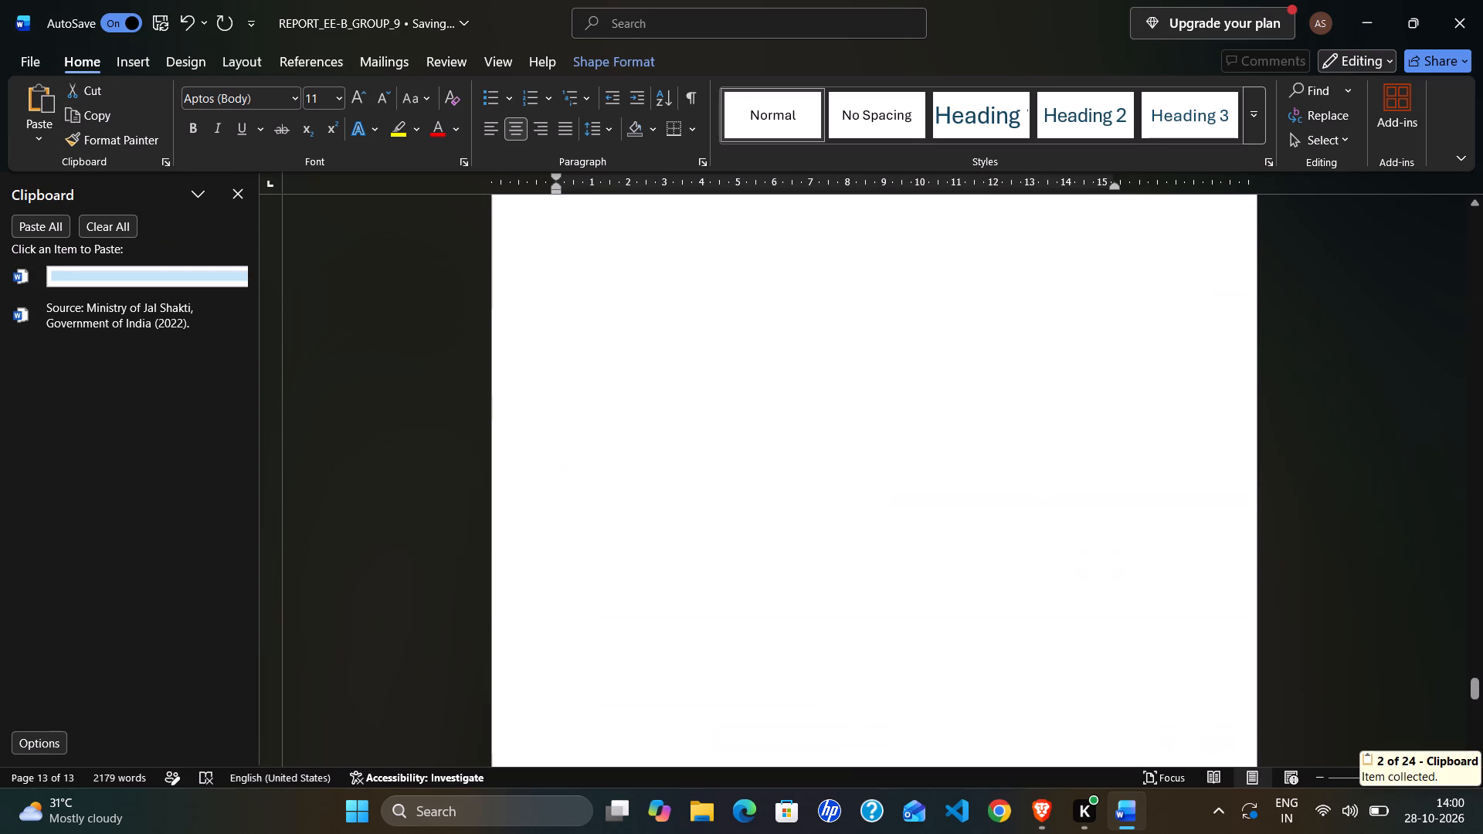
scroll(599, 544, "up", 12)
scroll(599, 544, "up", 17)
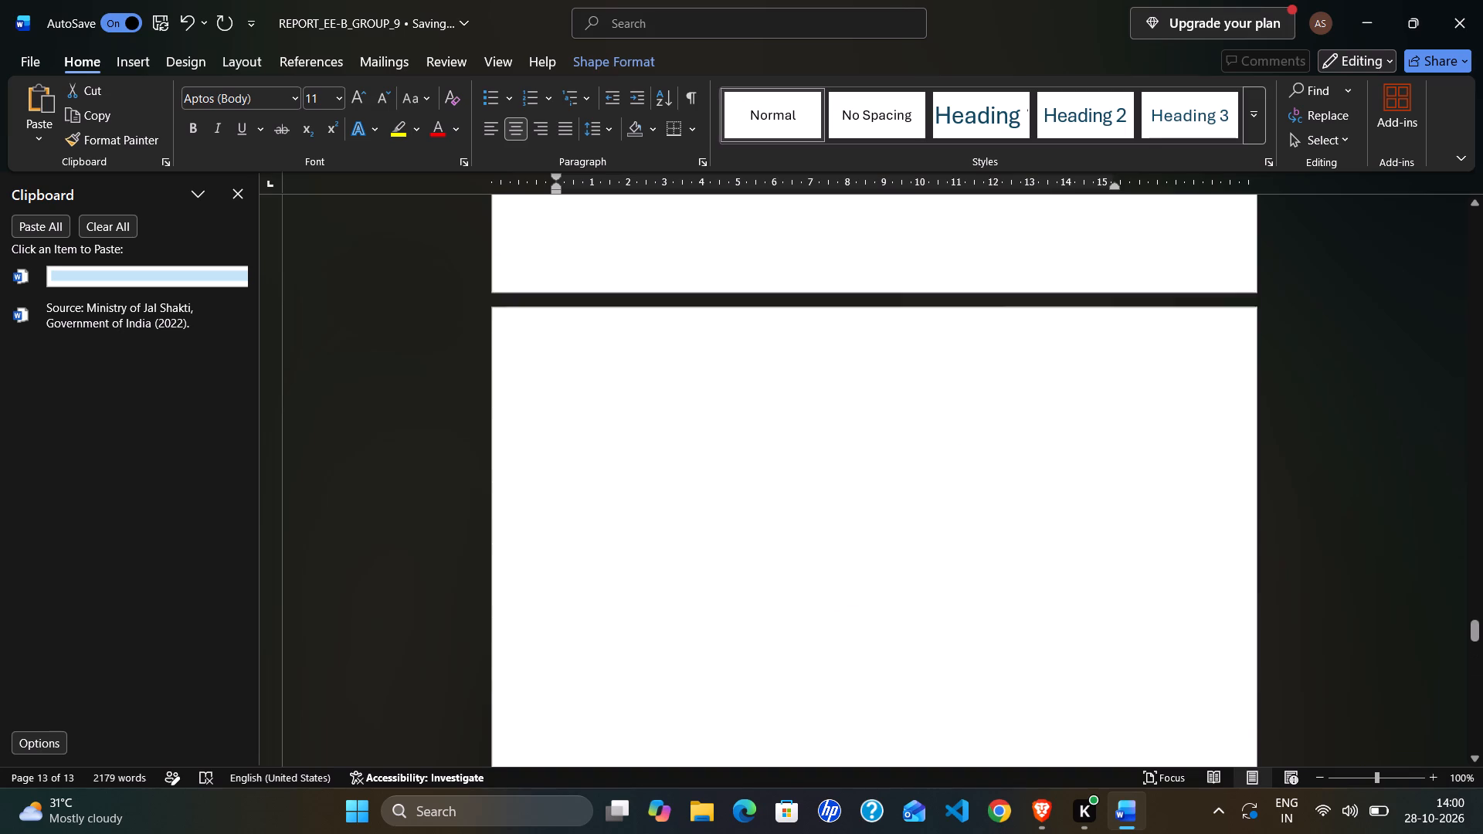
scroll(599, 544, "up", 20)
scroll(599, 544, "up", 7)
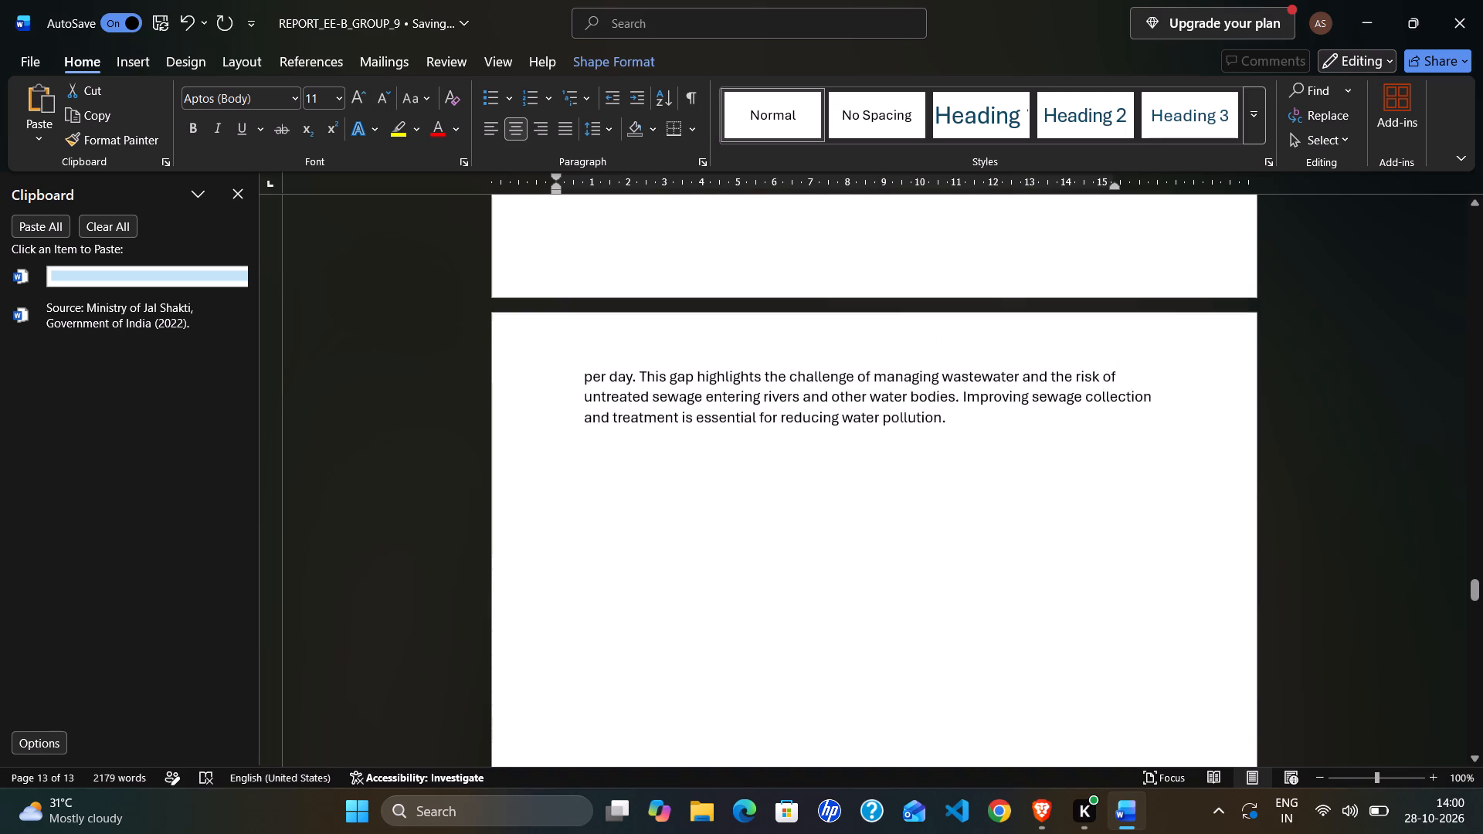
left_click(585, 479)
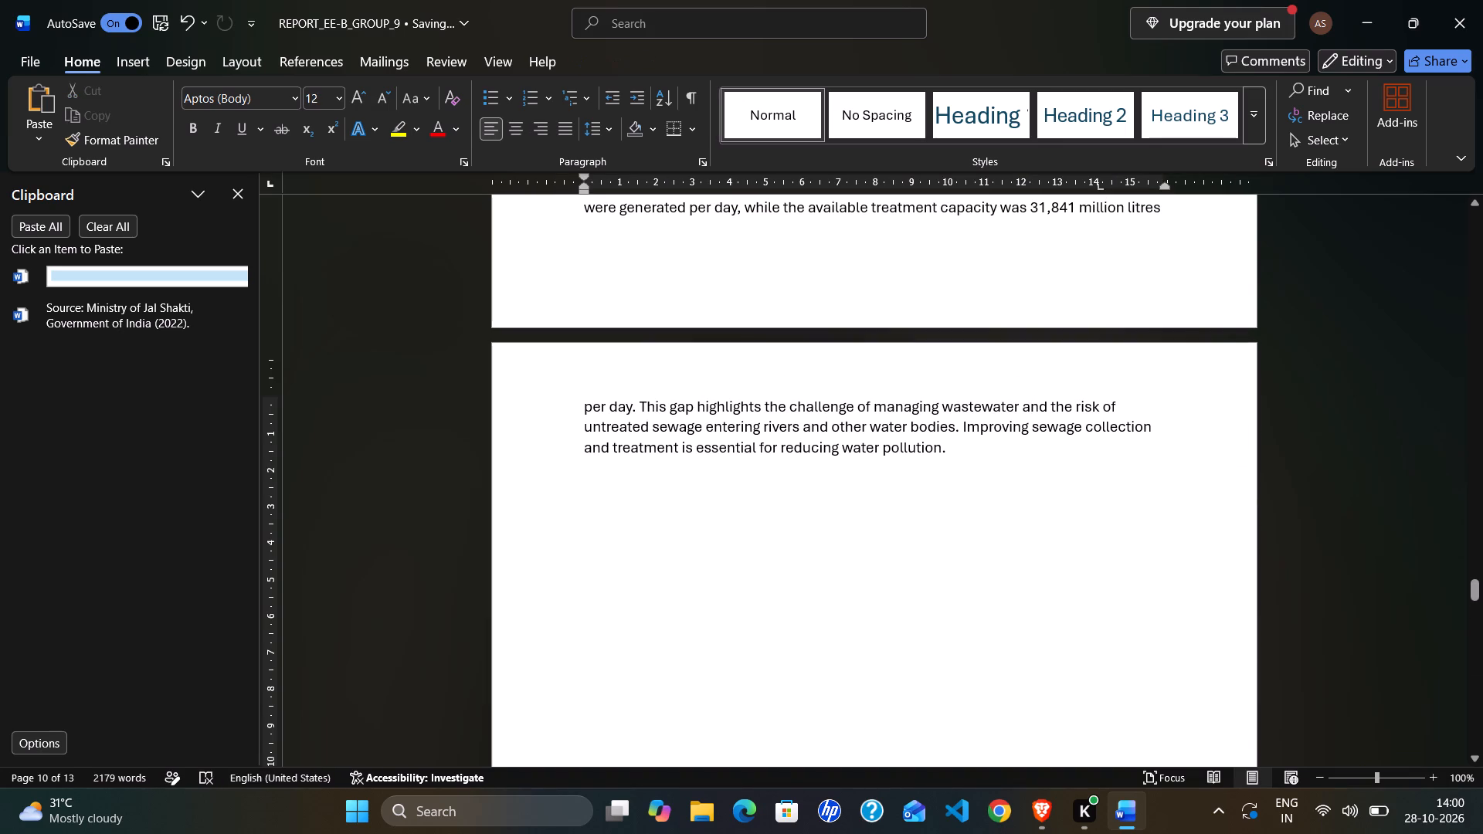
left_click(213, 274)
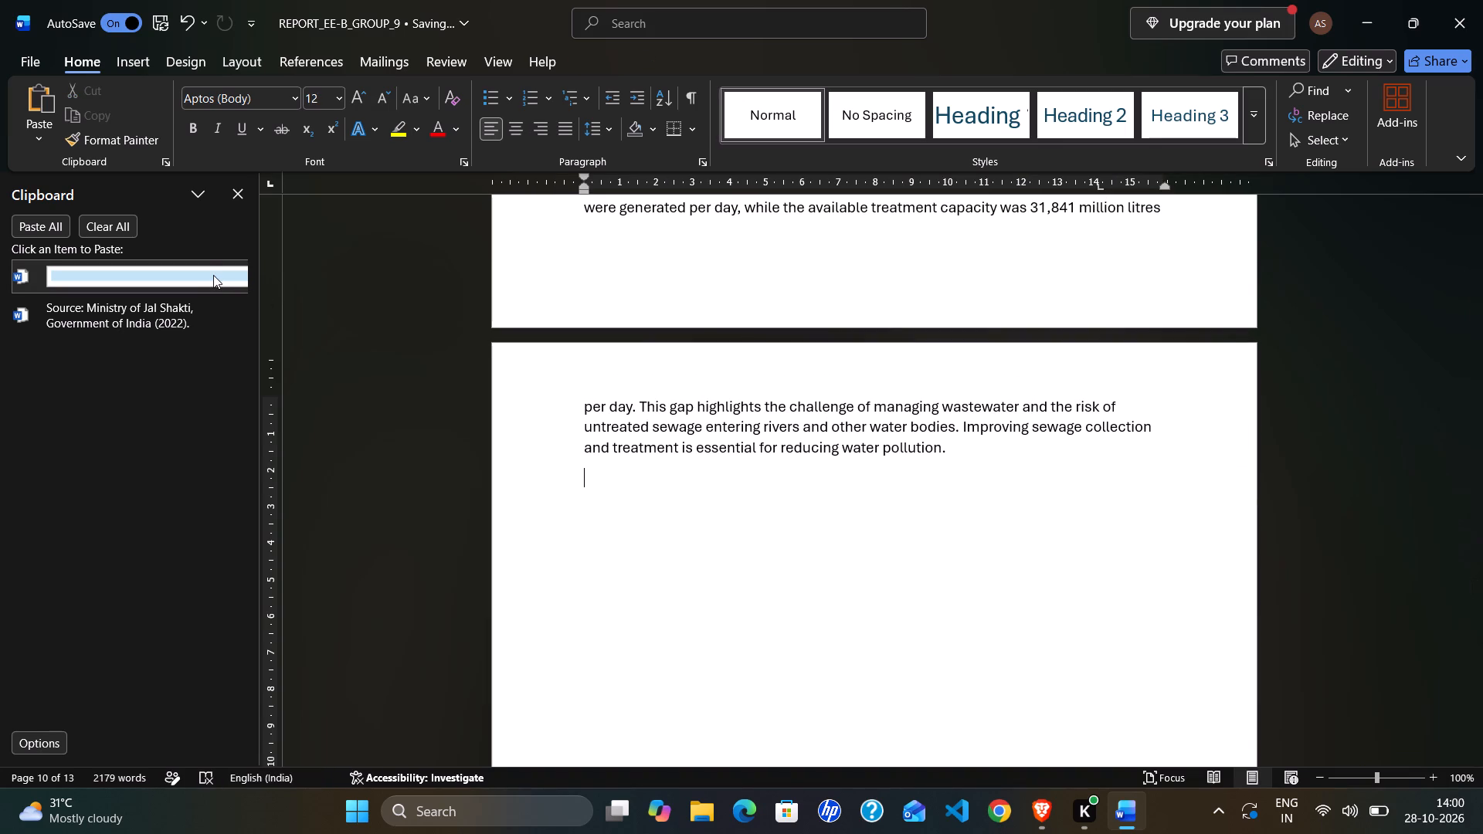
double_click(212, 275)
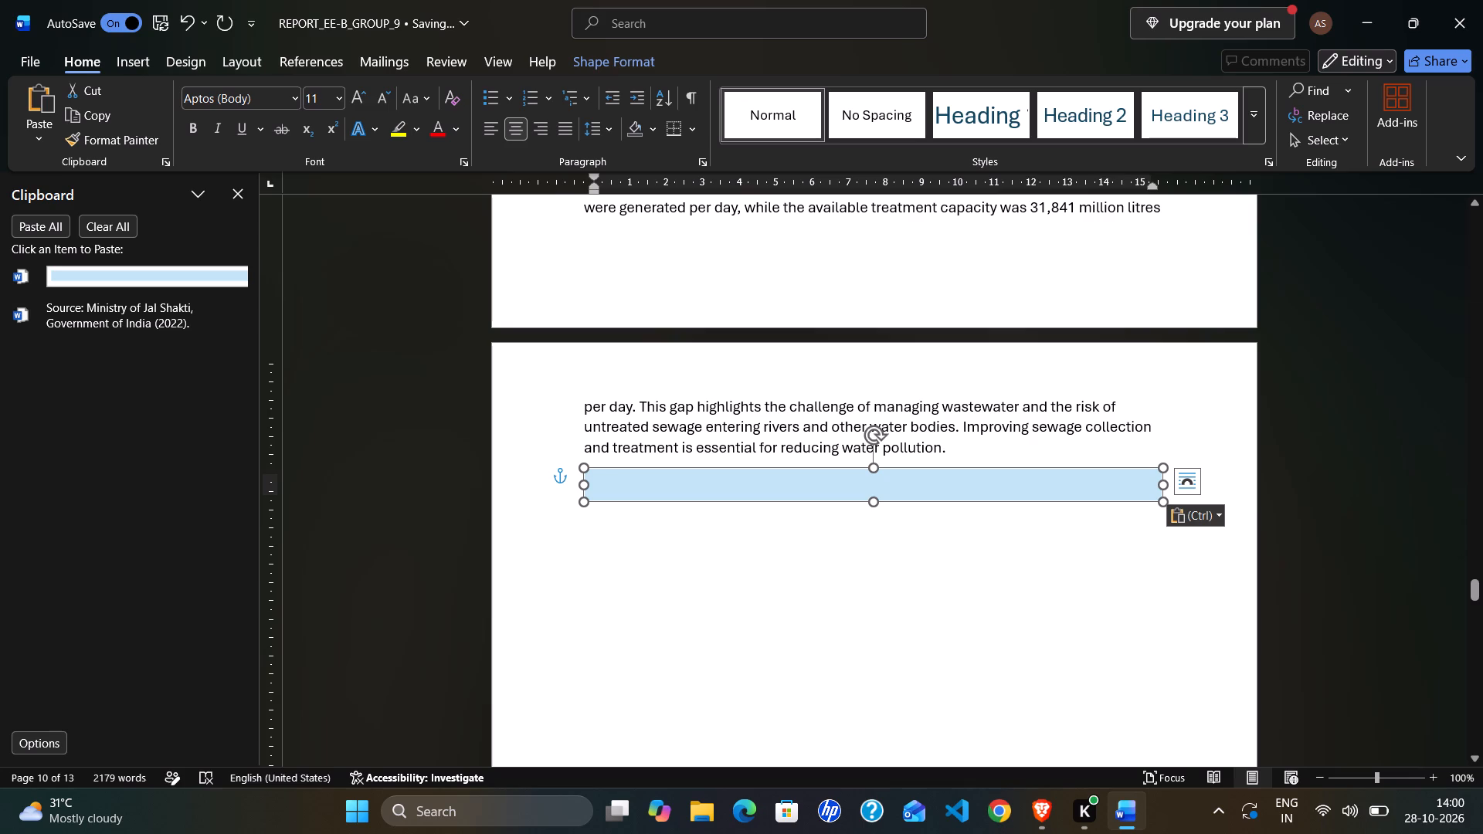
left_click(874, 491)
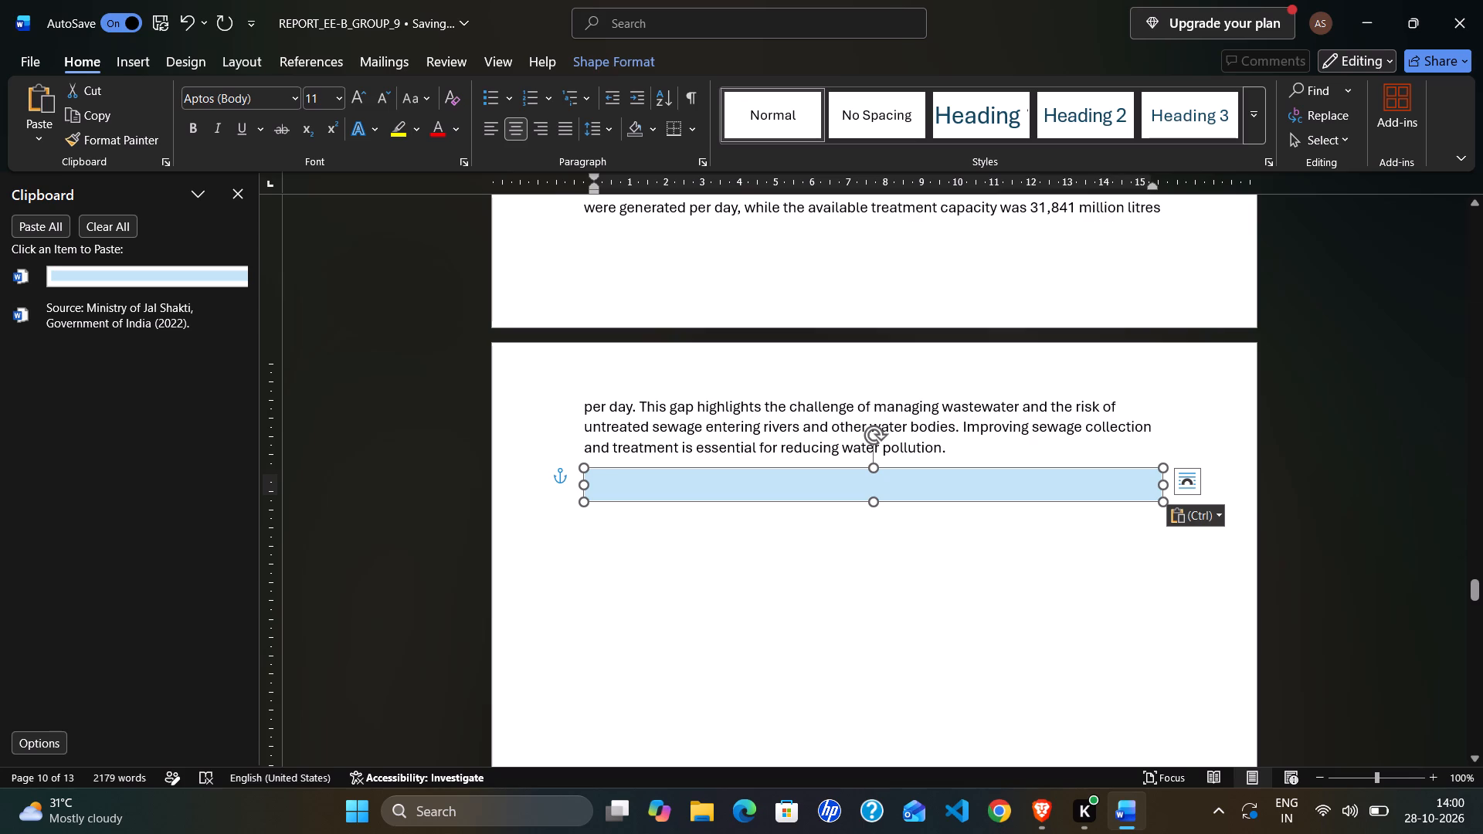
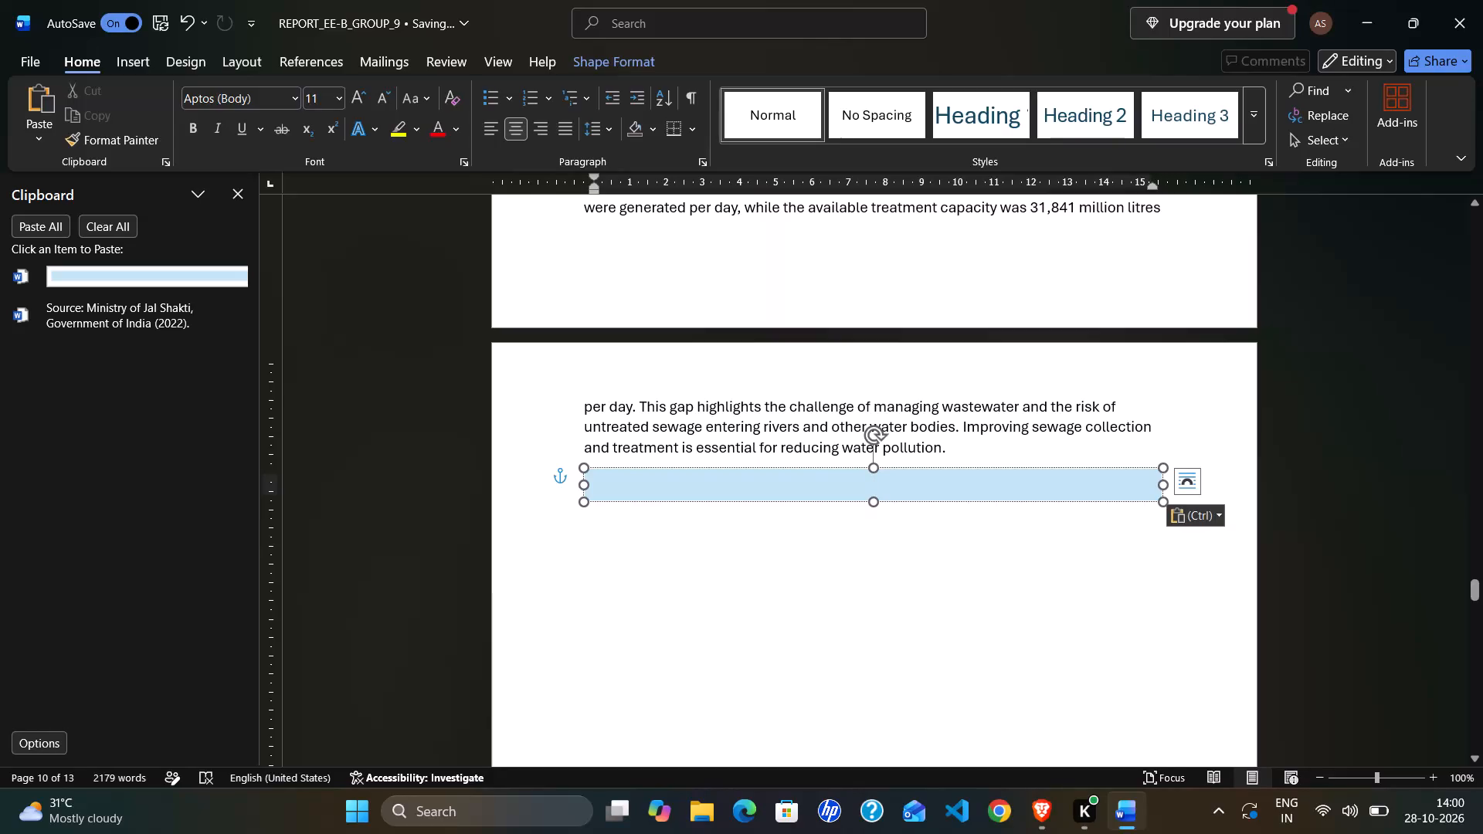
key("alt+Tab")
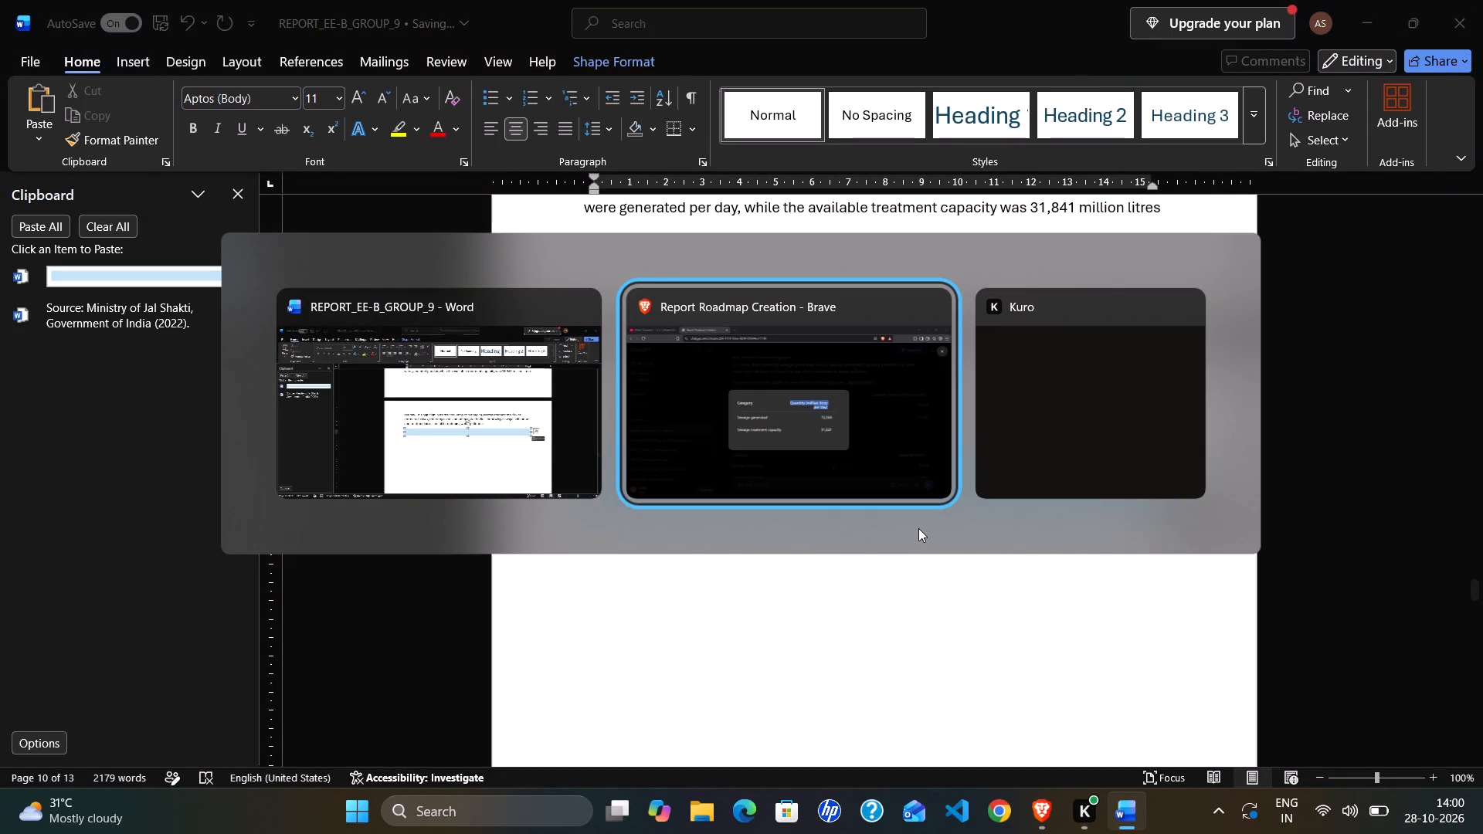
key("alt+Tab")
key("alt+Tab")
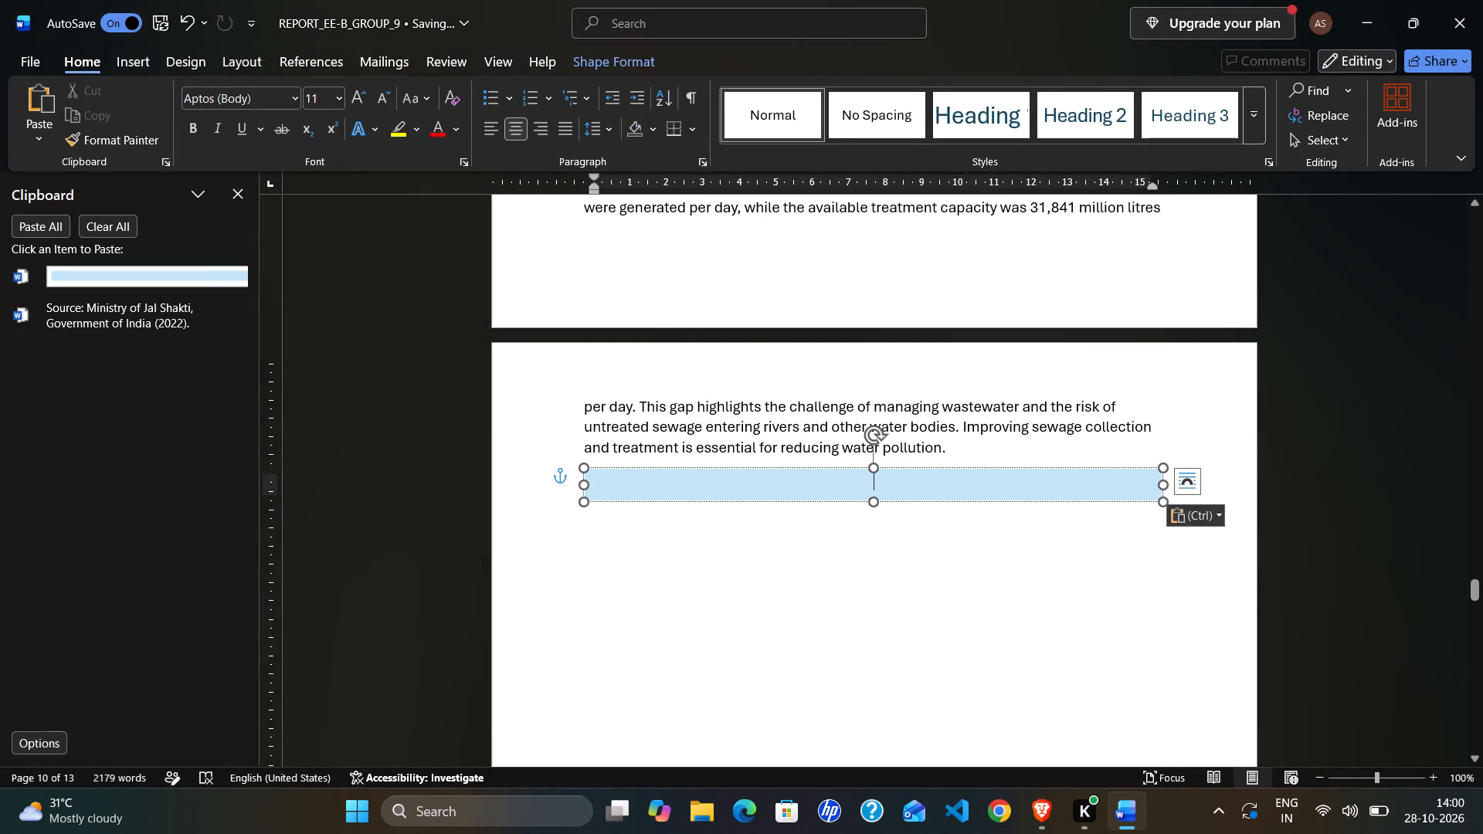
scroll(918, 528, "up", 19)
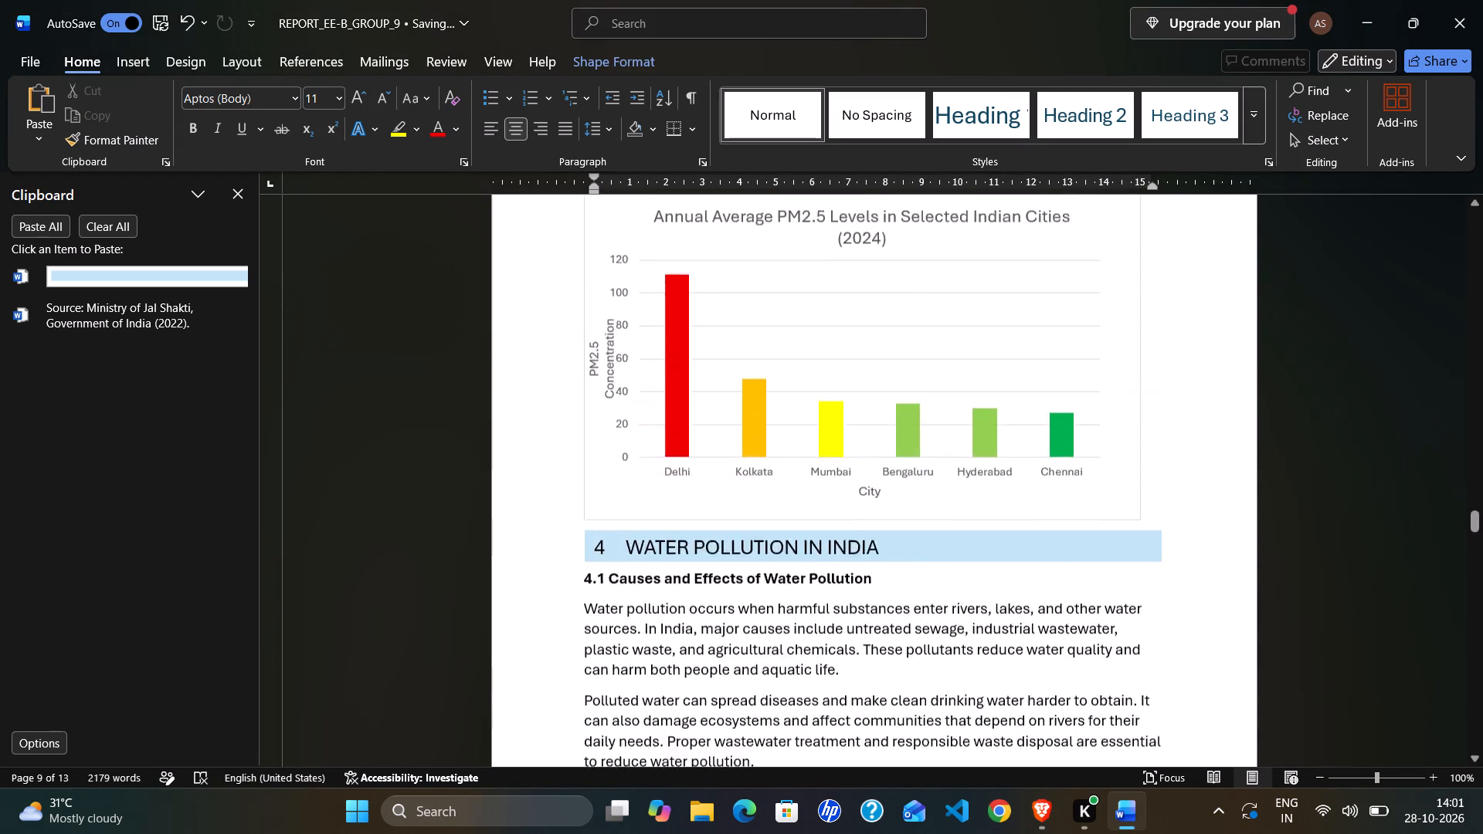
scroll(677, 717, "up", 20)
scroll(677, 717, "up", 17)
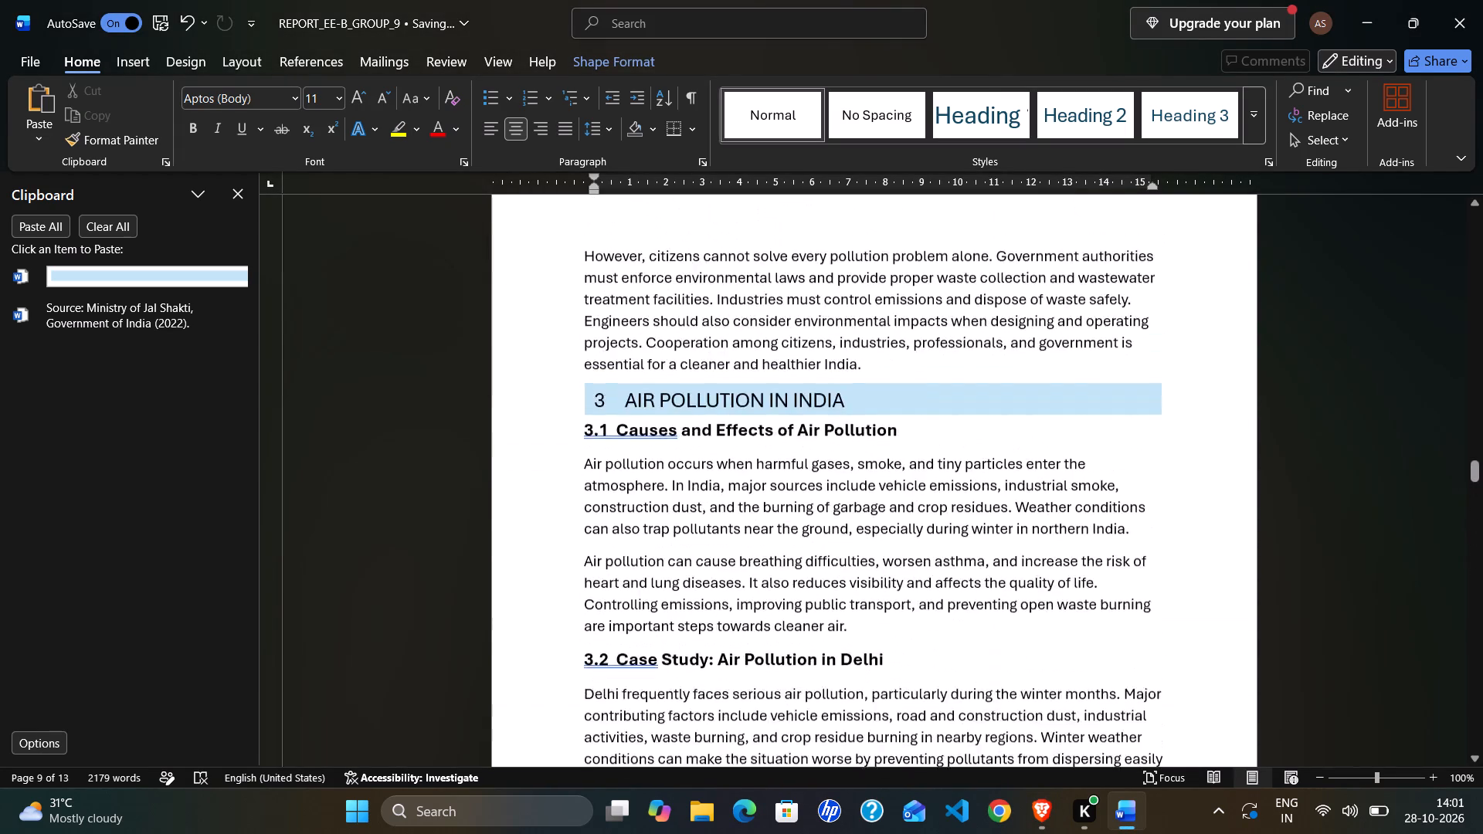
scroll(677, 717, "up", 20)
scroll(677, 717, "up", 16)
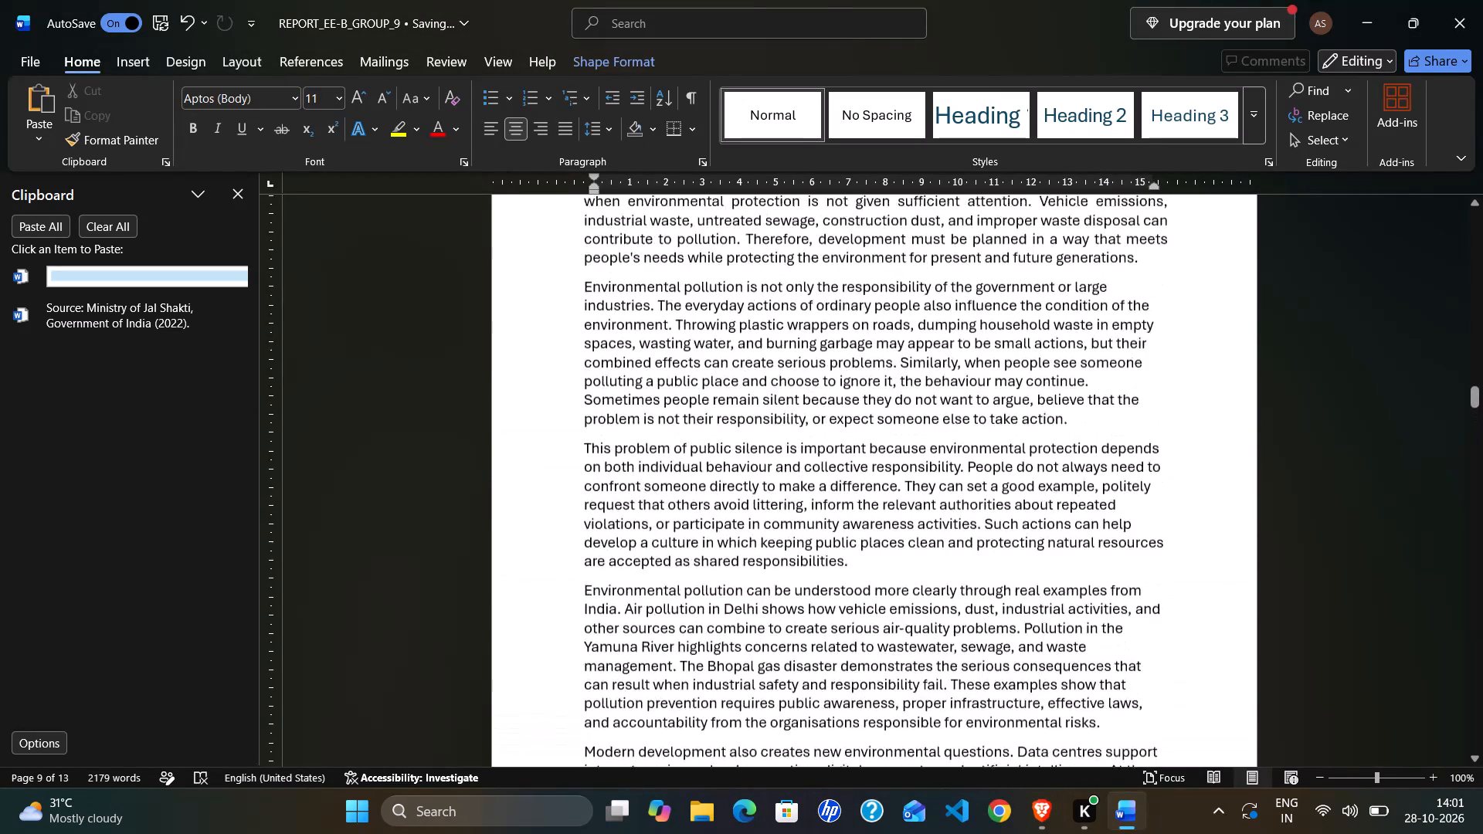
scroll(677, 717, "up", 20)
scroll(677, 717, "up", 12)
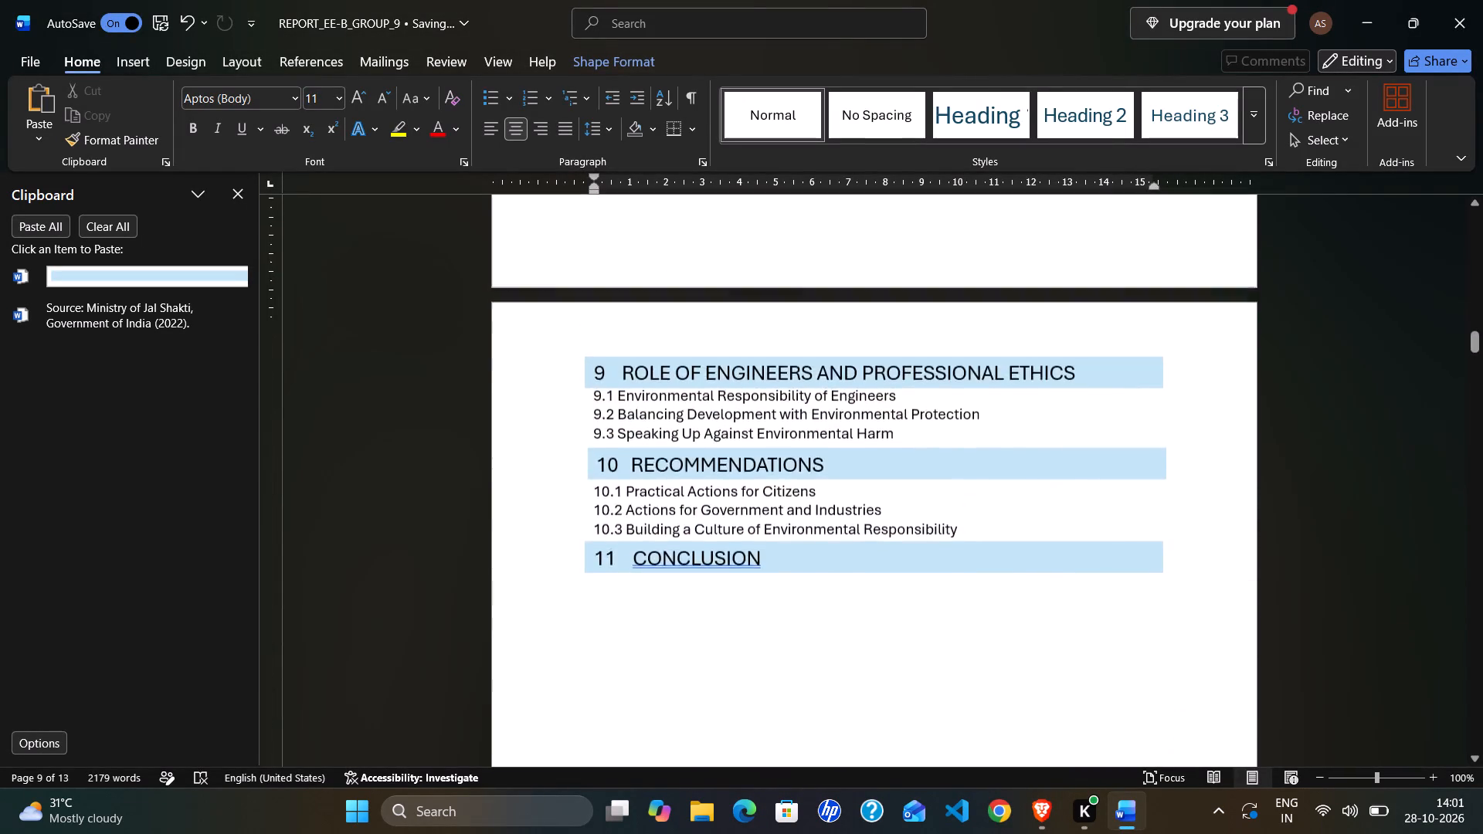
scroll(677, 717, "up", 10)
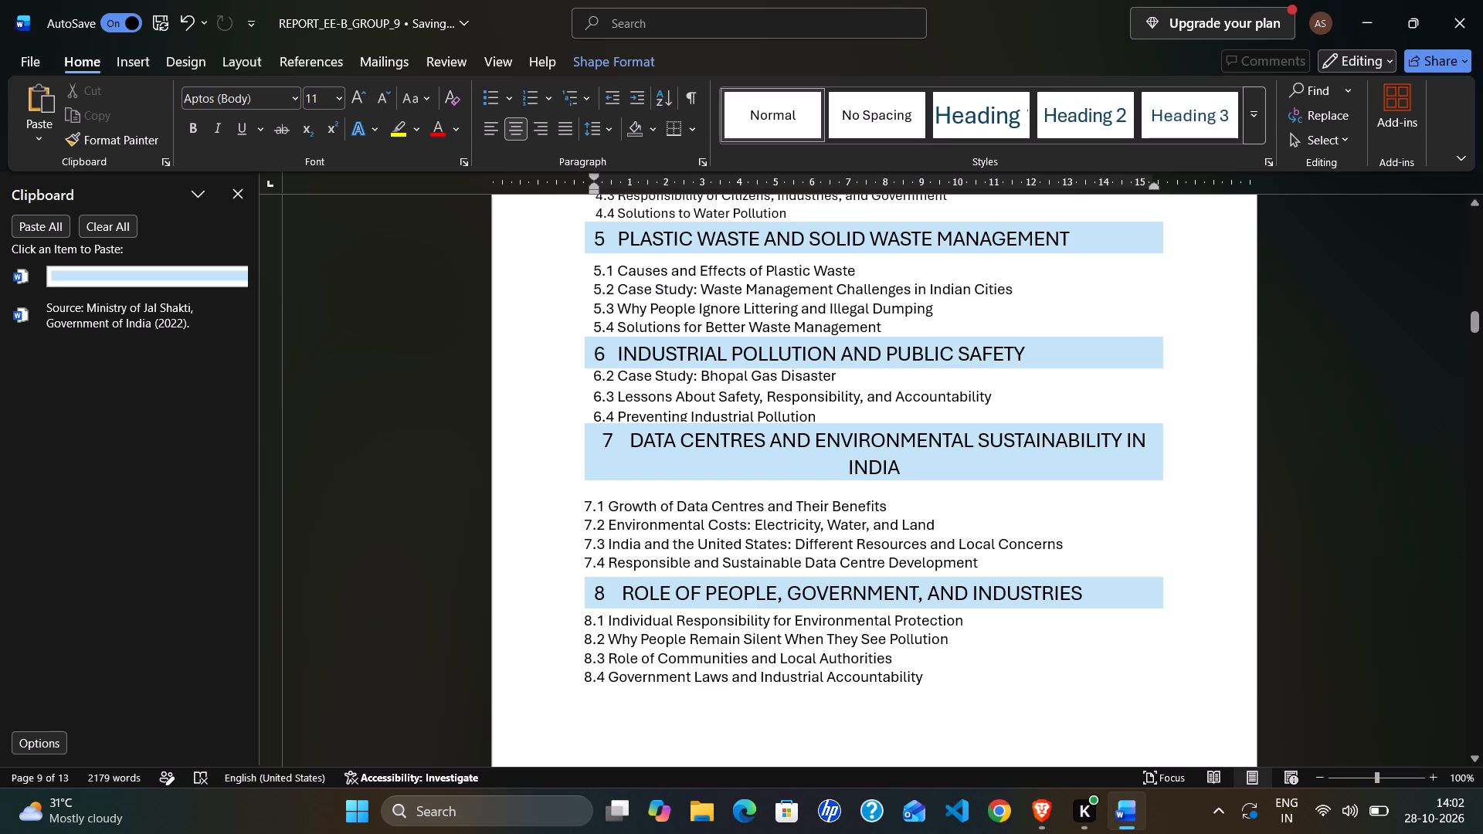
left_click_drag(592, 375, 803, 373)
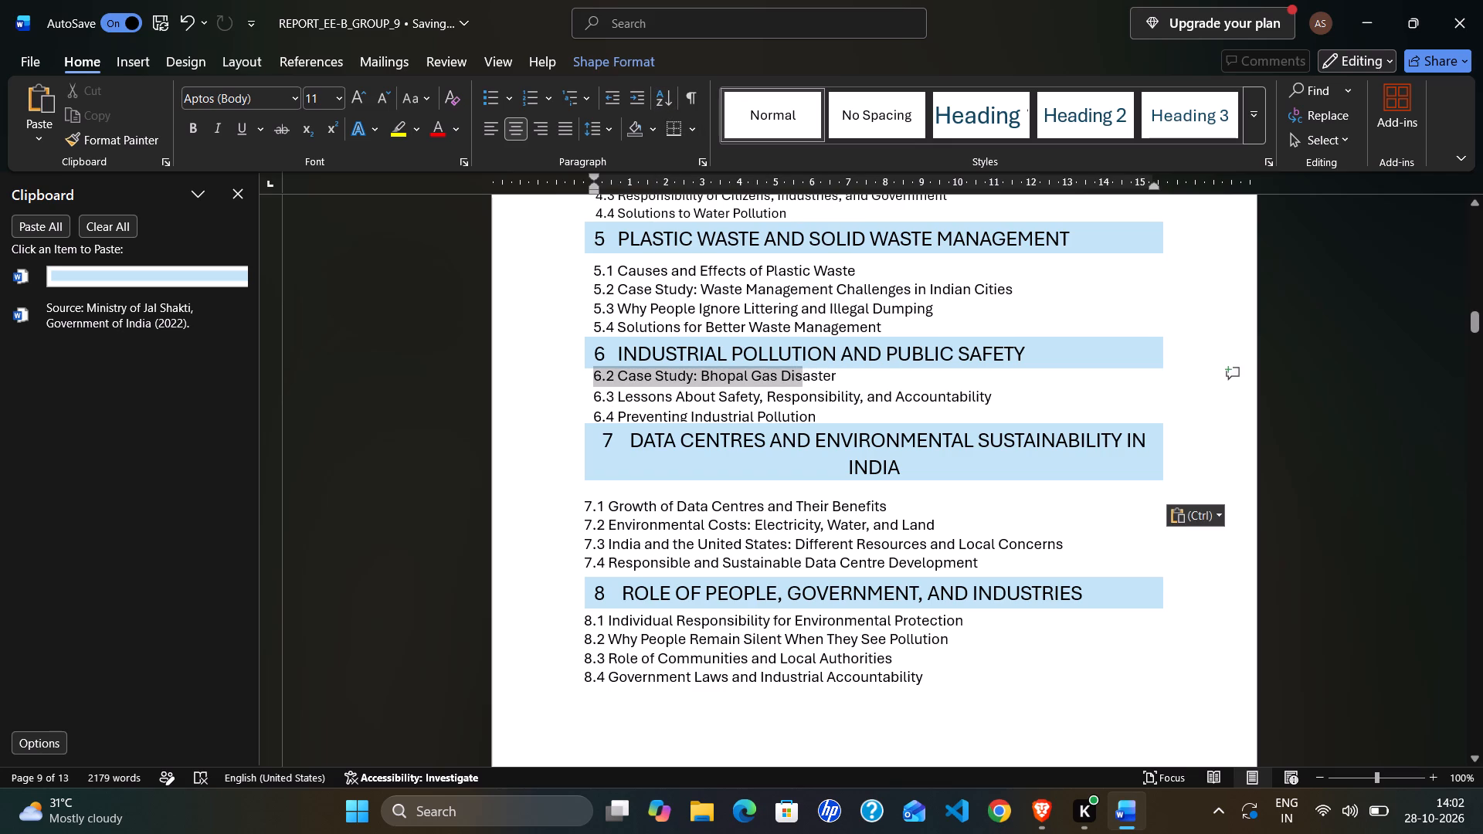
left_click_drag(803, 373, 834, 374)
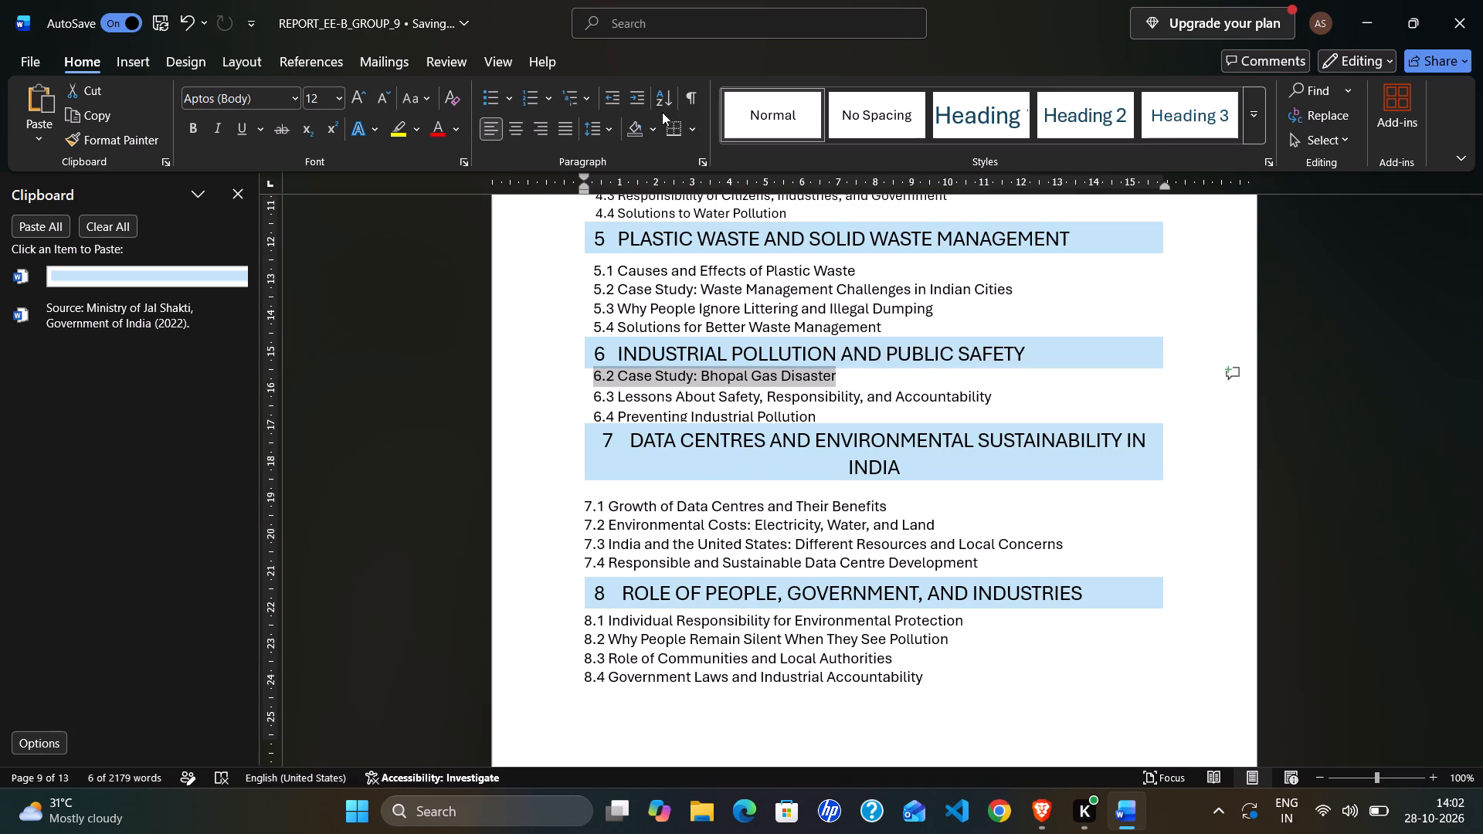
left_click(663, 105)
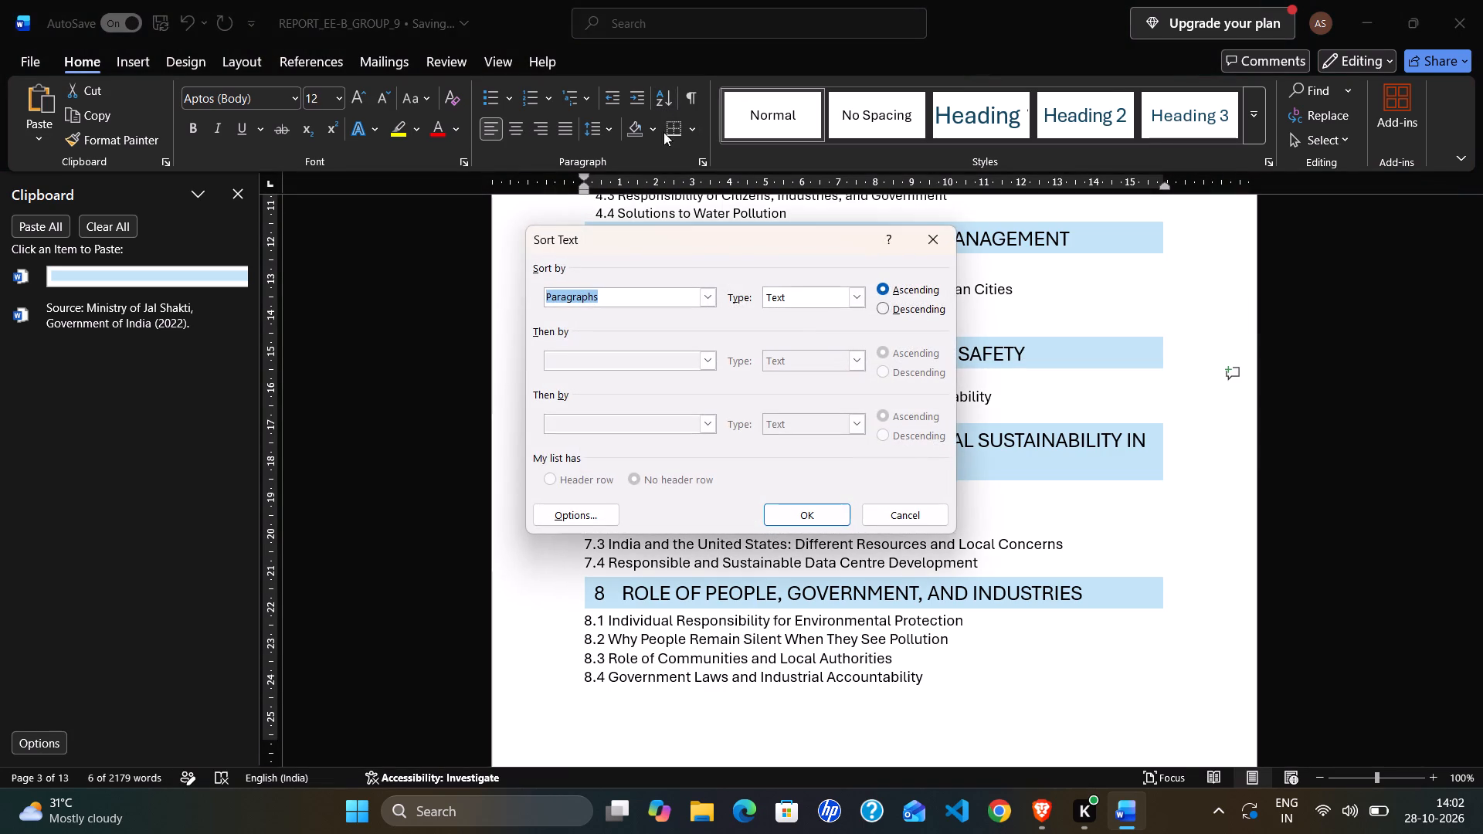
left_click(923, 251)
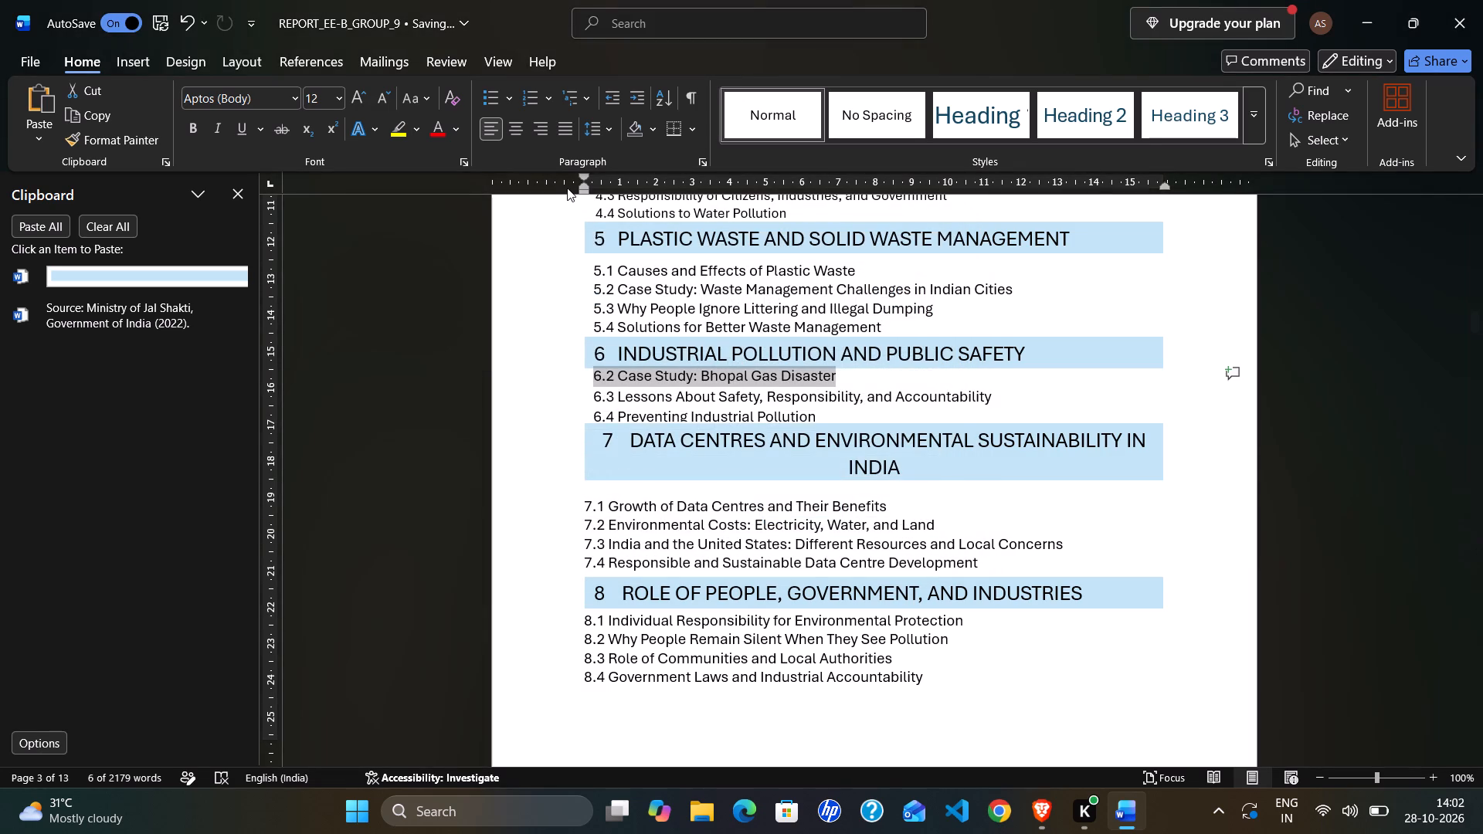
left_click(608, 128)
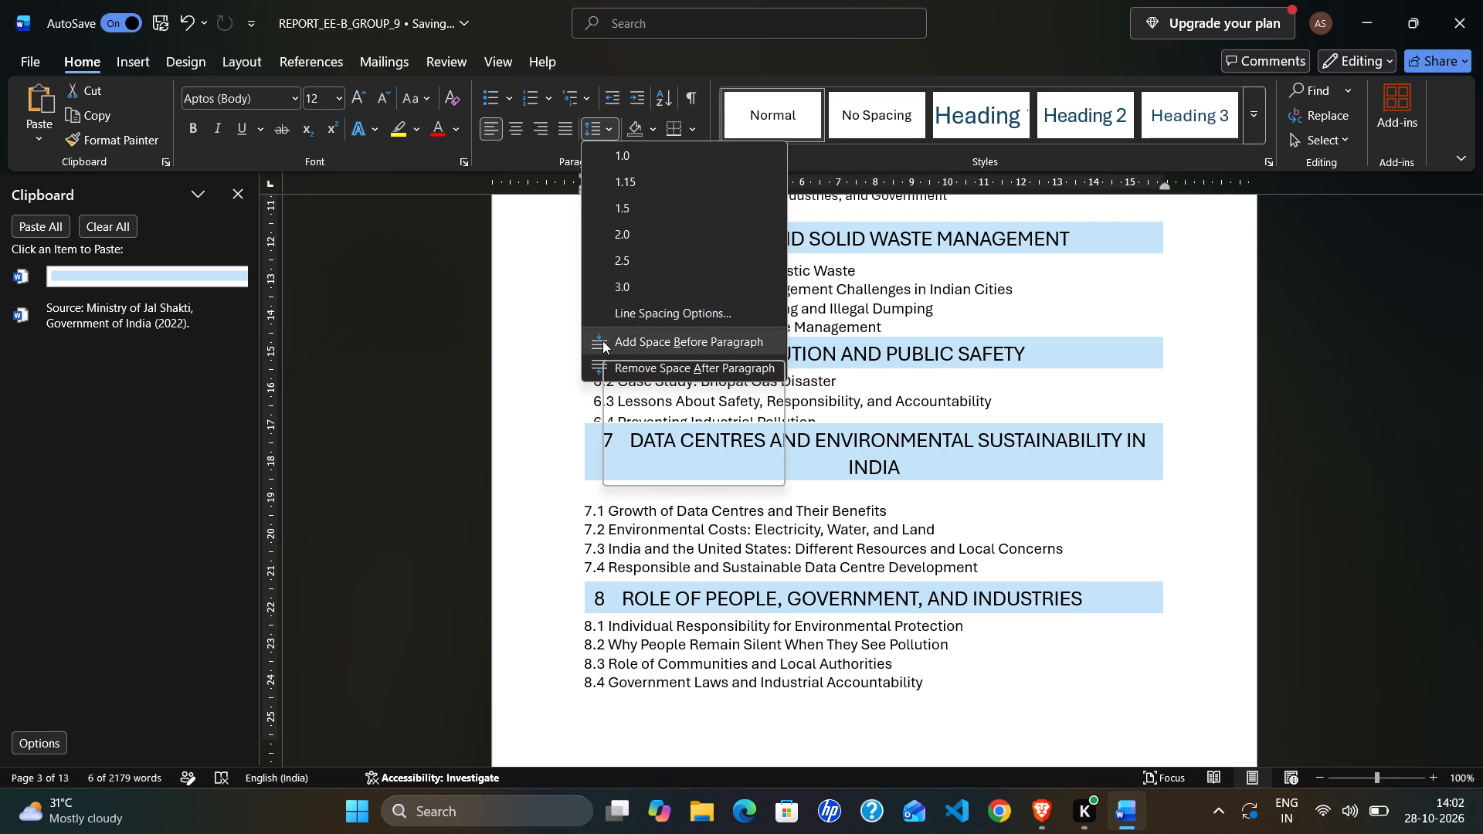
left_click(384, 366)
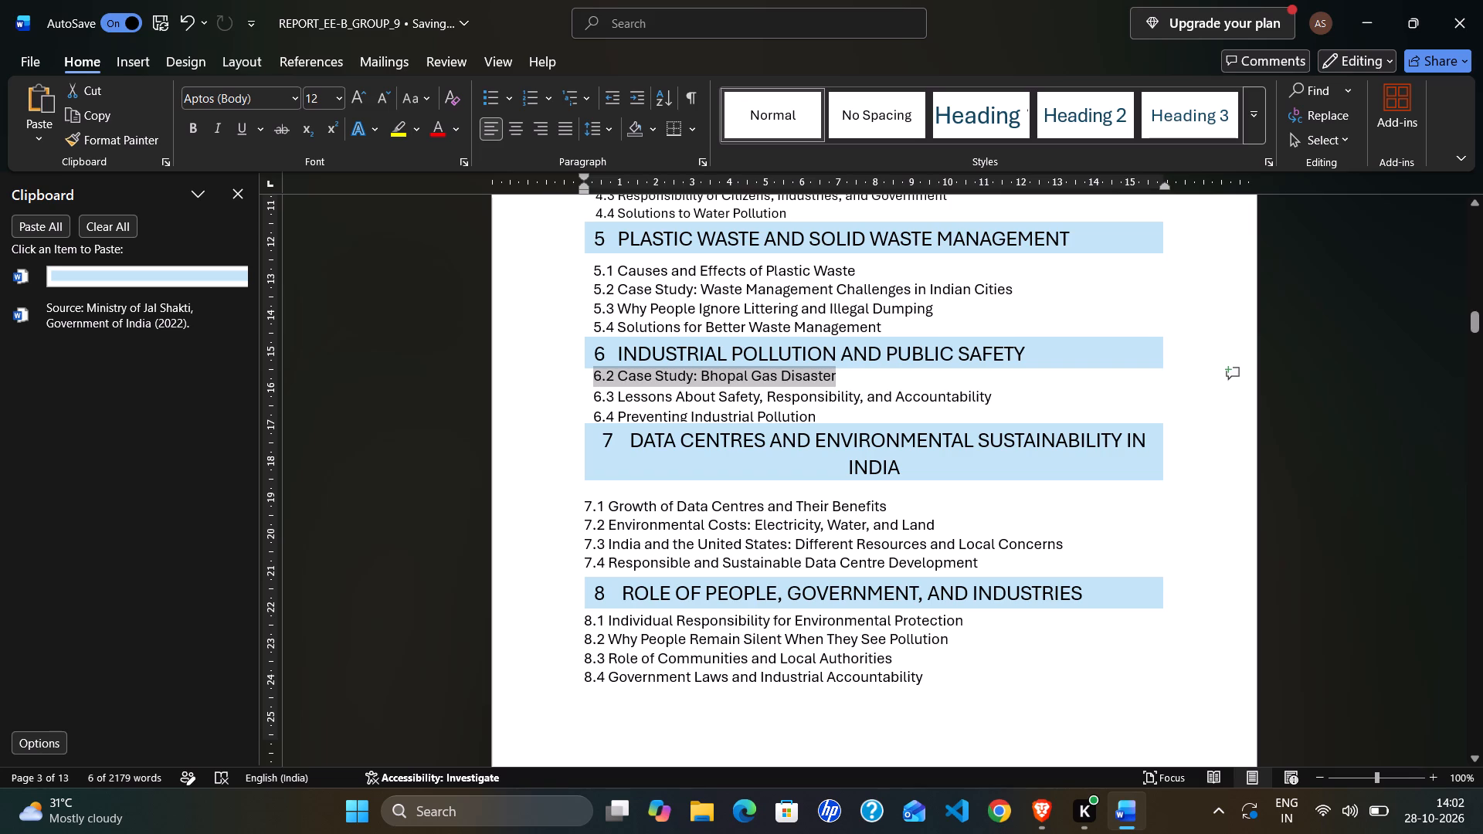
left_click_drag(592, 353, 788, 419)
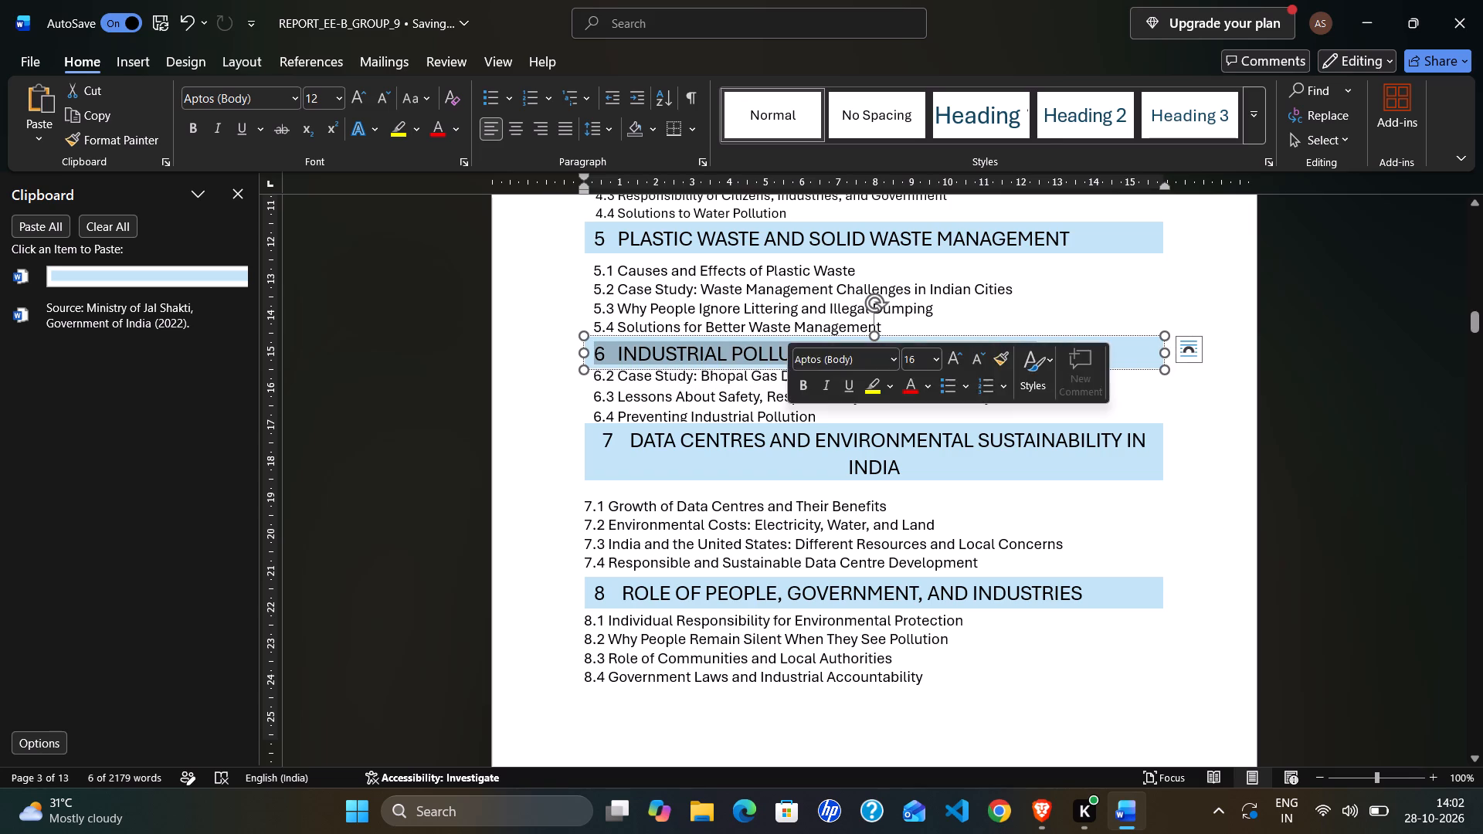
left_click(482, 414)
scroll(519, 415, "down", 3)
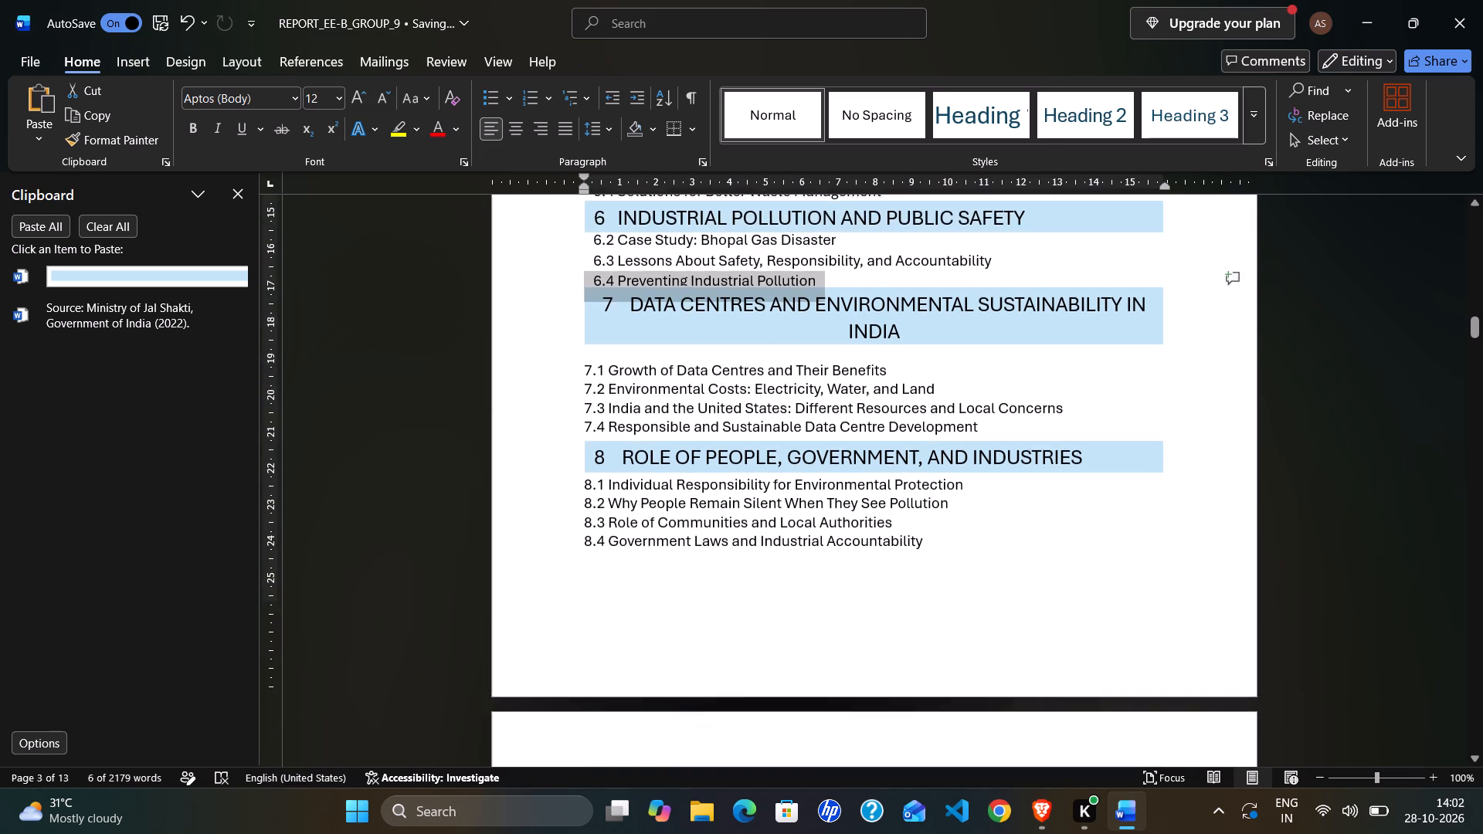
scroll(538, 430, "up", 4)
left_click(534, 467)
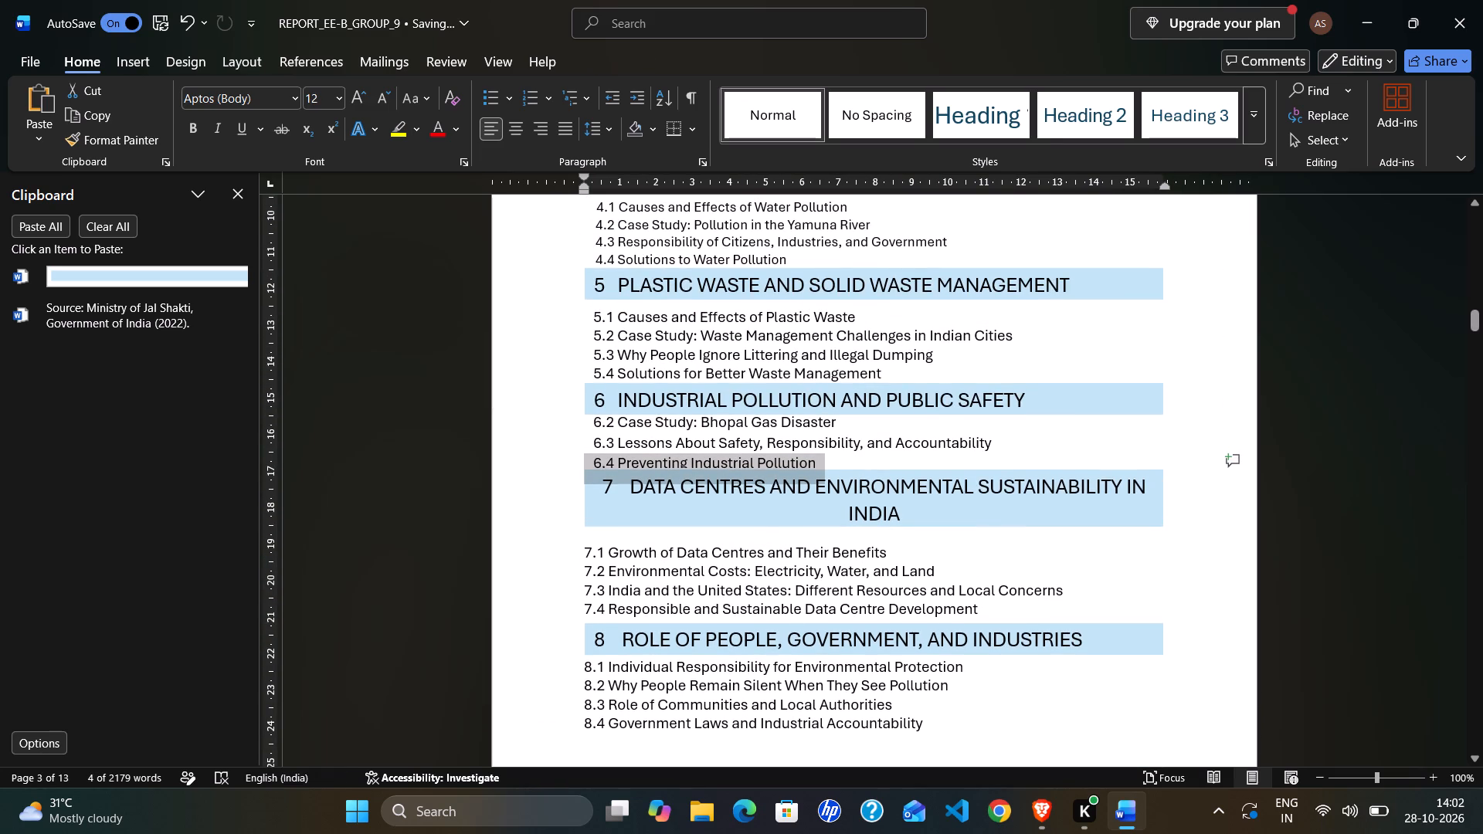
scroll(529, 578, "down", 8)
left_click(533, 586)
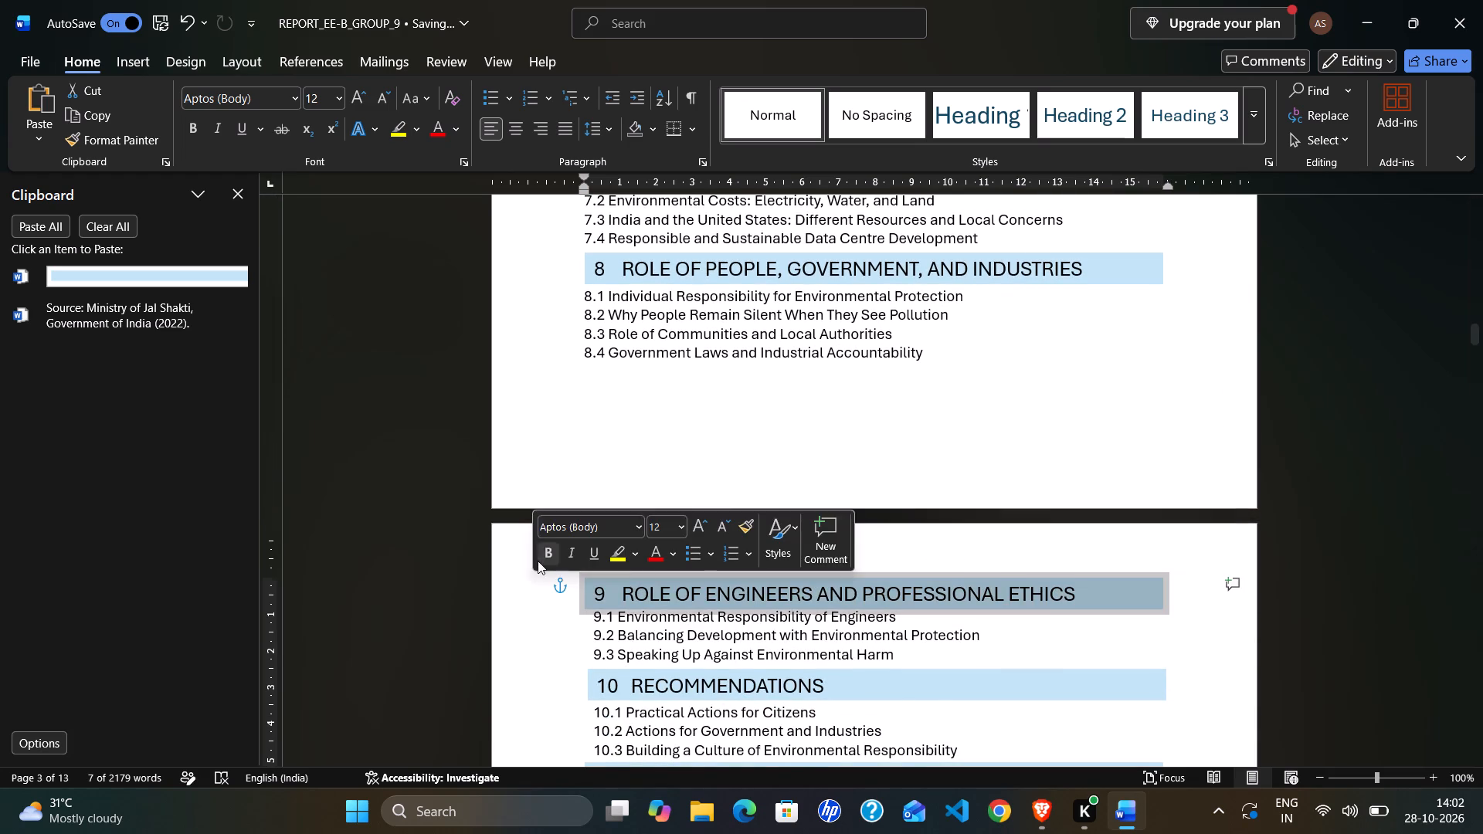
Move the section 7 Data Centres heading bar on the contents page slightly down, clear of the 6.4 entry.
scroll(538, 561, "up", 10)
scroll(538, 561, "down", 4)
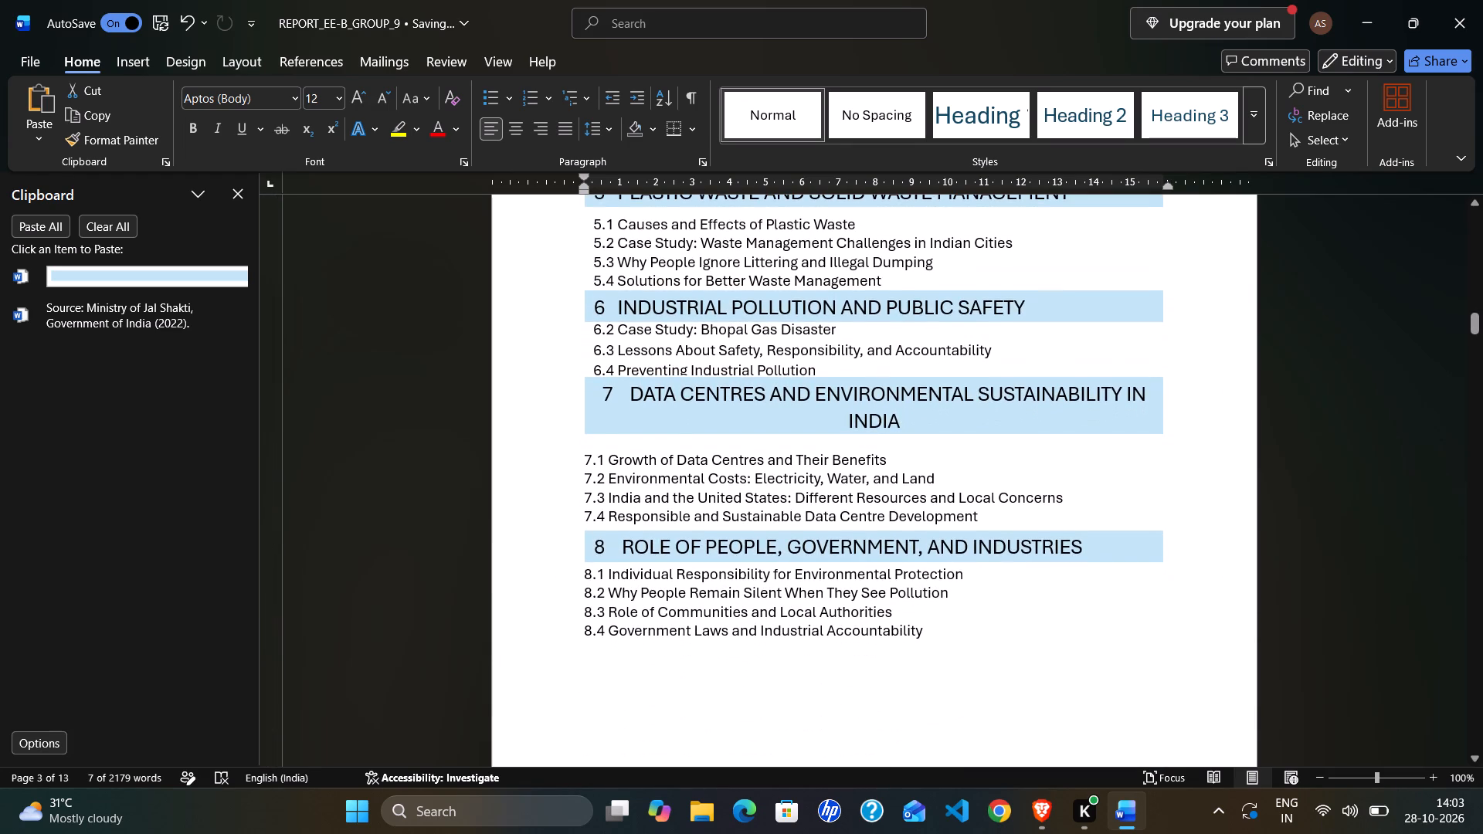
left_click(823, 409)
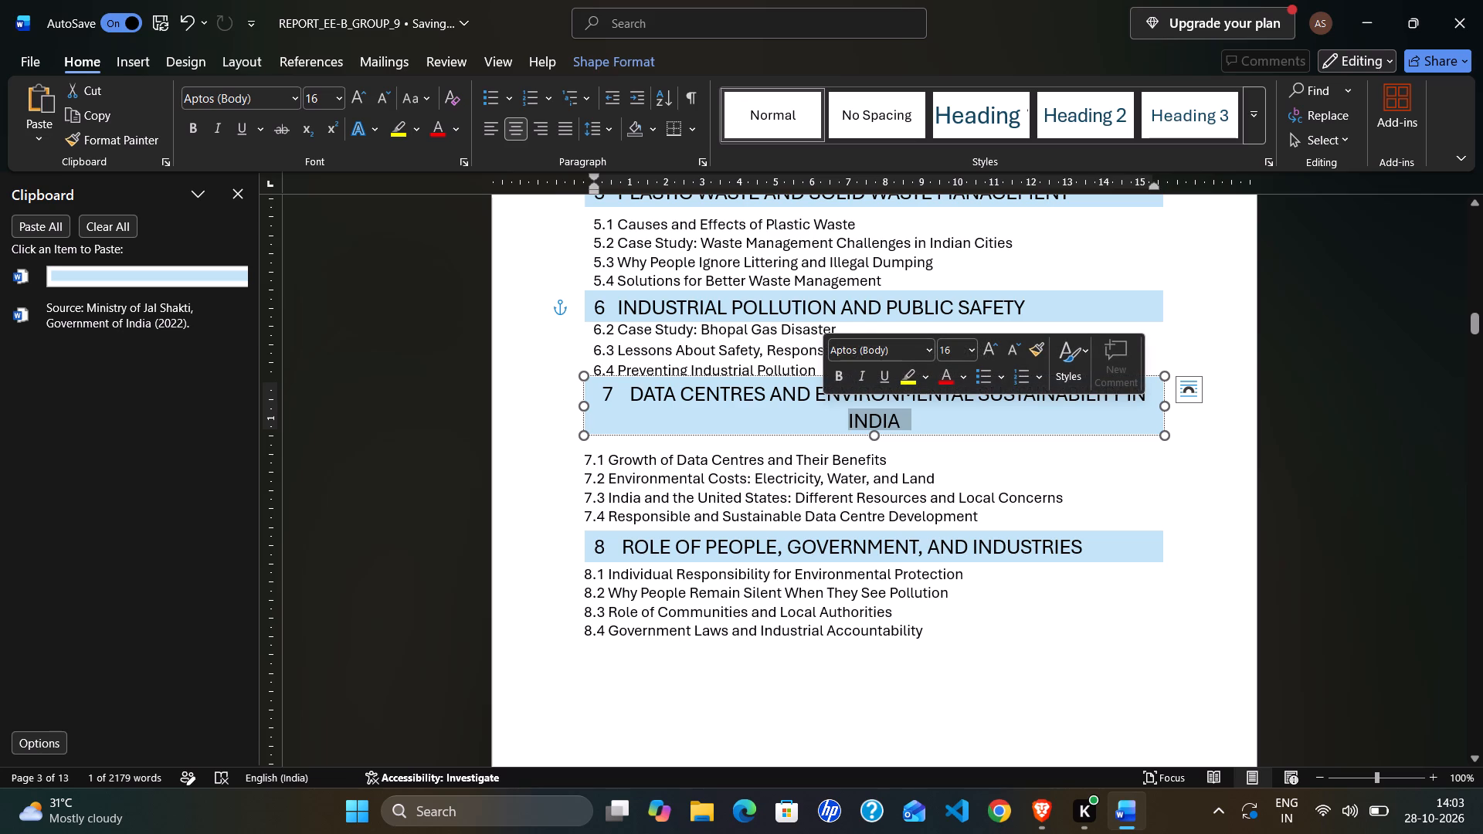
left_click(813, 378)
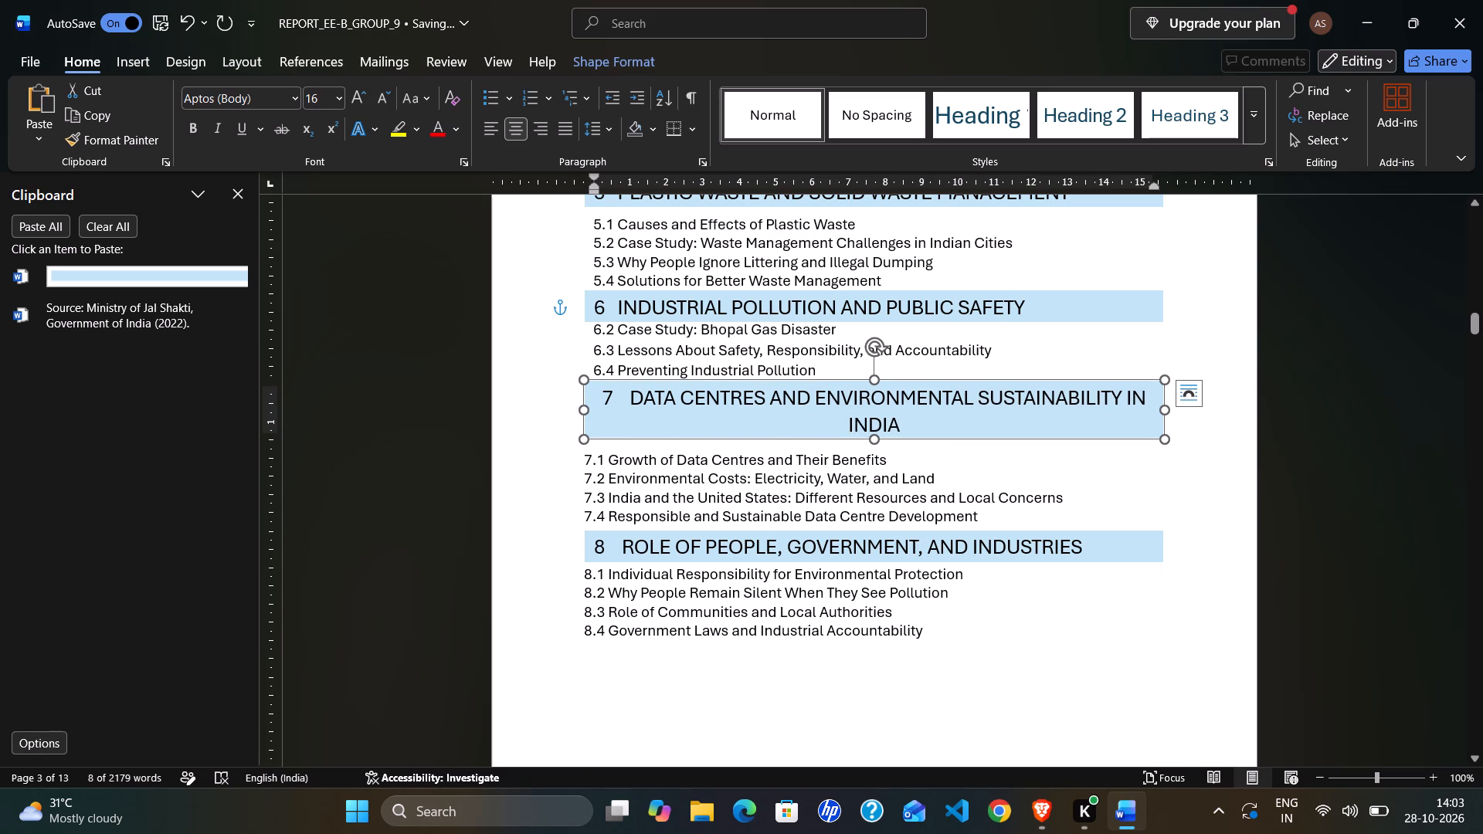
Look over the contents list from section 7 to the Introduction page and back up to section 4.
scroll(789, 550, "down", 2)
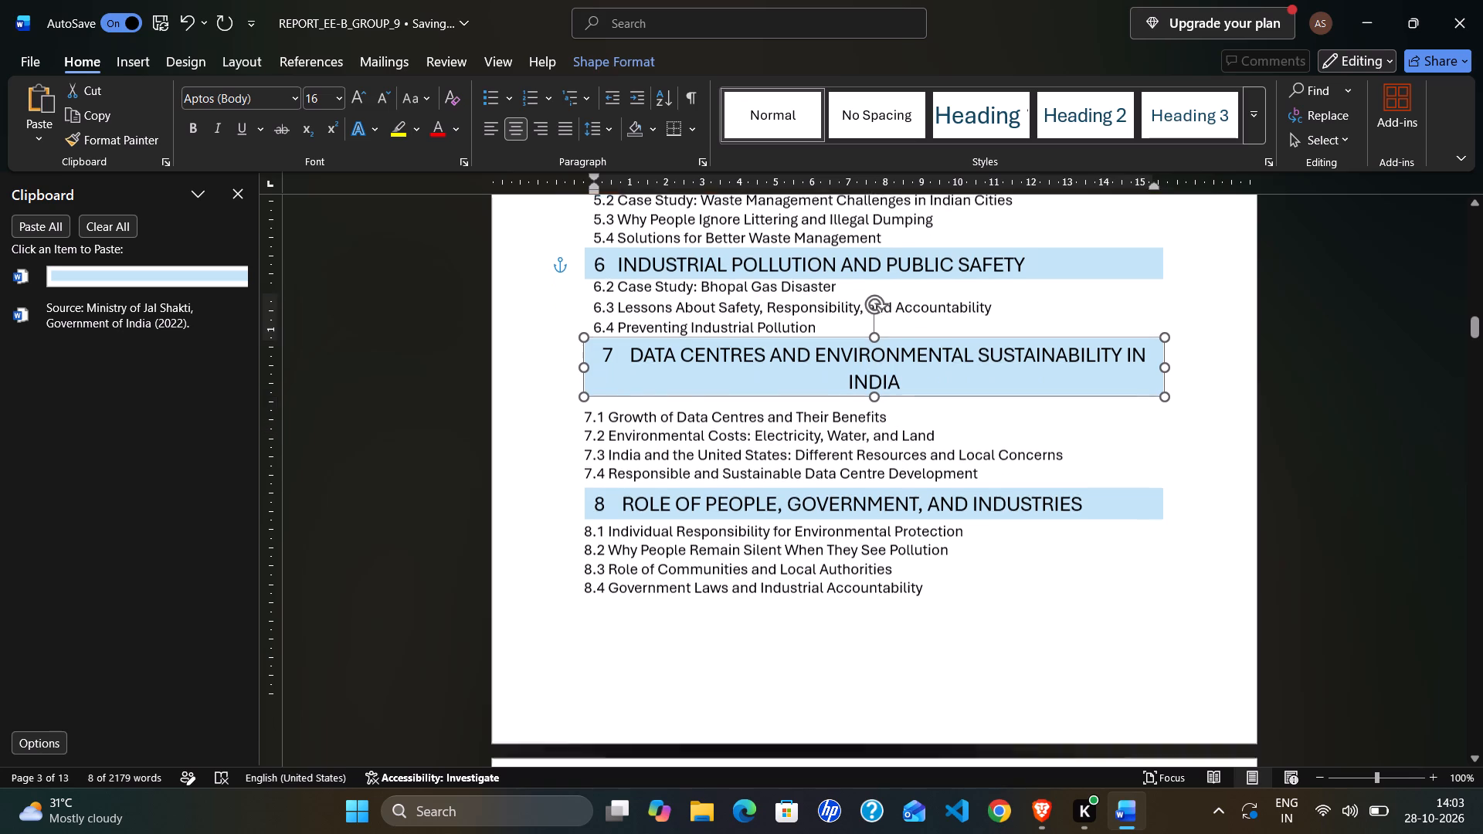
scroll(789, 551, "down", 20)
scroll(789, 551, "down", 12)
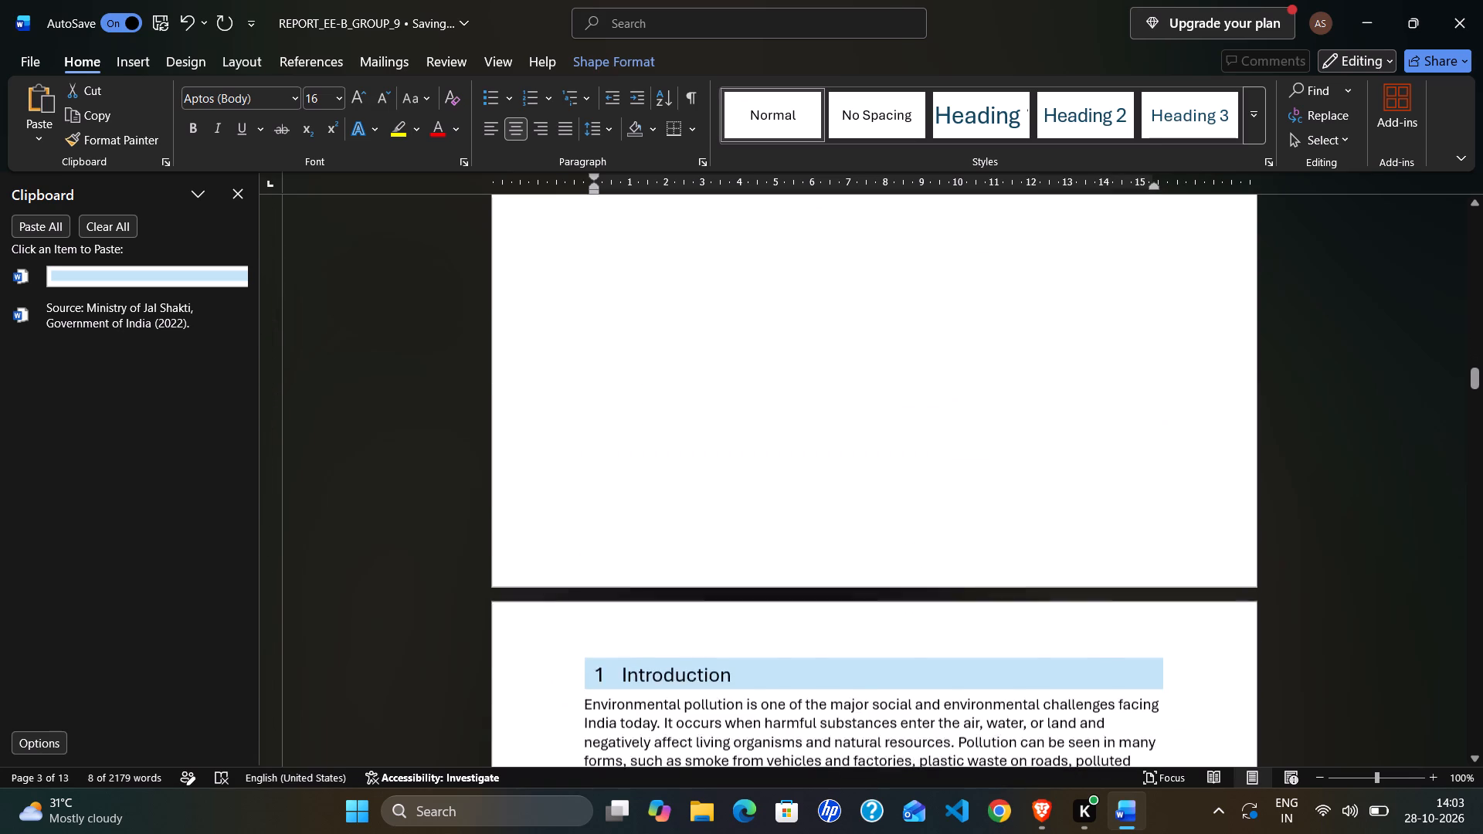
scroll(789, 551, "down", 3)
scroll(789, 551, "up", 20)
scroll(789, 551, "up", 11)
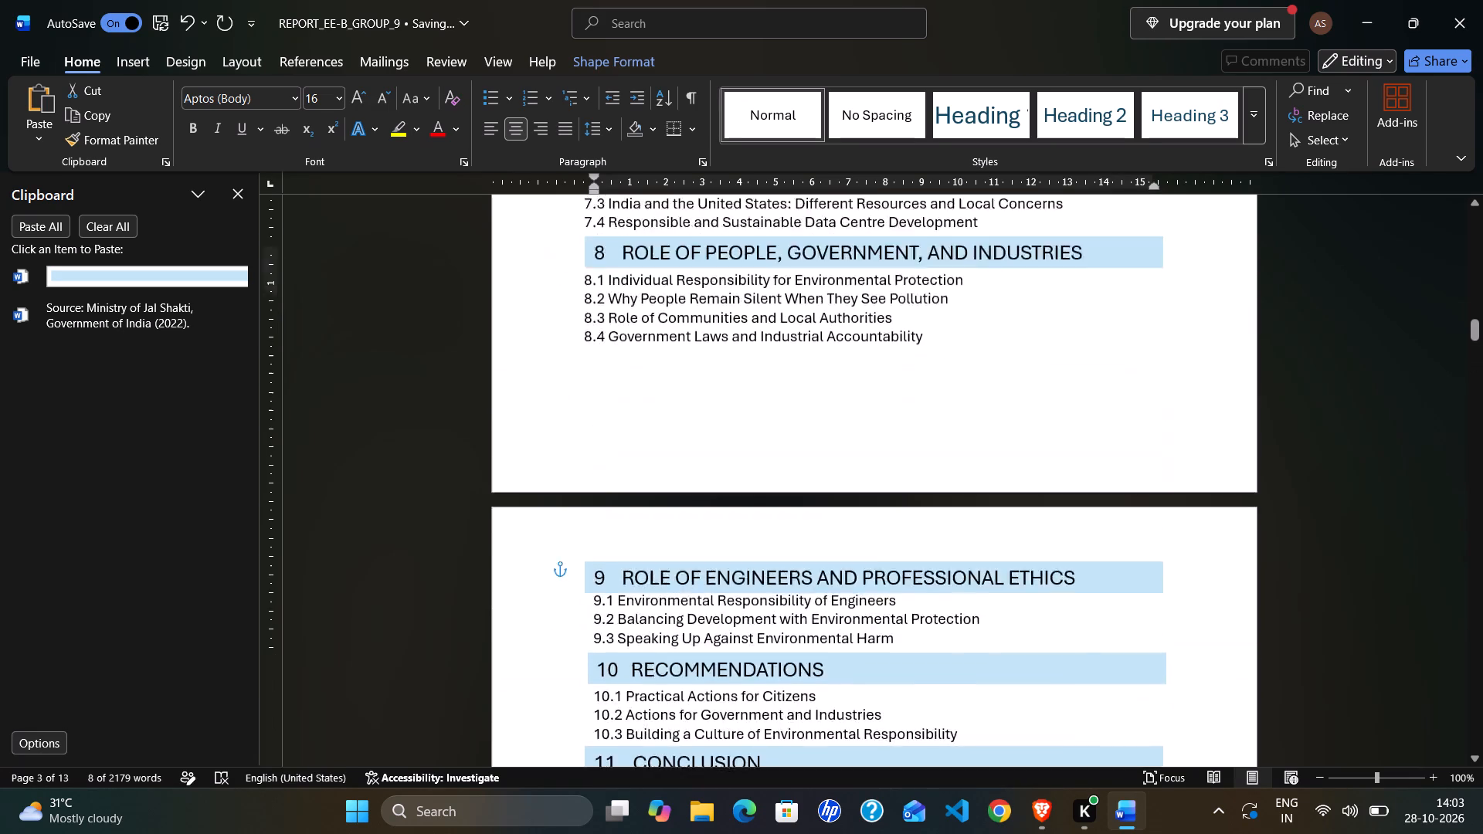
scroll(789, 551, "up", 9)
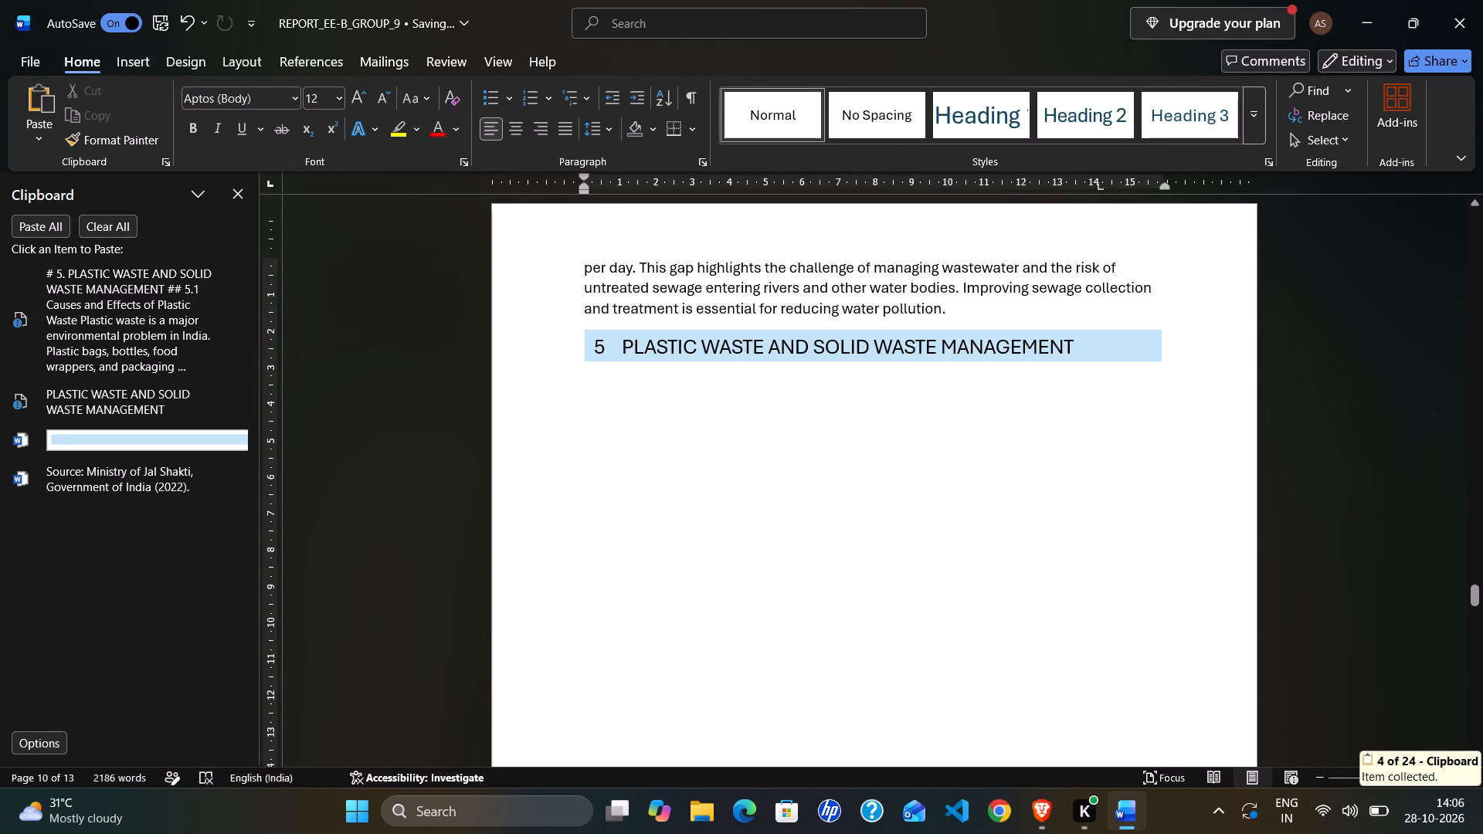
double_click(579, 361)
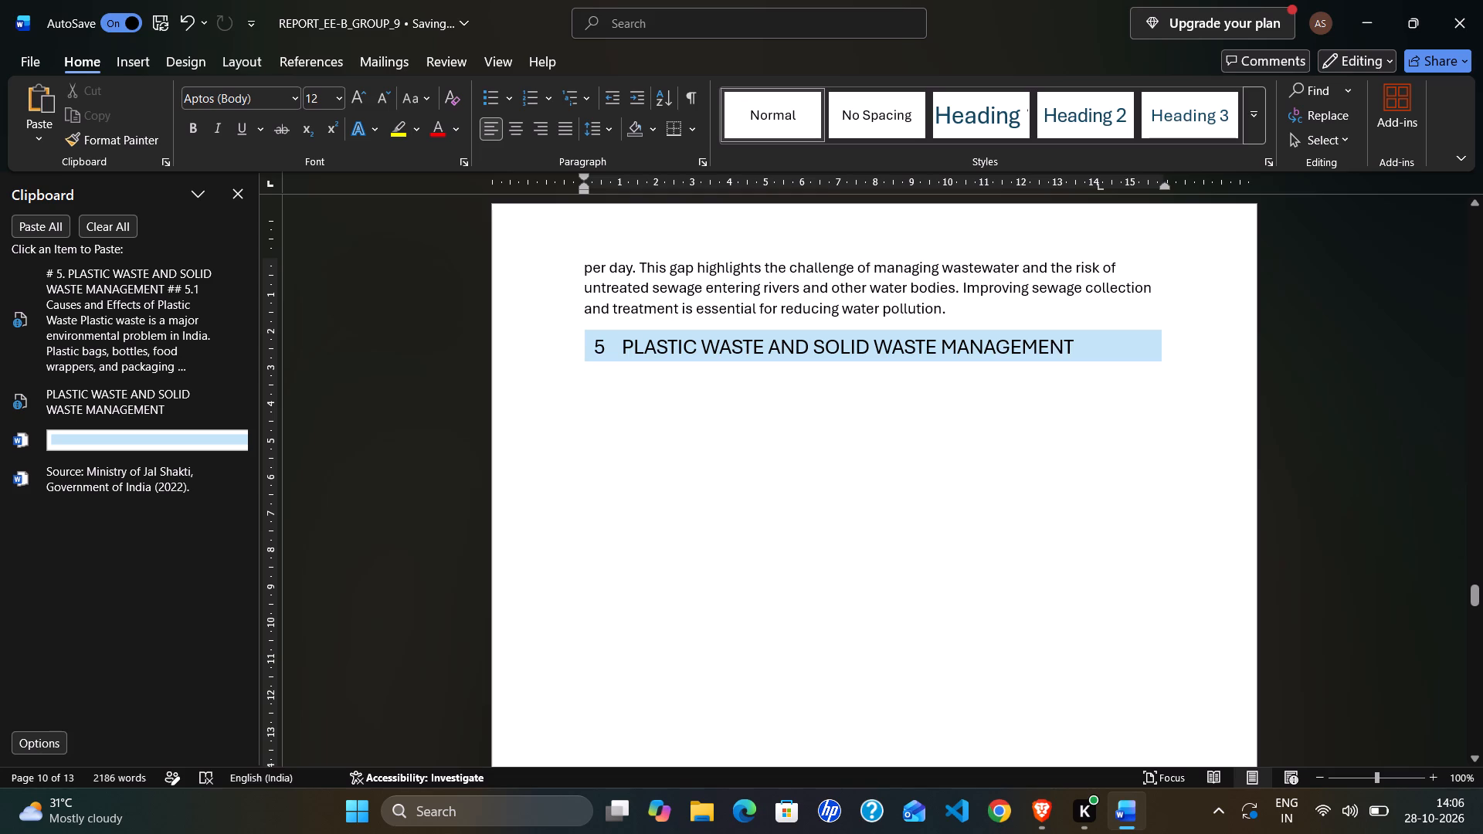
key("ctrl+v")
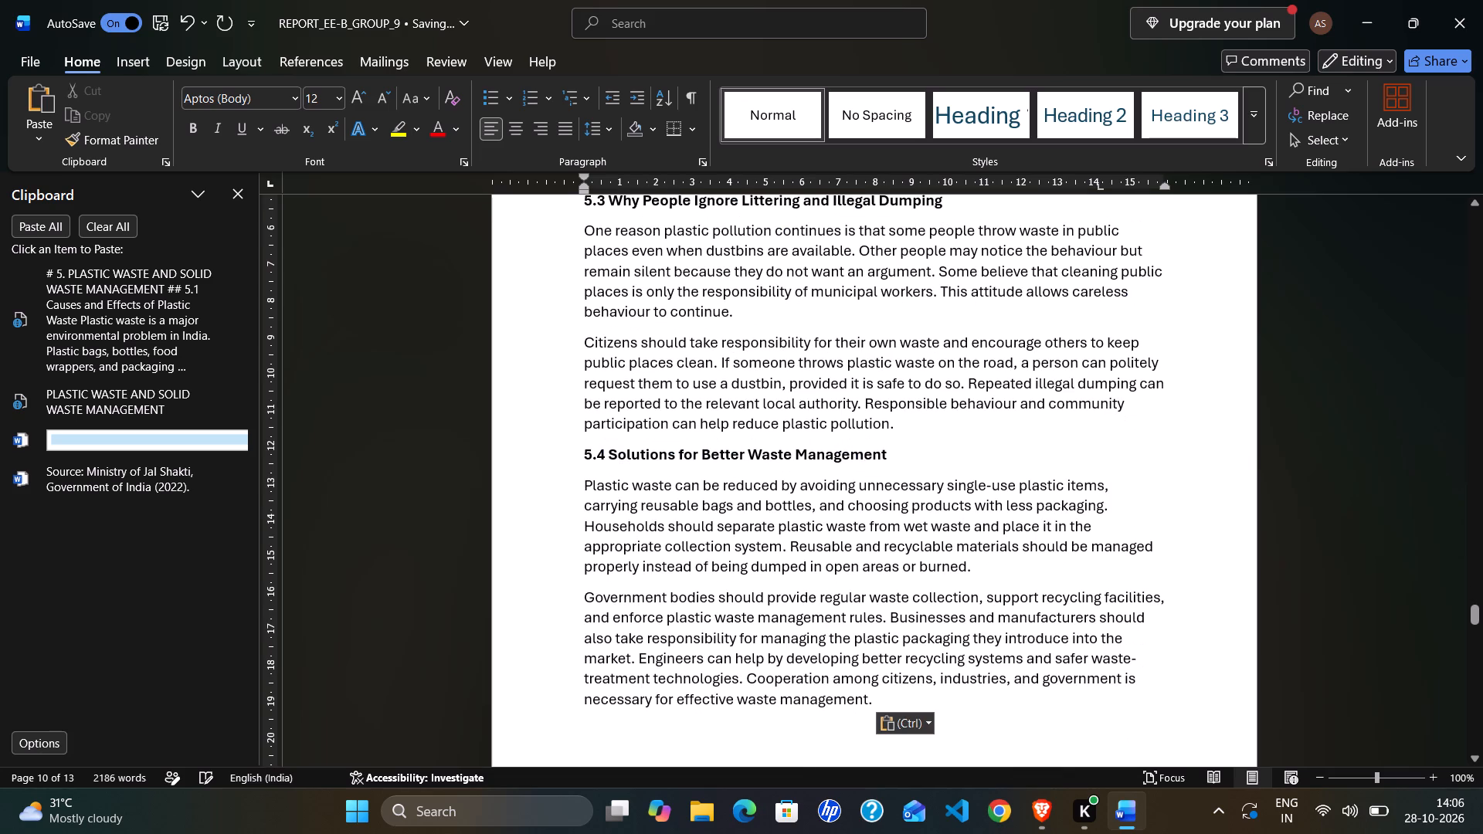
Cut the duplicate bold "5. PLASTIC WASTE AND SOLID WASTE MANAGEMENT" line under the banner, keeping a blank line before heading 5.1.
scroll(655, 358, "up", 17)
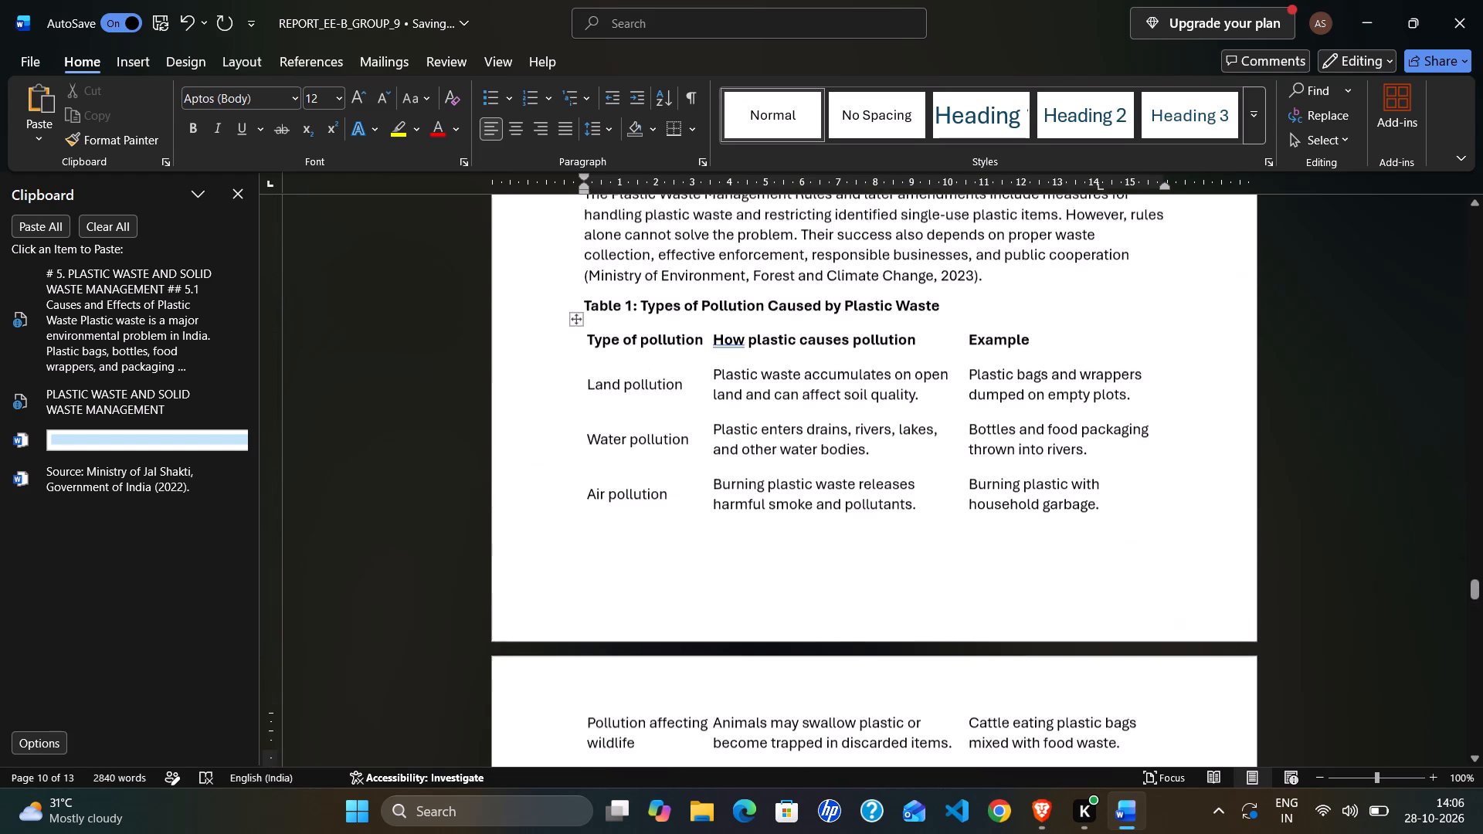
scroll(655, 358, "up", 13)
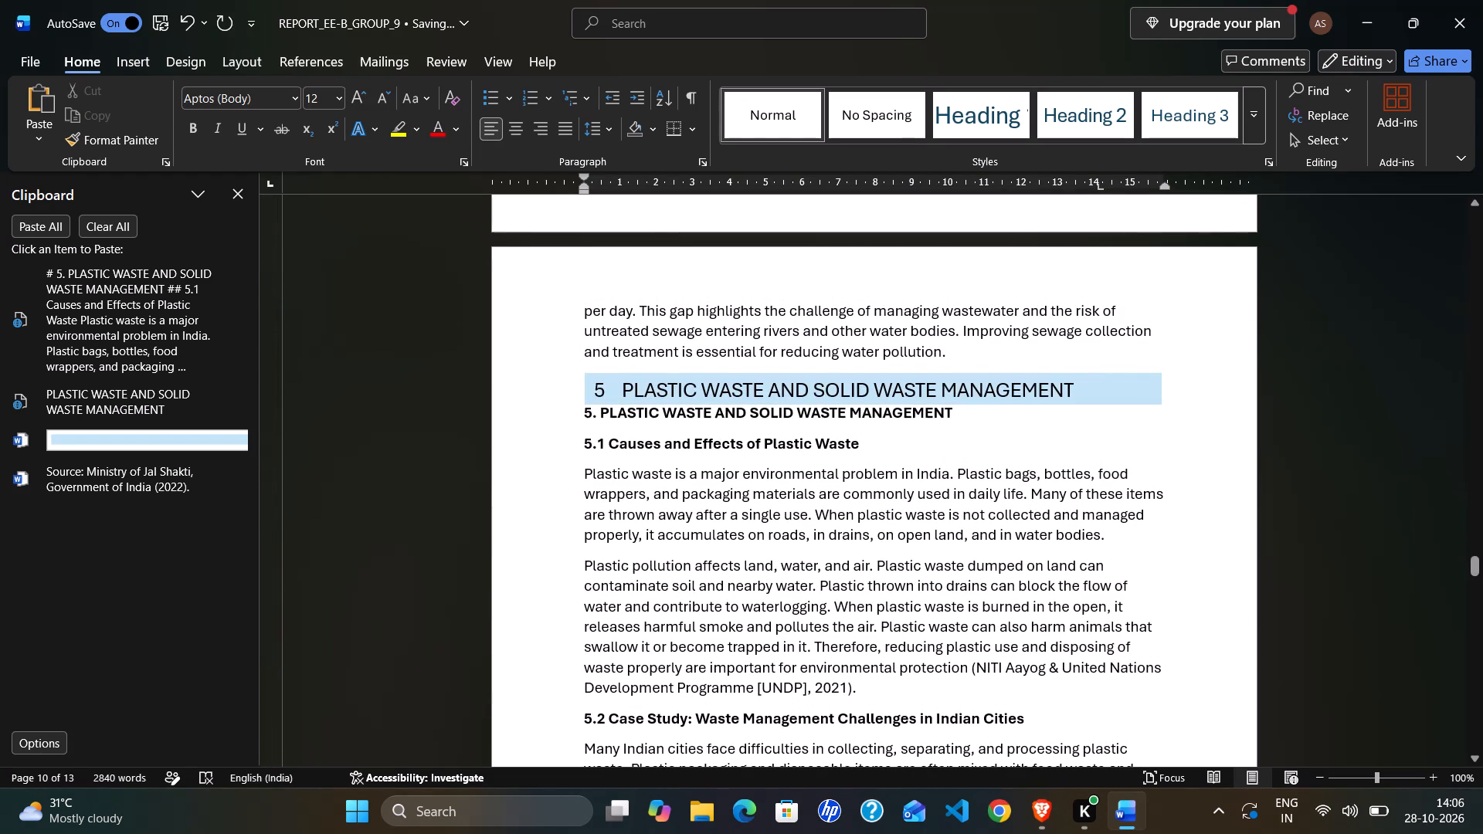
left_click_drag(582, 412, 765, 407)
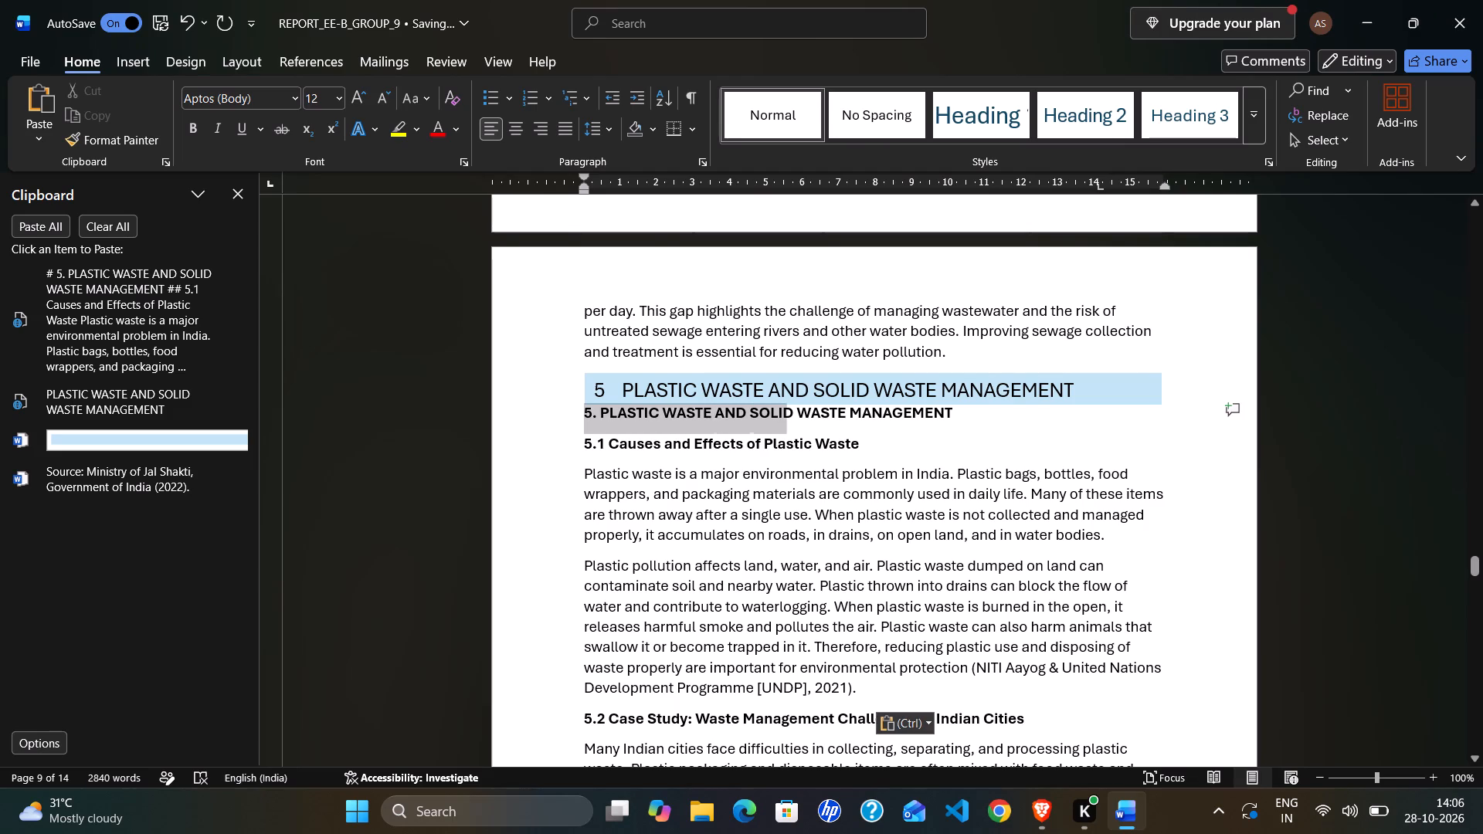
left_click_drag(765, 407, 960, 411)
scroll(960, 411, "up", 1)
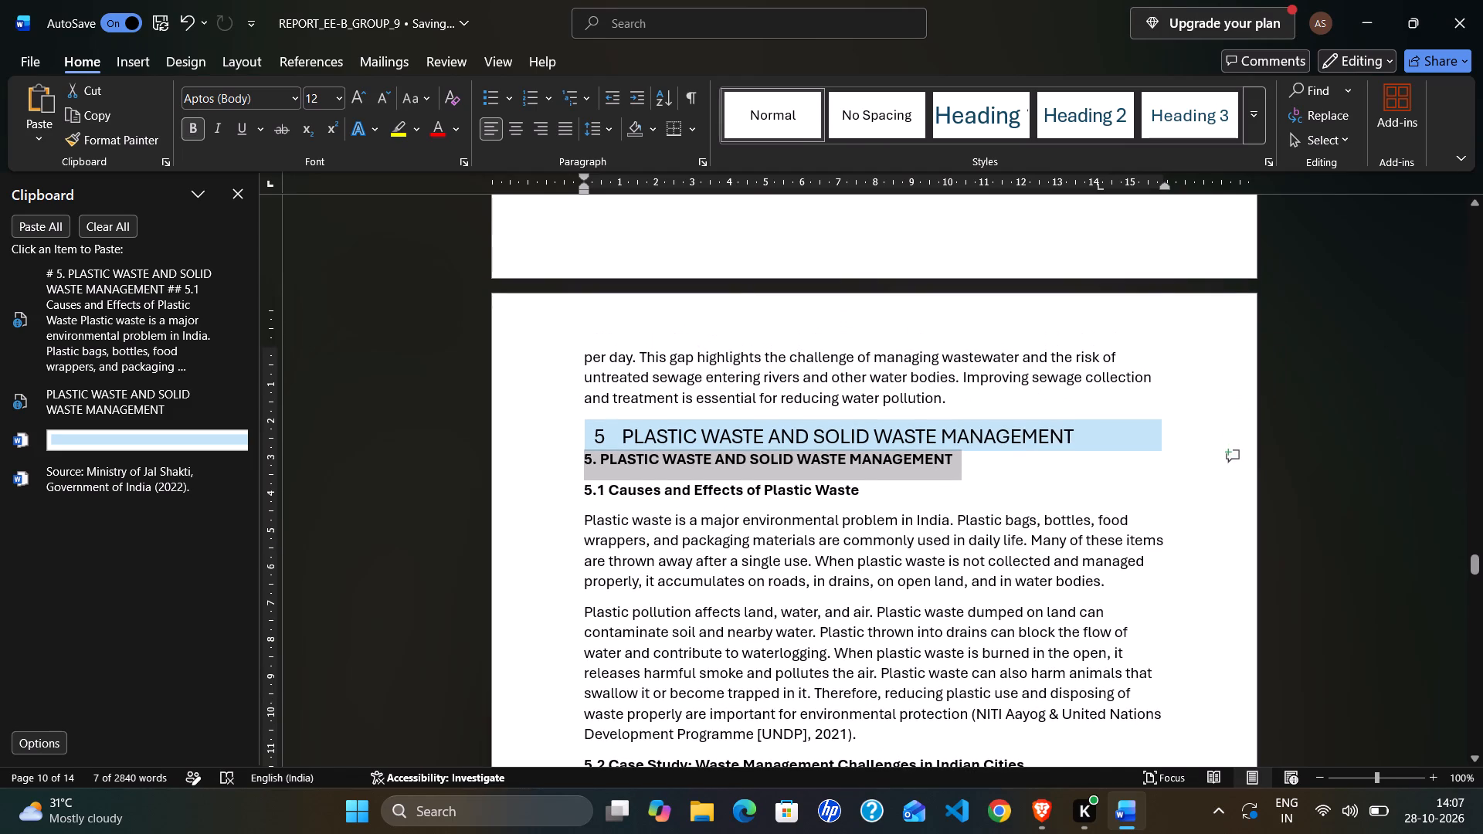
key("ctrl+x")
key("Return")
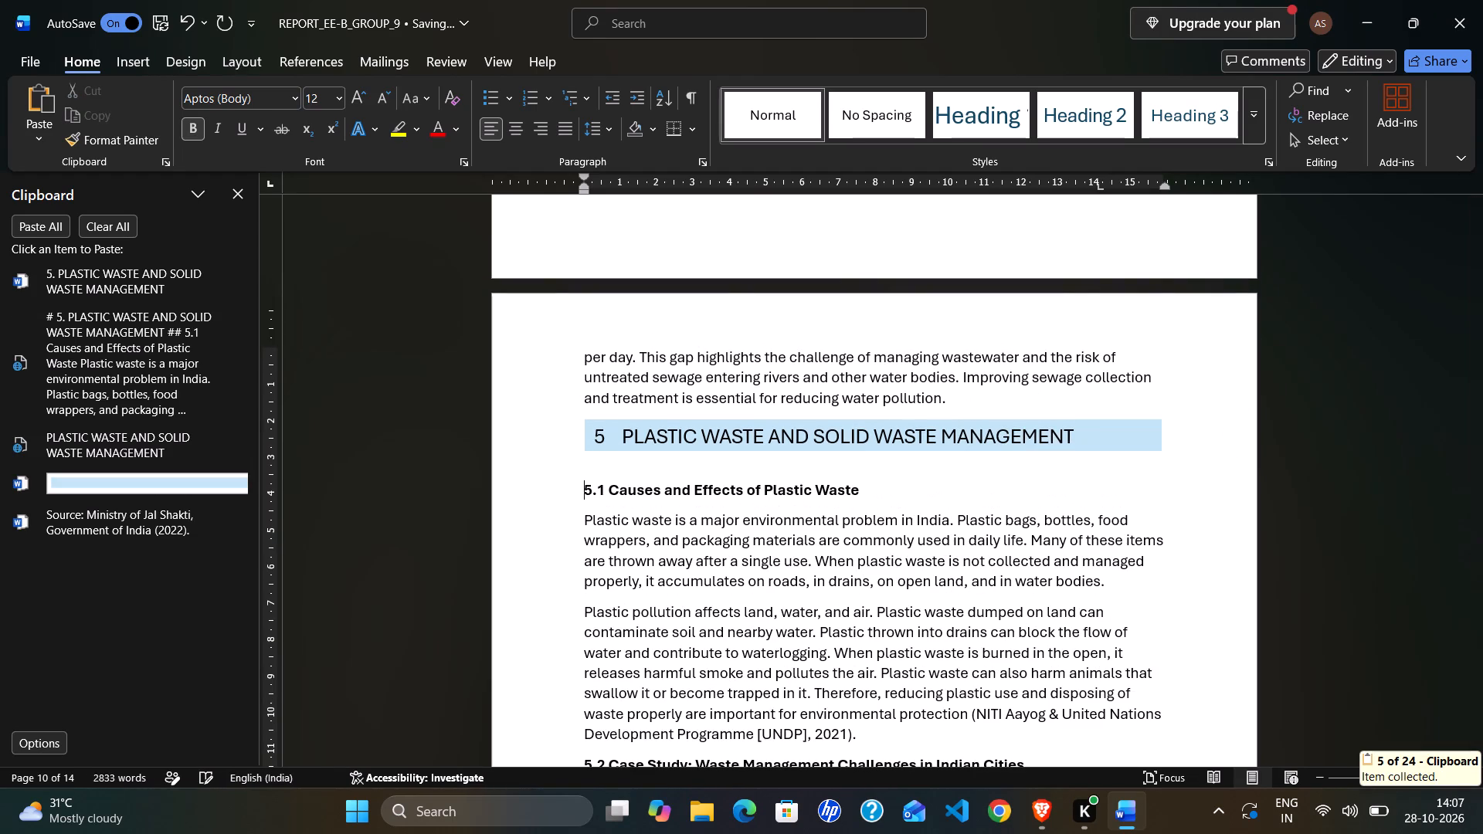
Cut the italic NITI Aayog–UNDP source note below Table 1 and insert two blank lines before heading 5.3.
scroll(942, 446, "down", 17)
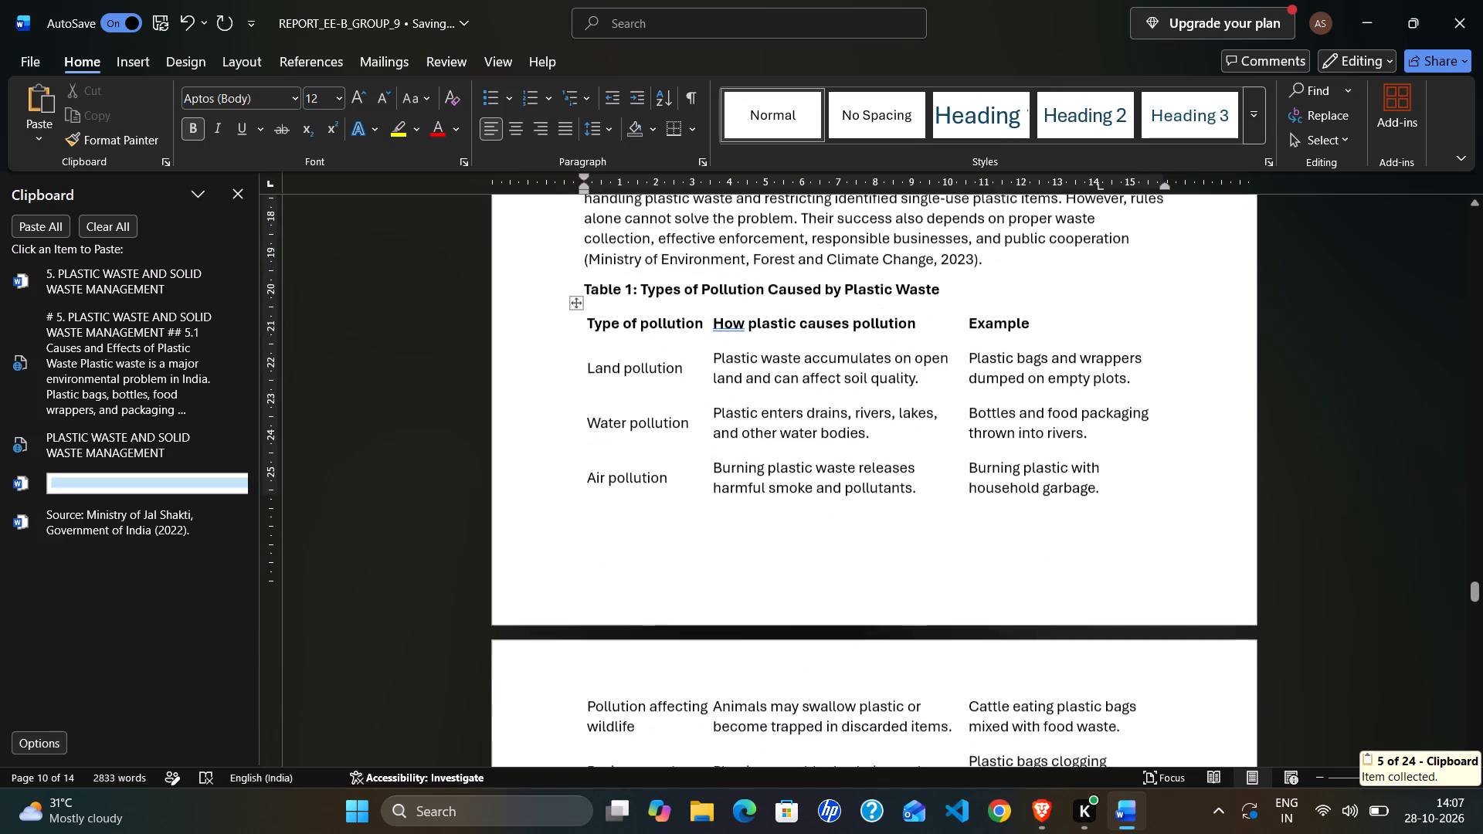
scroll(942, 446, "up", 4)
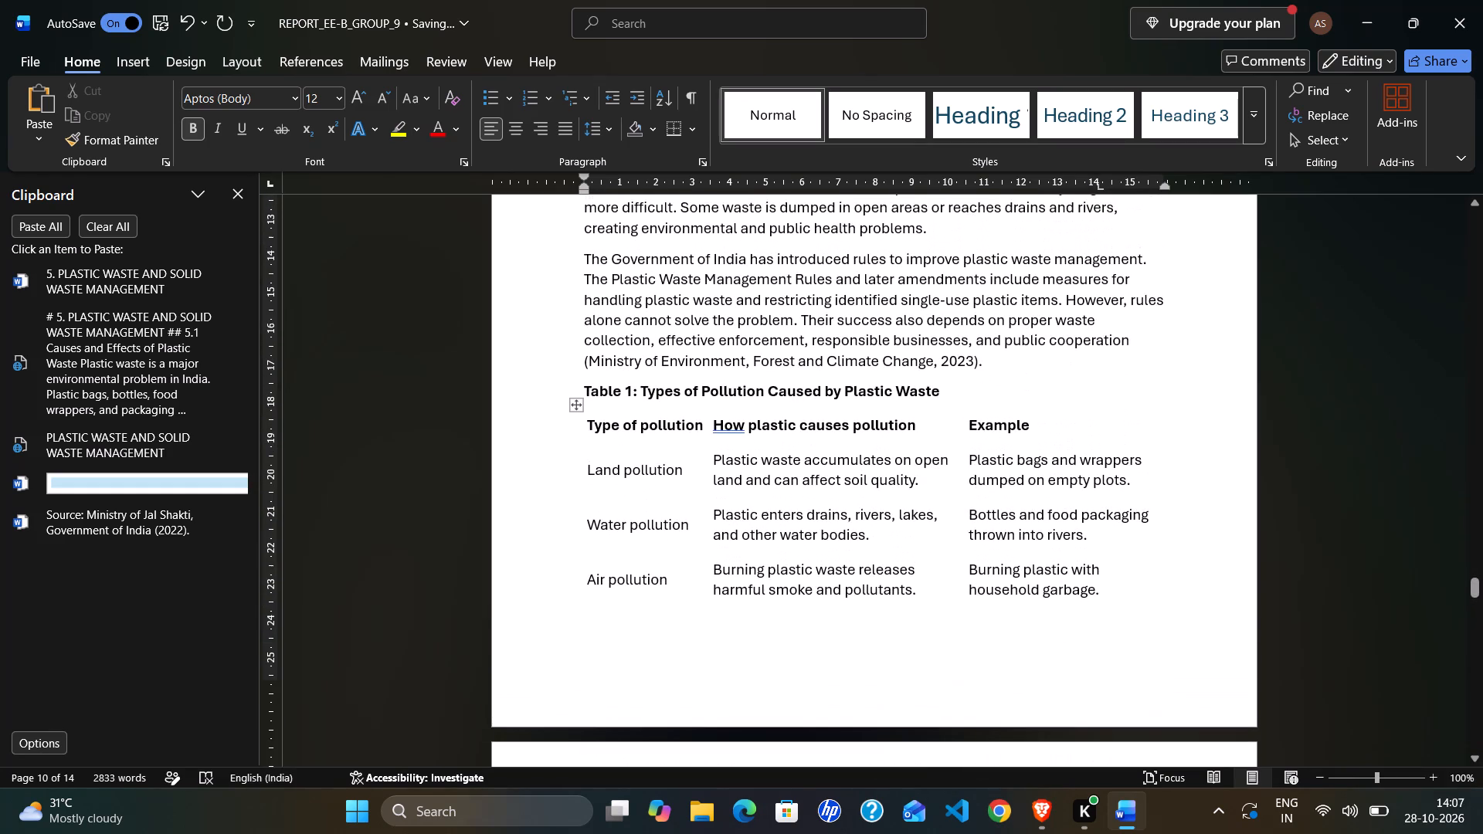
scroll(897, 541, "down", 9)
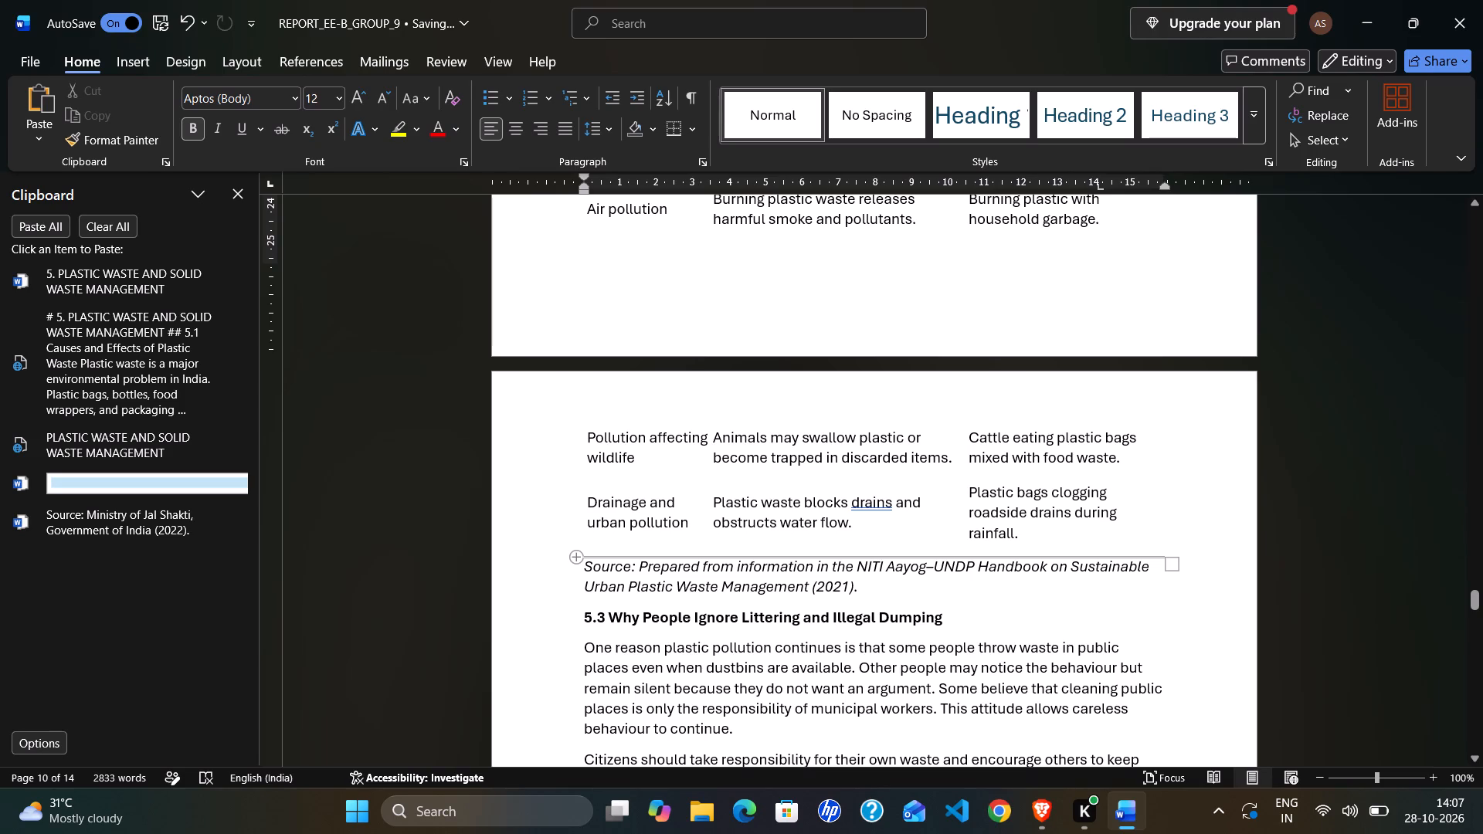
left_click_drag(585, 567, 820, 595)
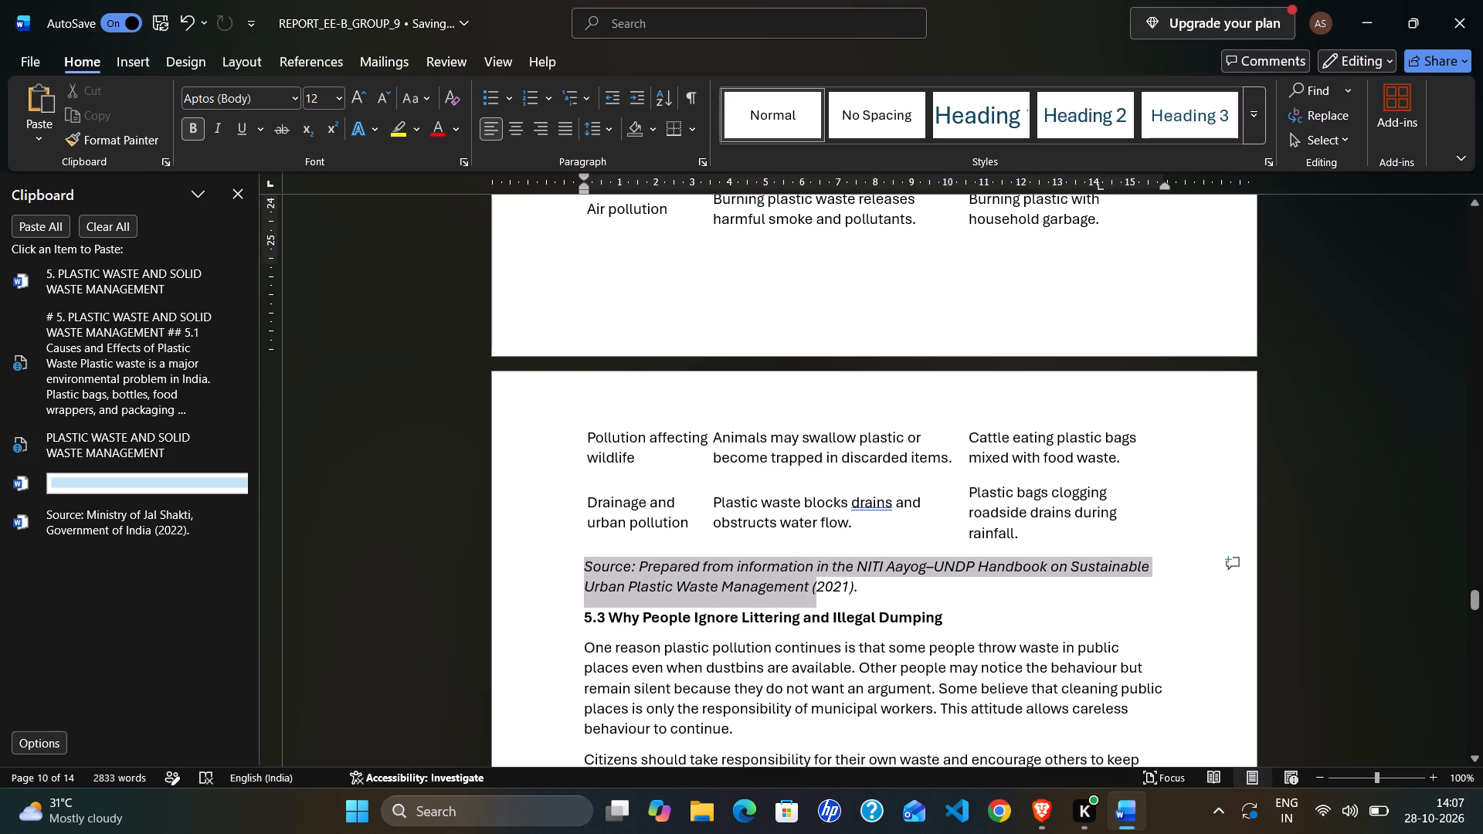
left_click_drag(820, 595, 888, 585)
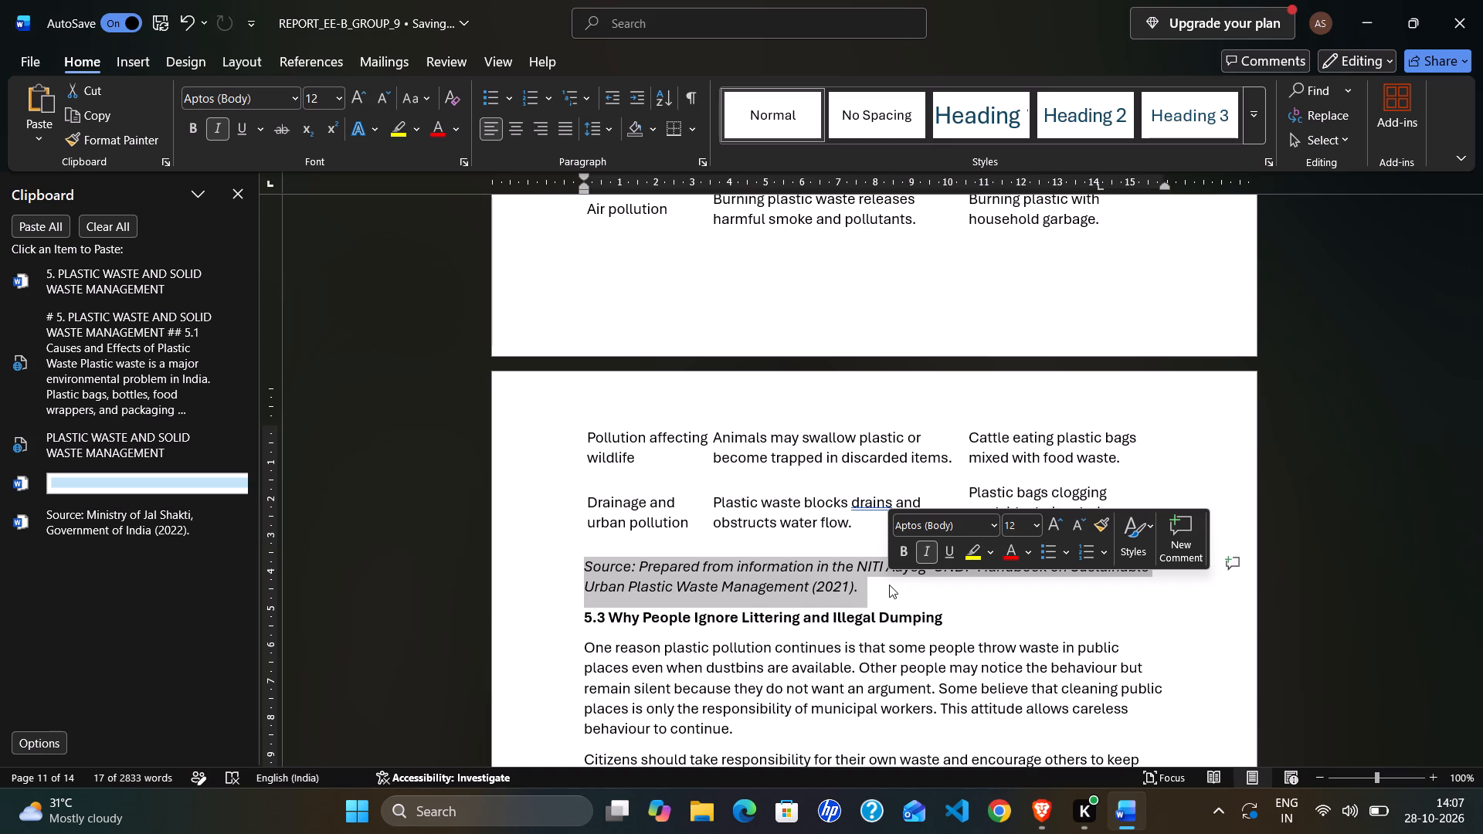
key("ctrl+x")
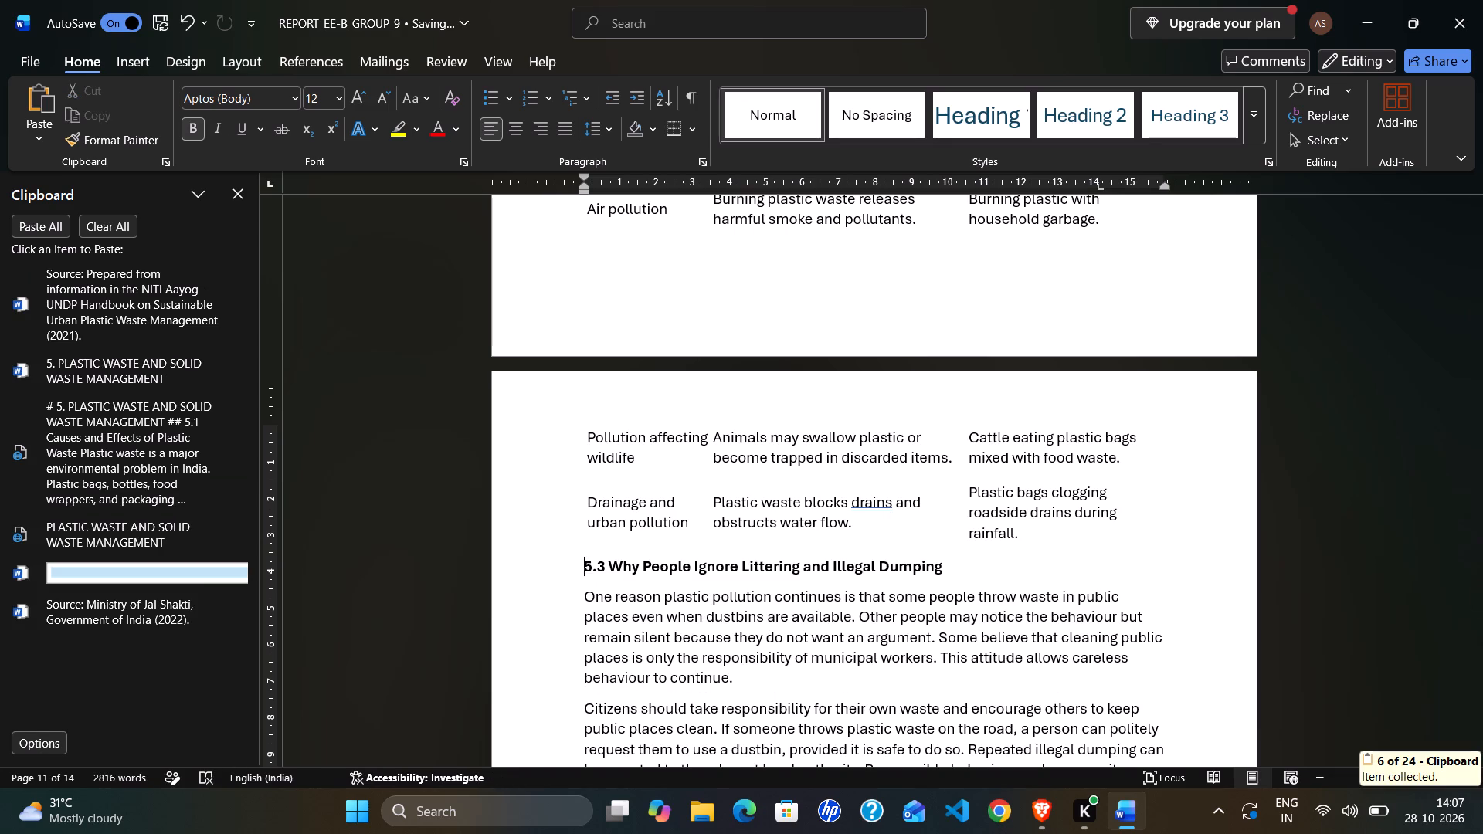
key("Return")
key("Return")
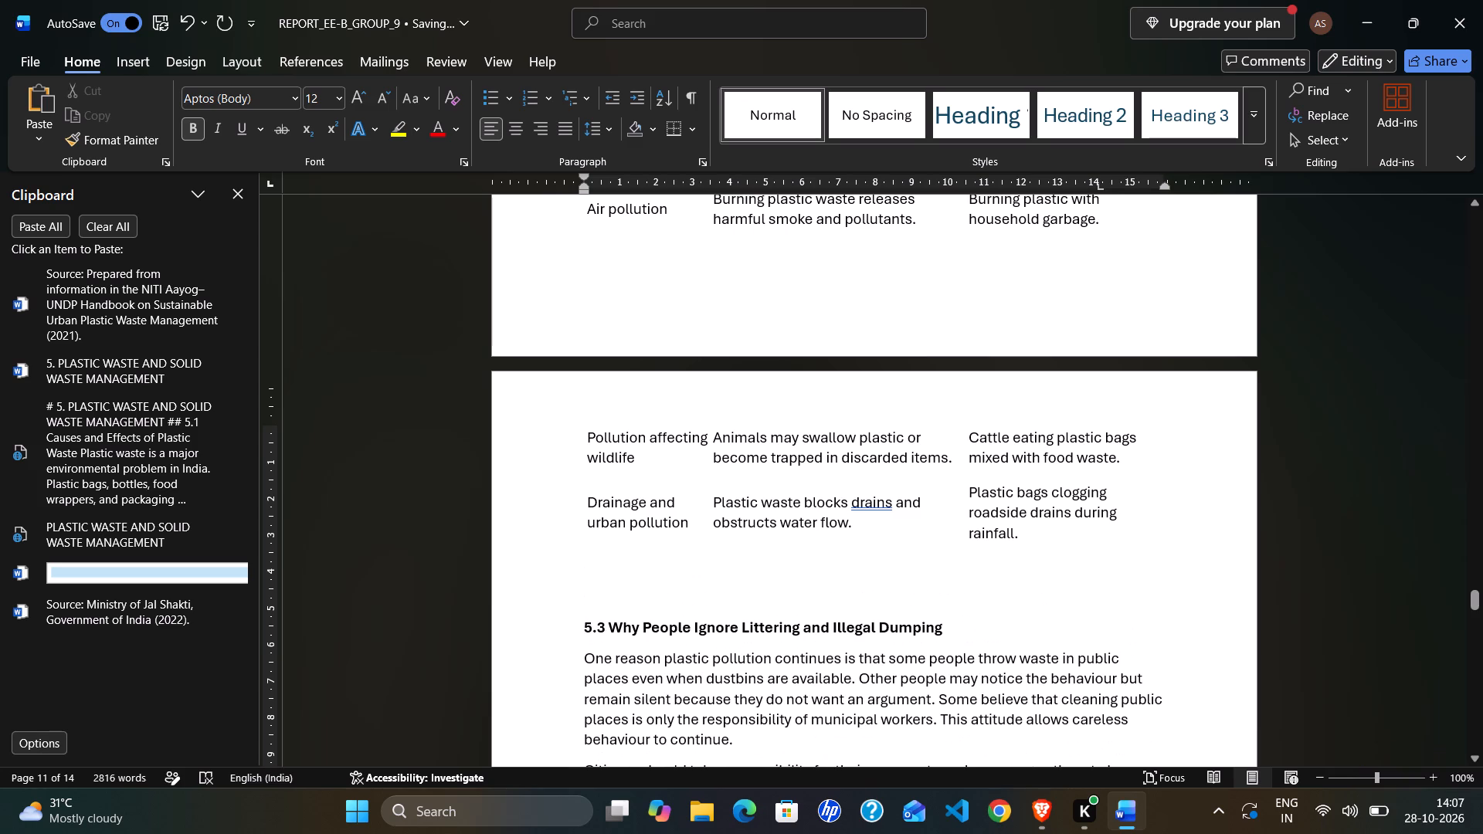
left_click(736, 575)
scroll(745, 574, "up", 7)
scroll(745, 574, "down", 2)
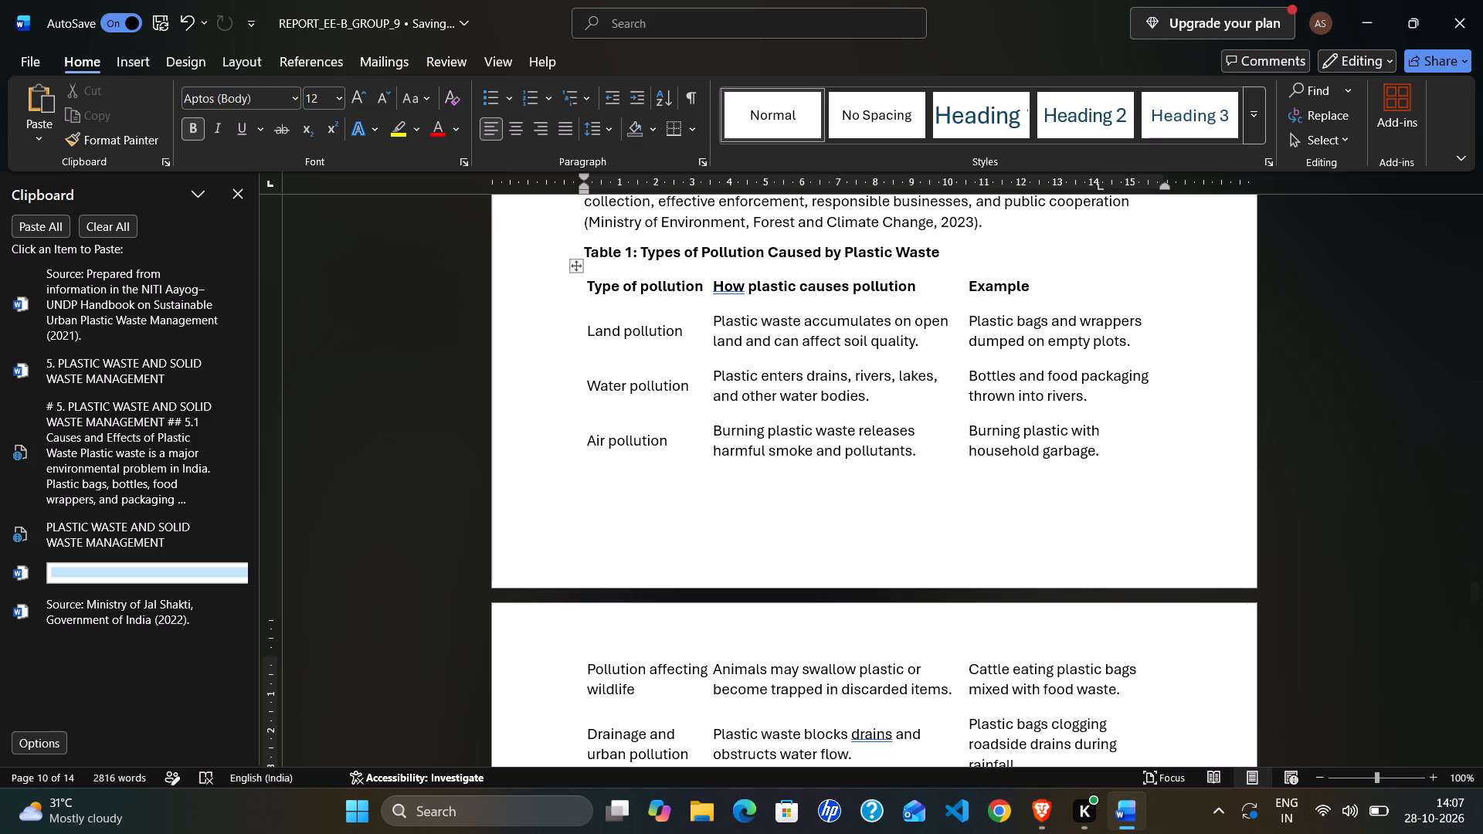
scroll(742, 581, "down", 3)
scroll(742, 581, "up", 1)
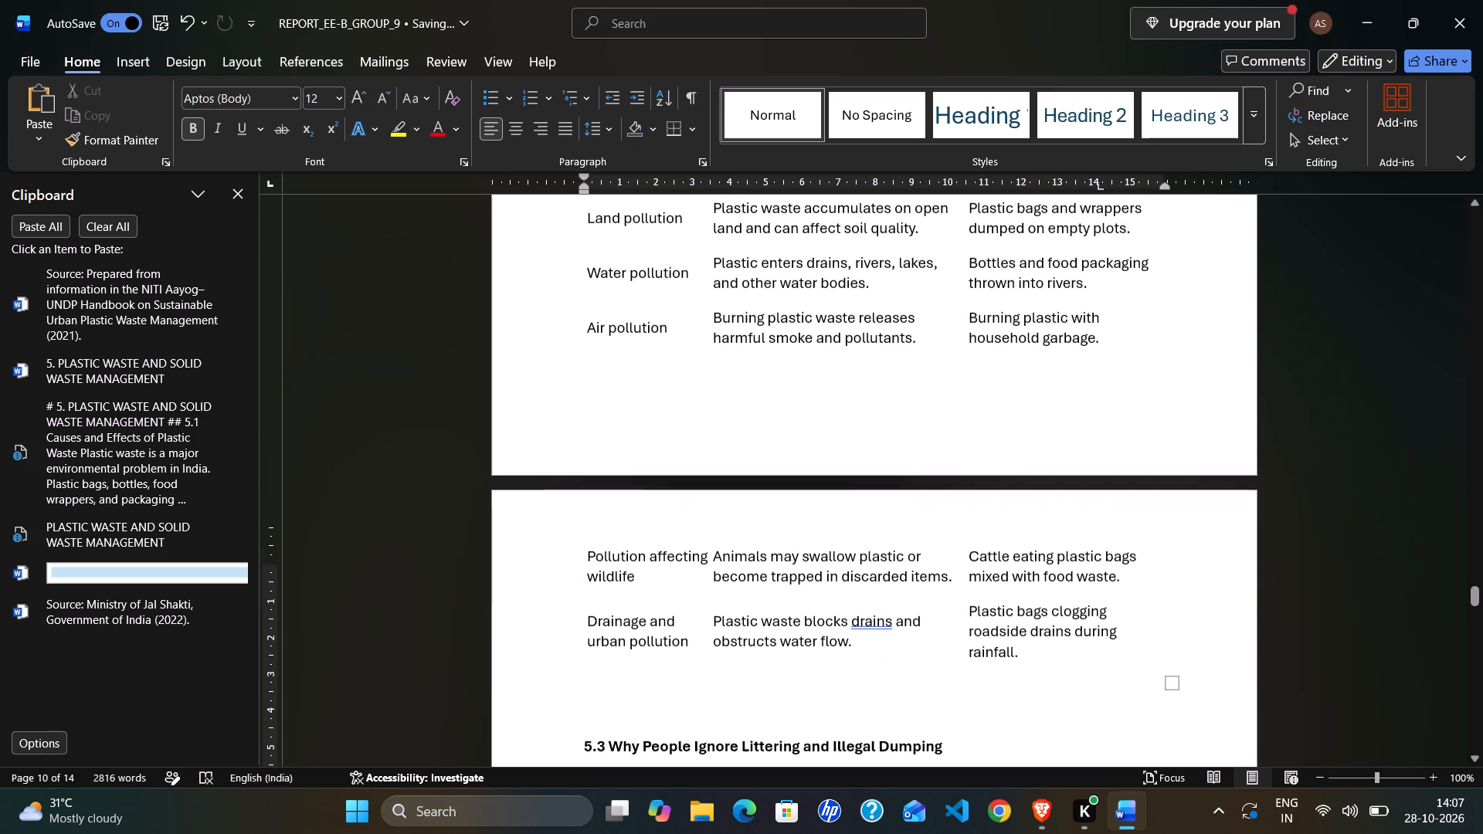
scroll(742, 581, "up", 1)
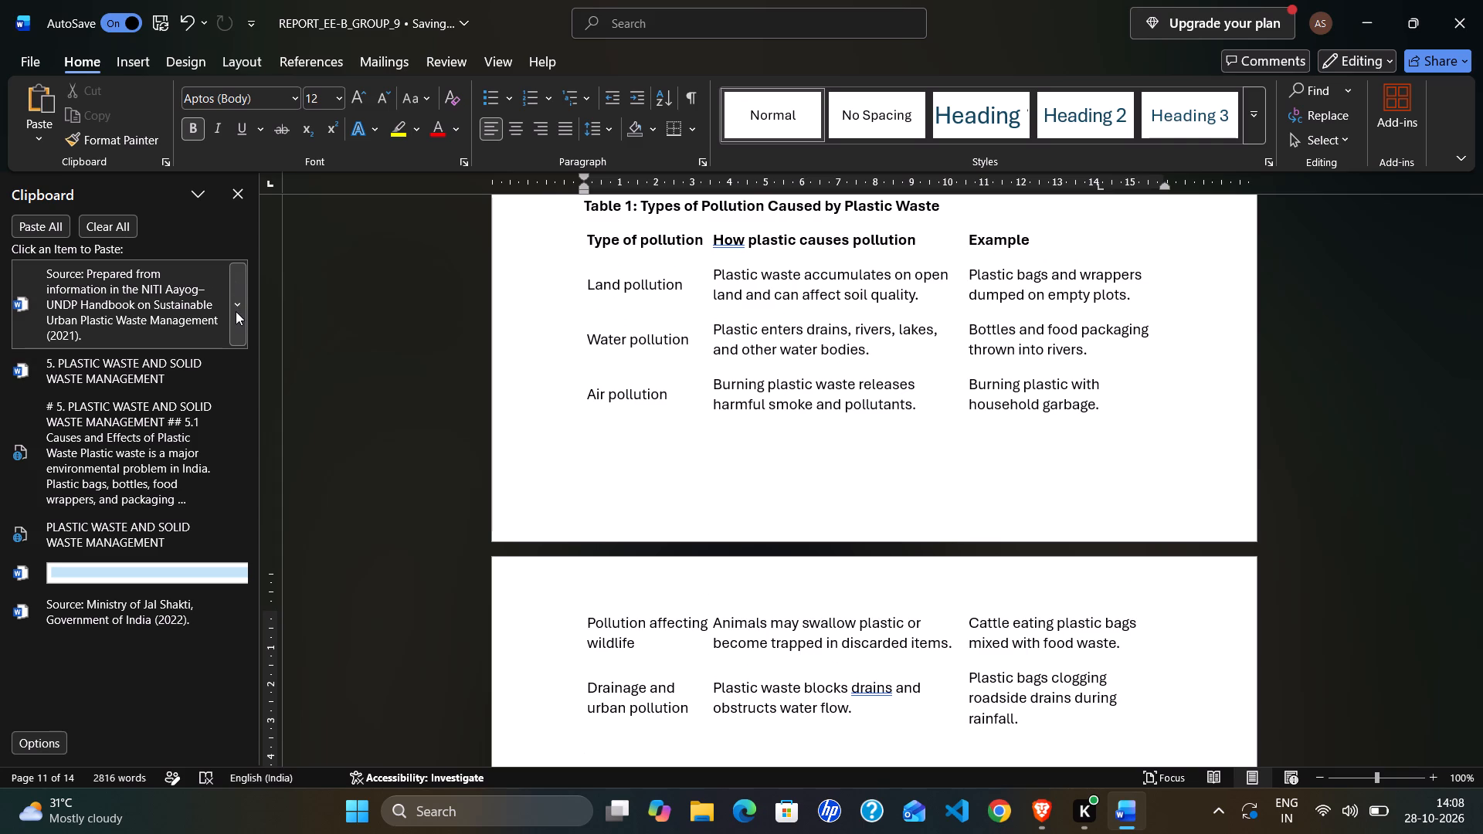
Delete the NITI Aayog–UNDP source note, the full Section 5 draft and the numbered "5. PLASTIC WASTE AND SOLID WASTE MANAGEMENT" entries from the clipboard history.
left_click(234, 297)
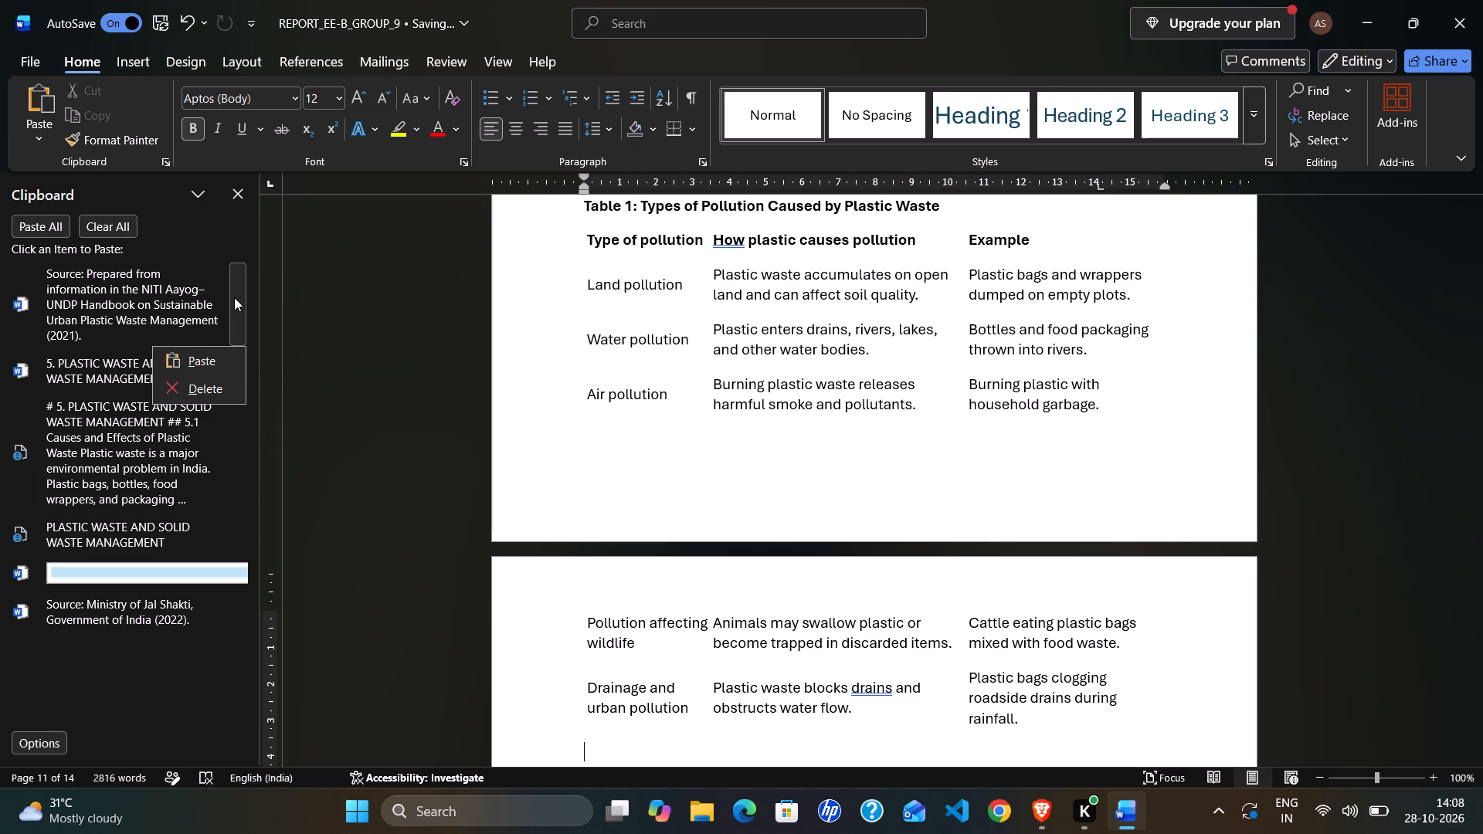
left_click(202, 381)
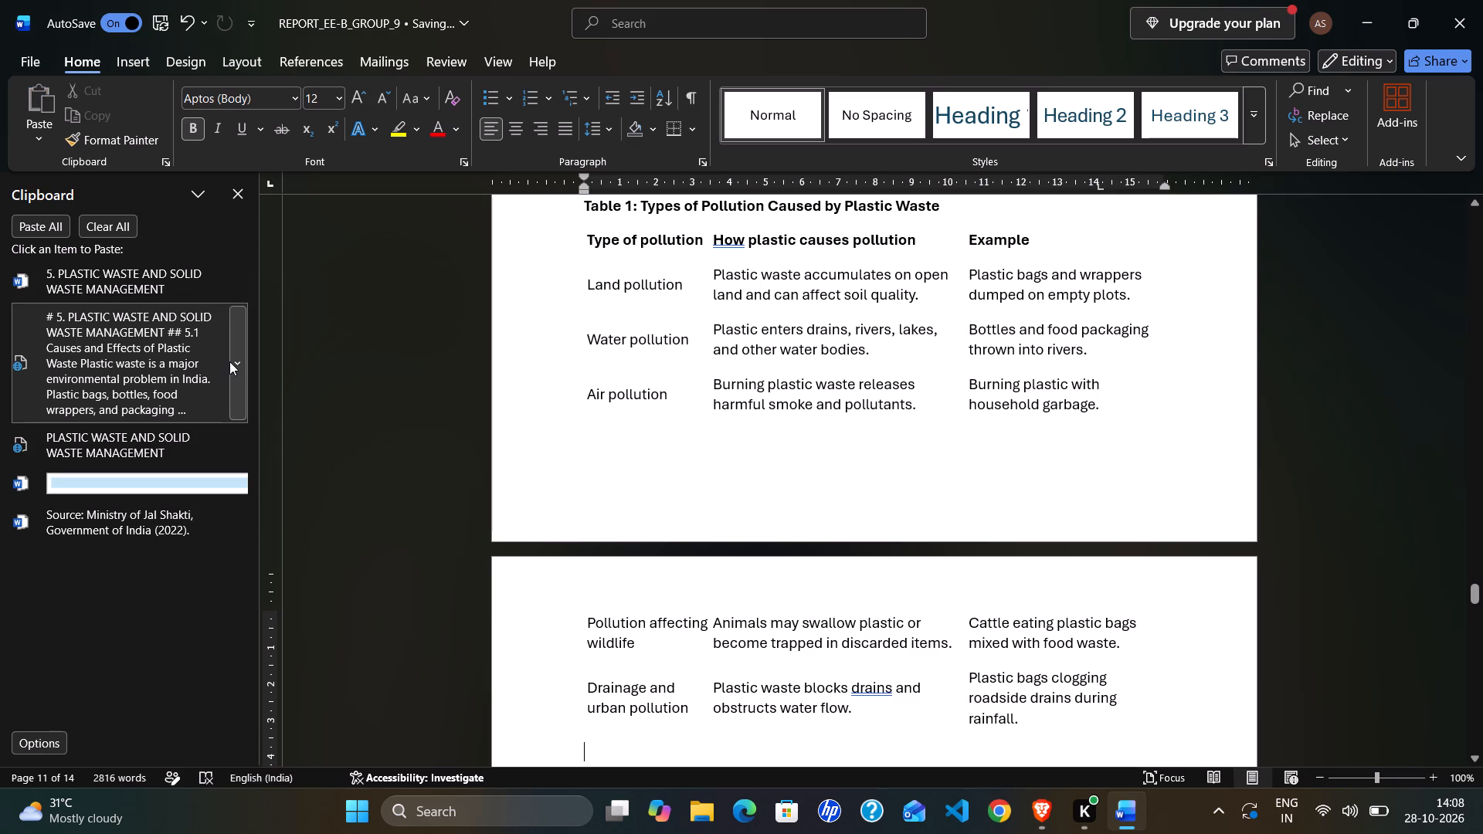
left_click(238, 357)
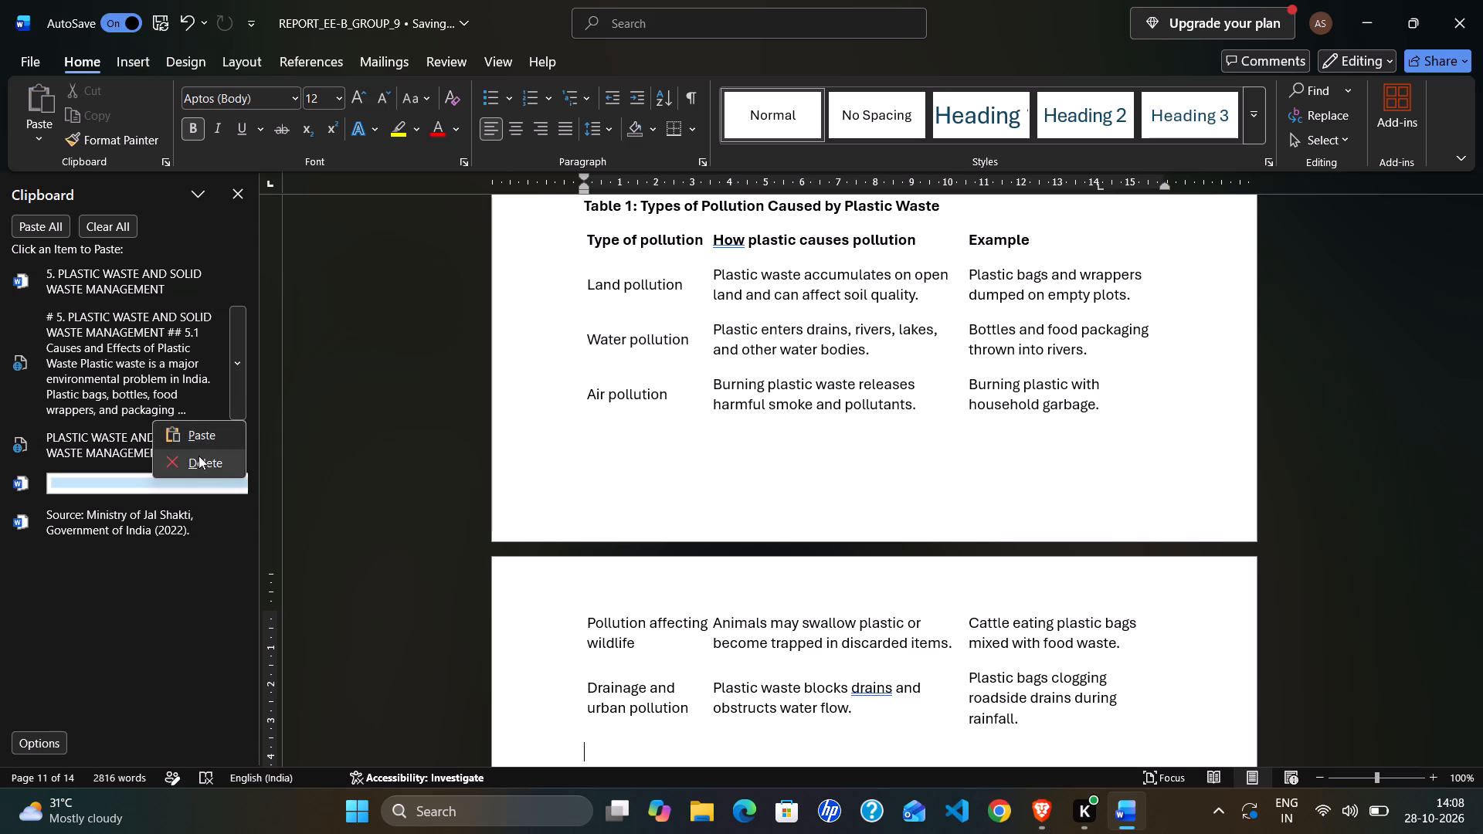
left_click(199, 456)
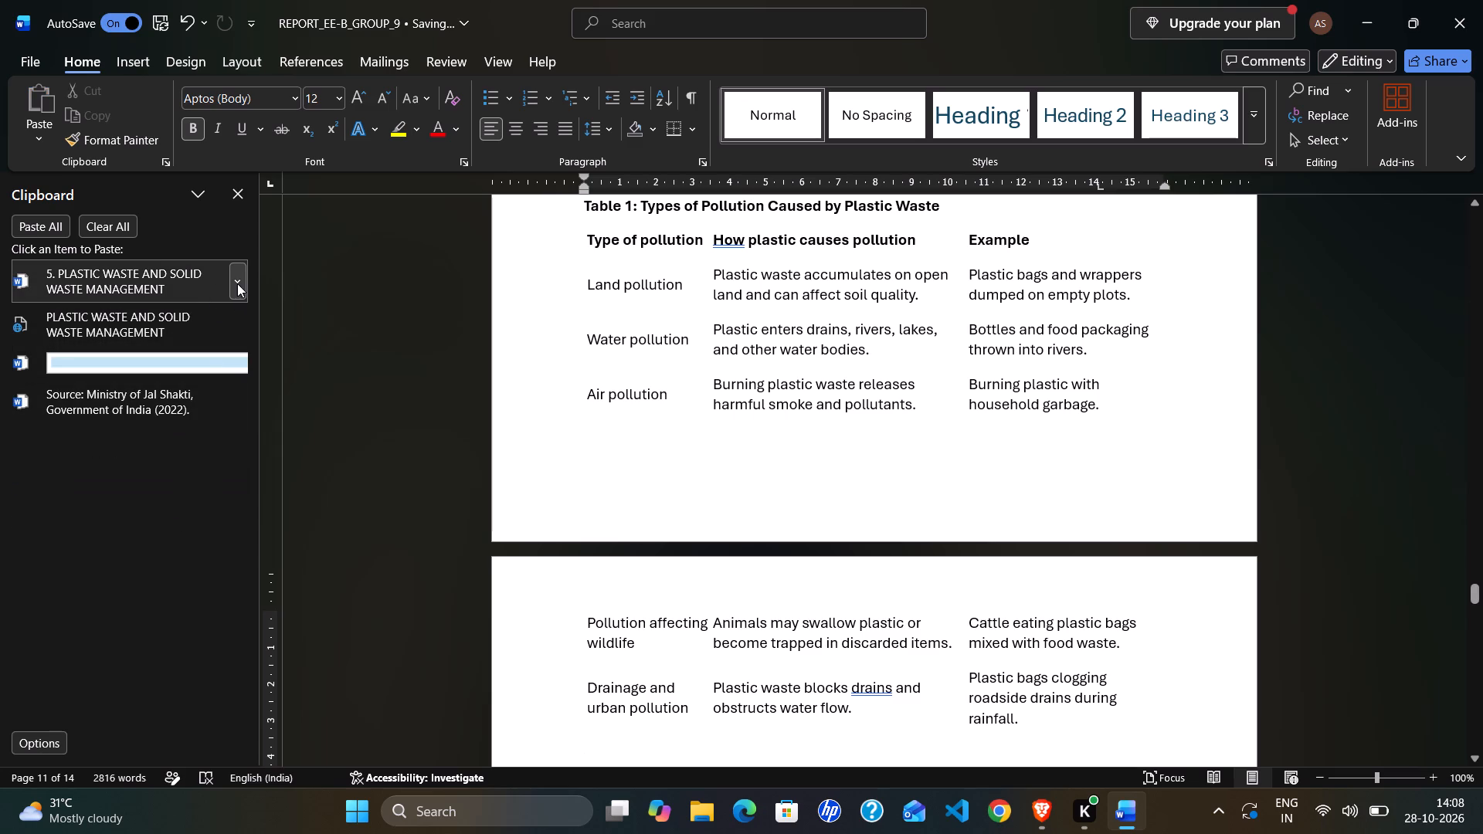
left_click(237, 283)
left_click(215, 339)
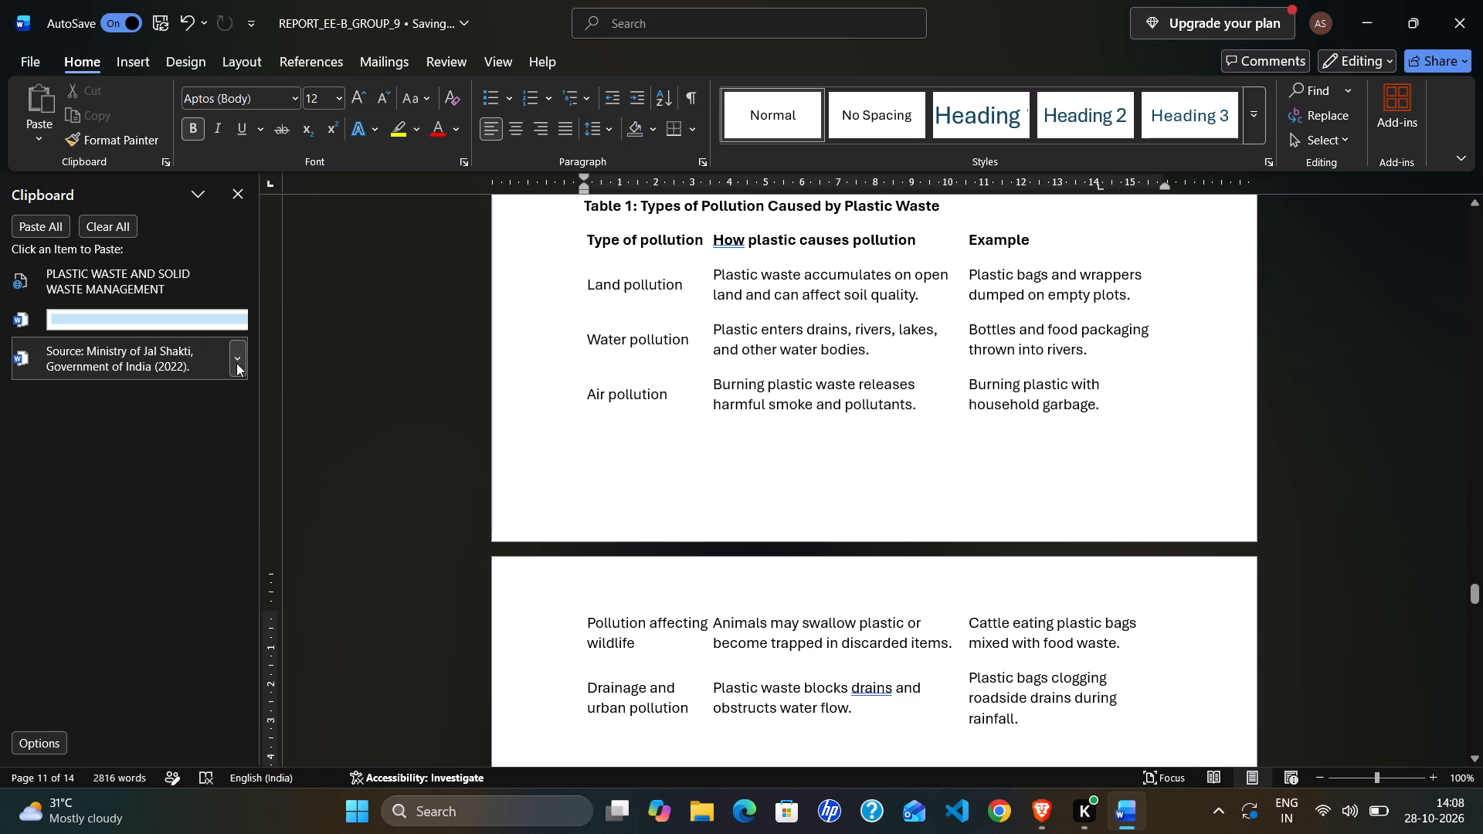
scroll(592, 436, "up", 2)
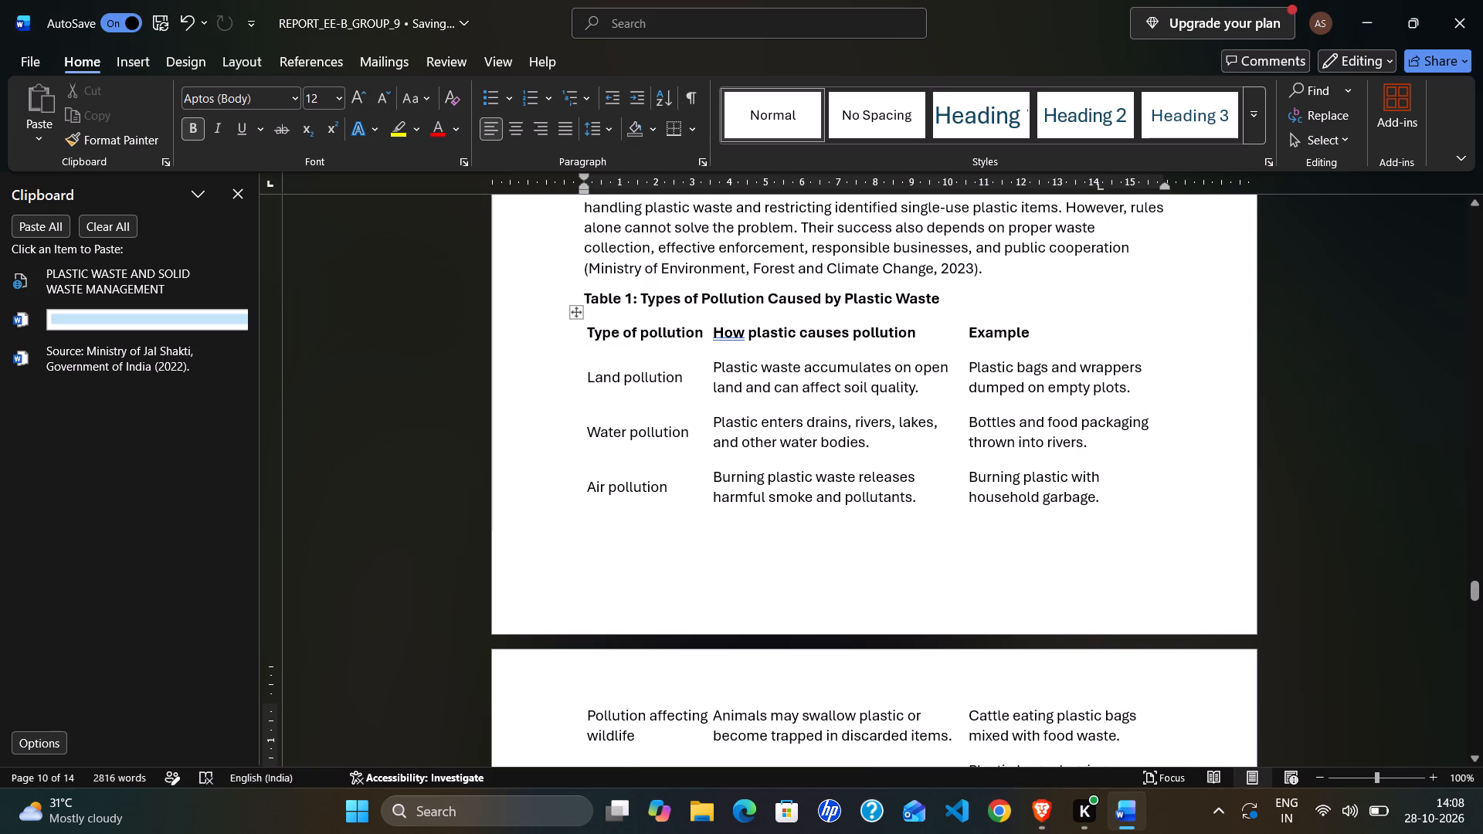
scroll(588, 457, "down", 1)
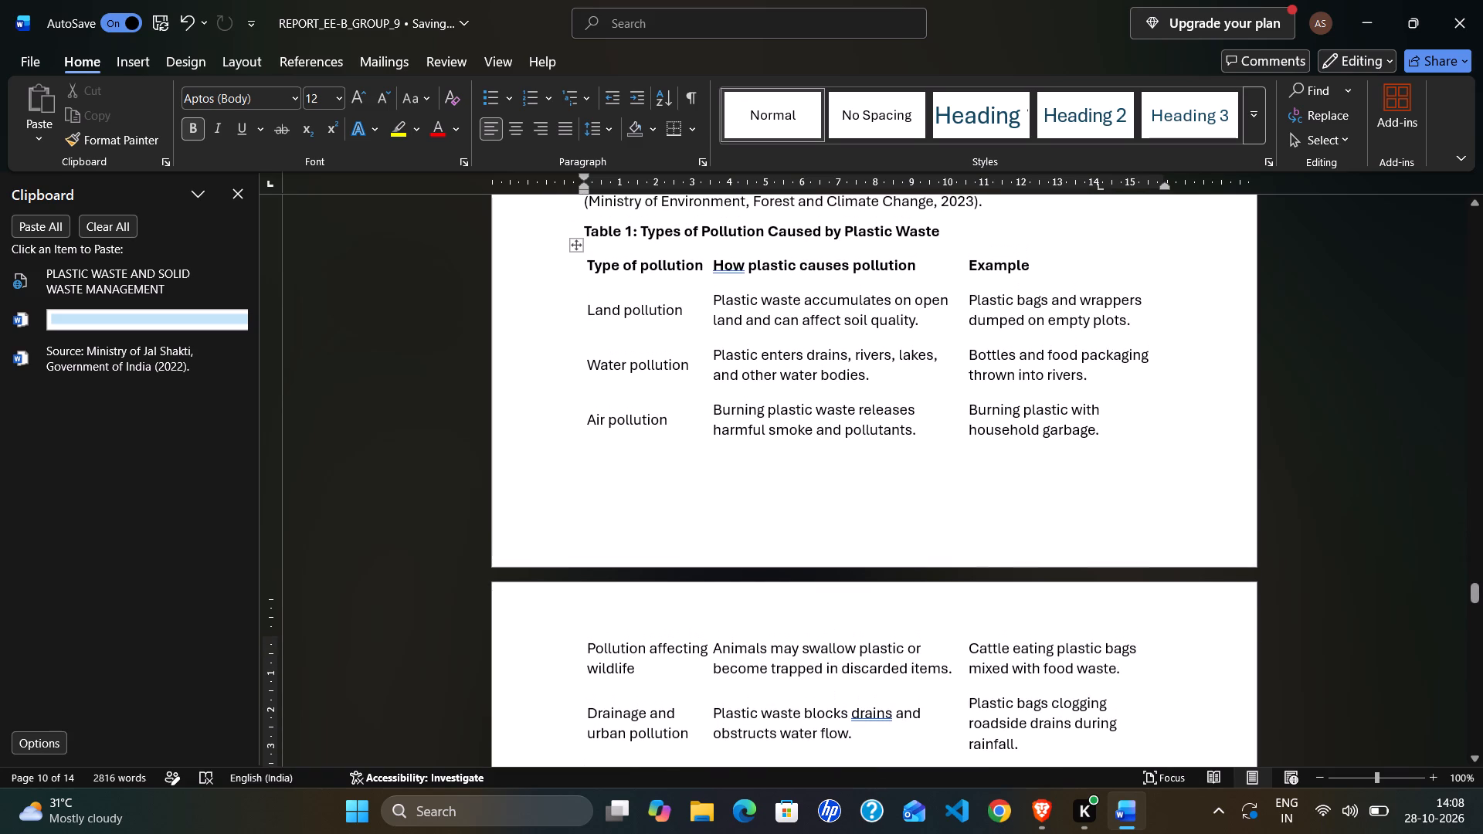
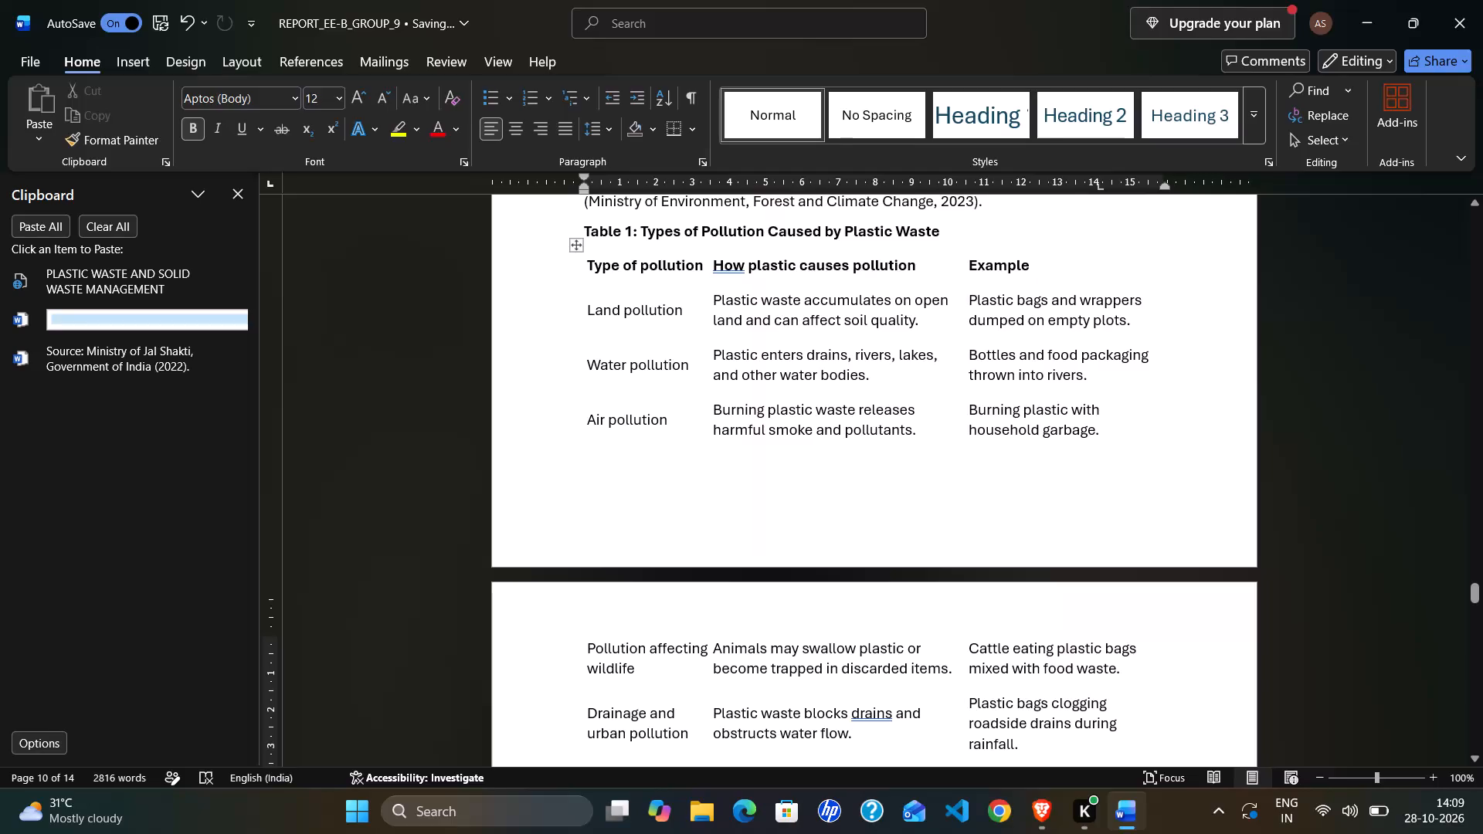
Shade all of Table 1, Types of Pollution Caused by Plastic Waste, with Dark Green, Accent 3, Lighter 80%.
left_click(582, 263)
scroll(574, 314, "up", 3)
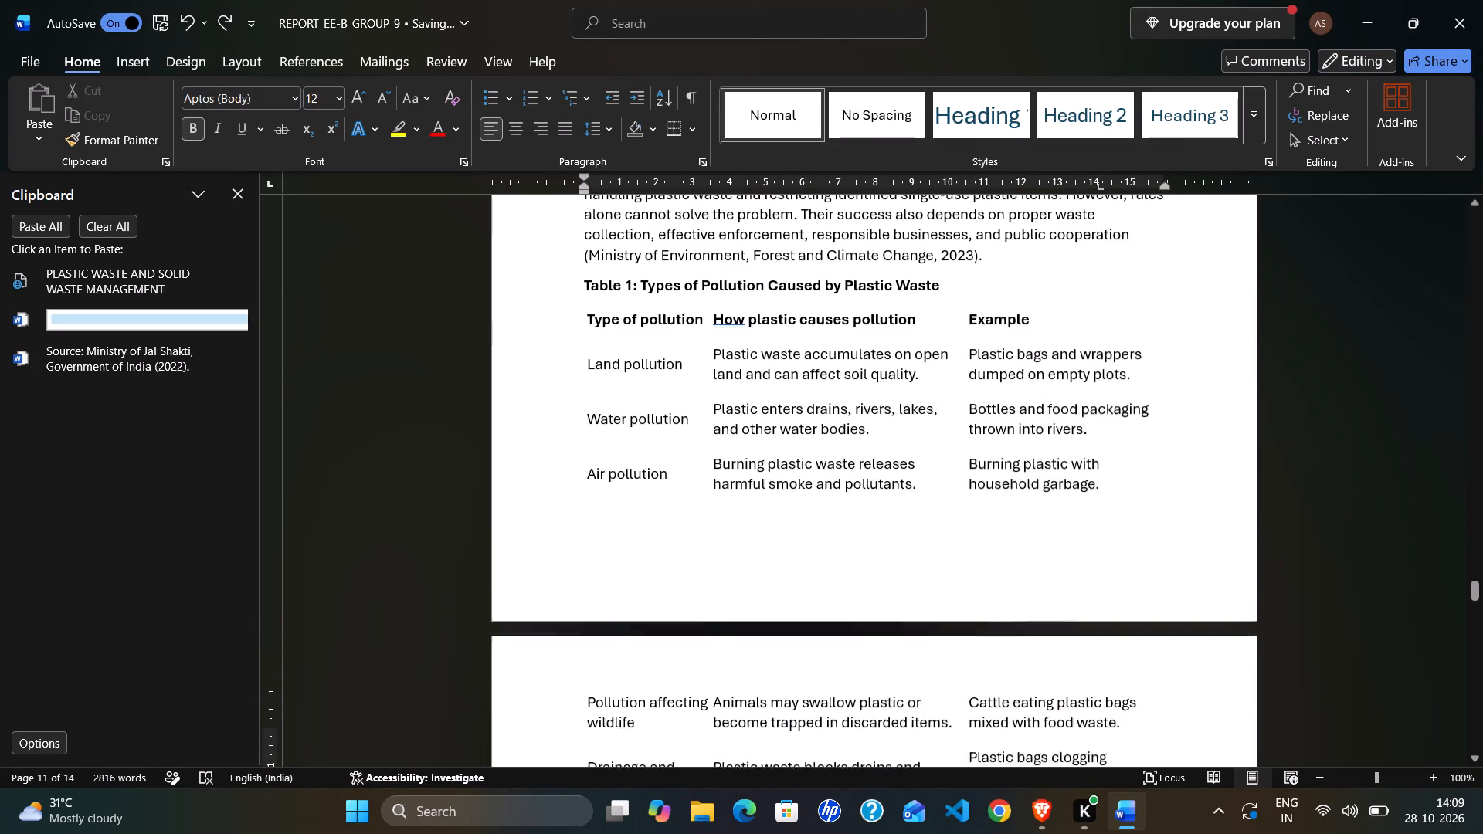
left_click(581, 359)
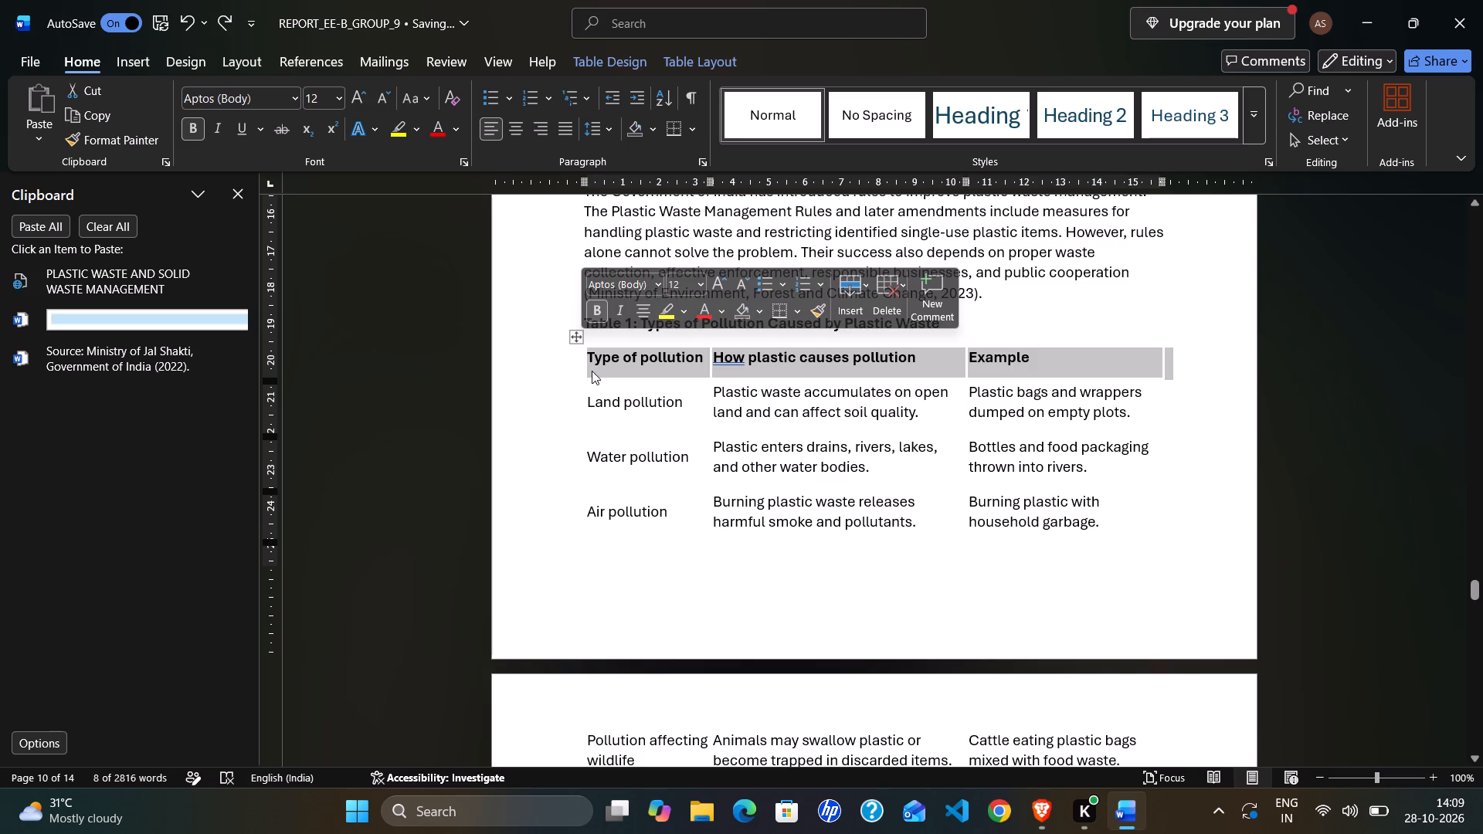
left_click(847, 294)
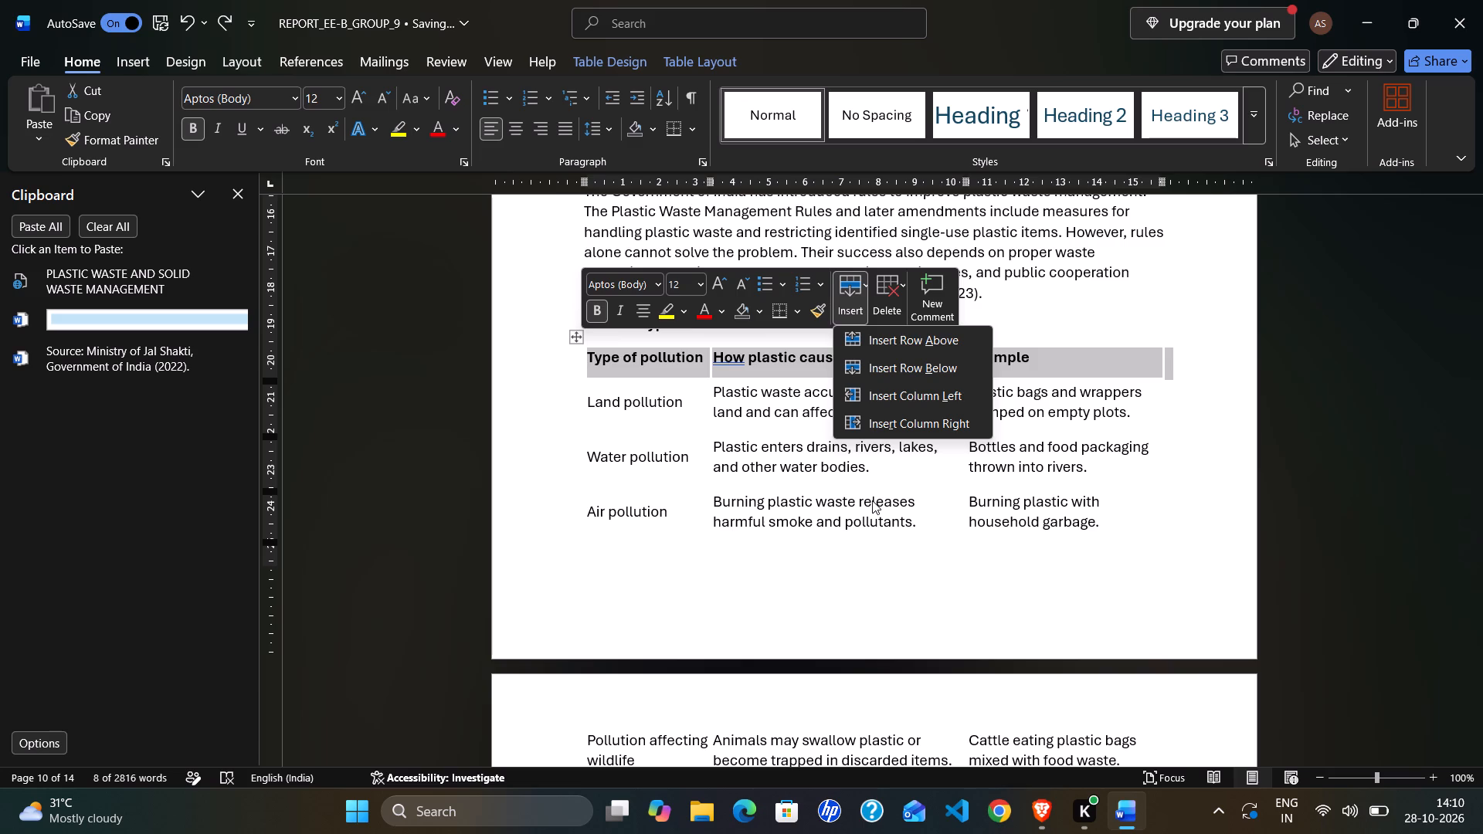
left_click(607, 66)
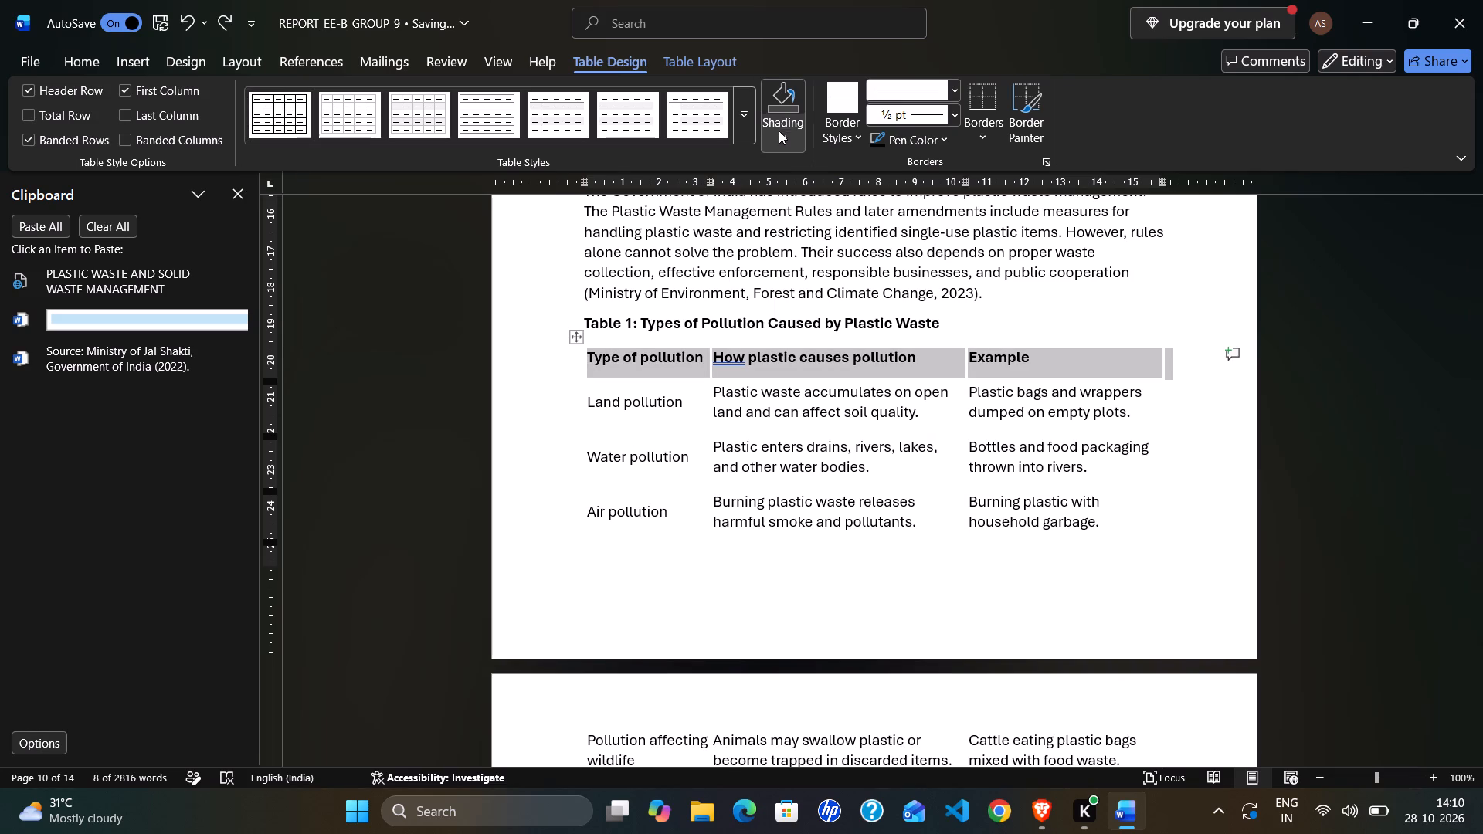
left_click(779, 132)
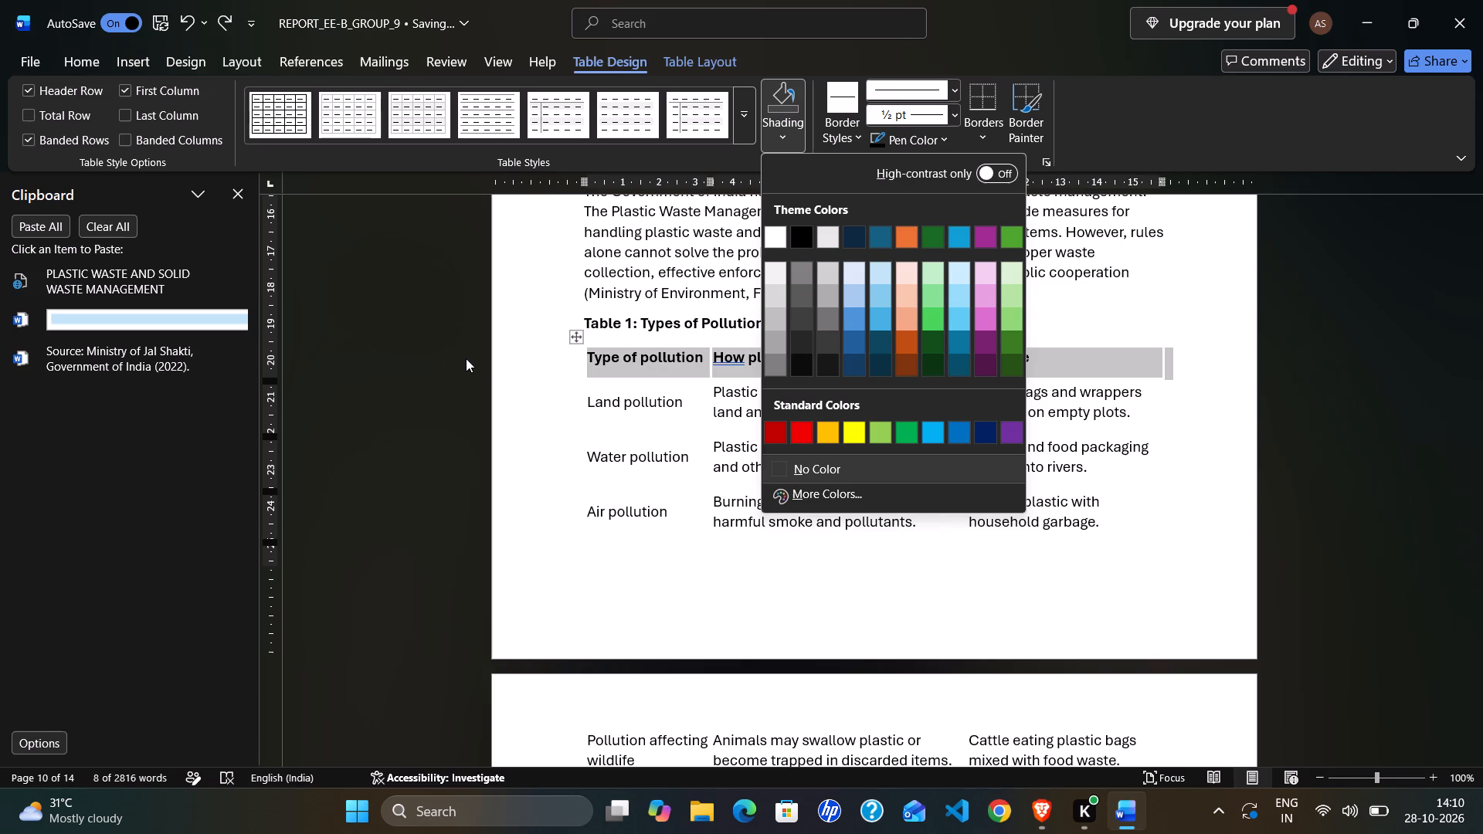
left_click(579, 335)
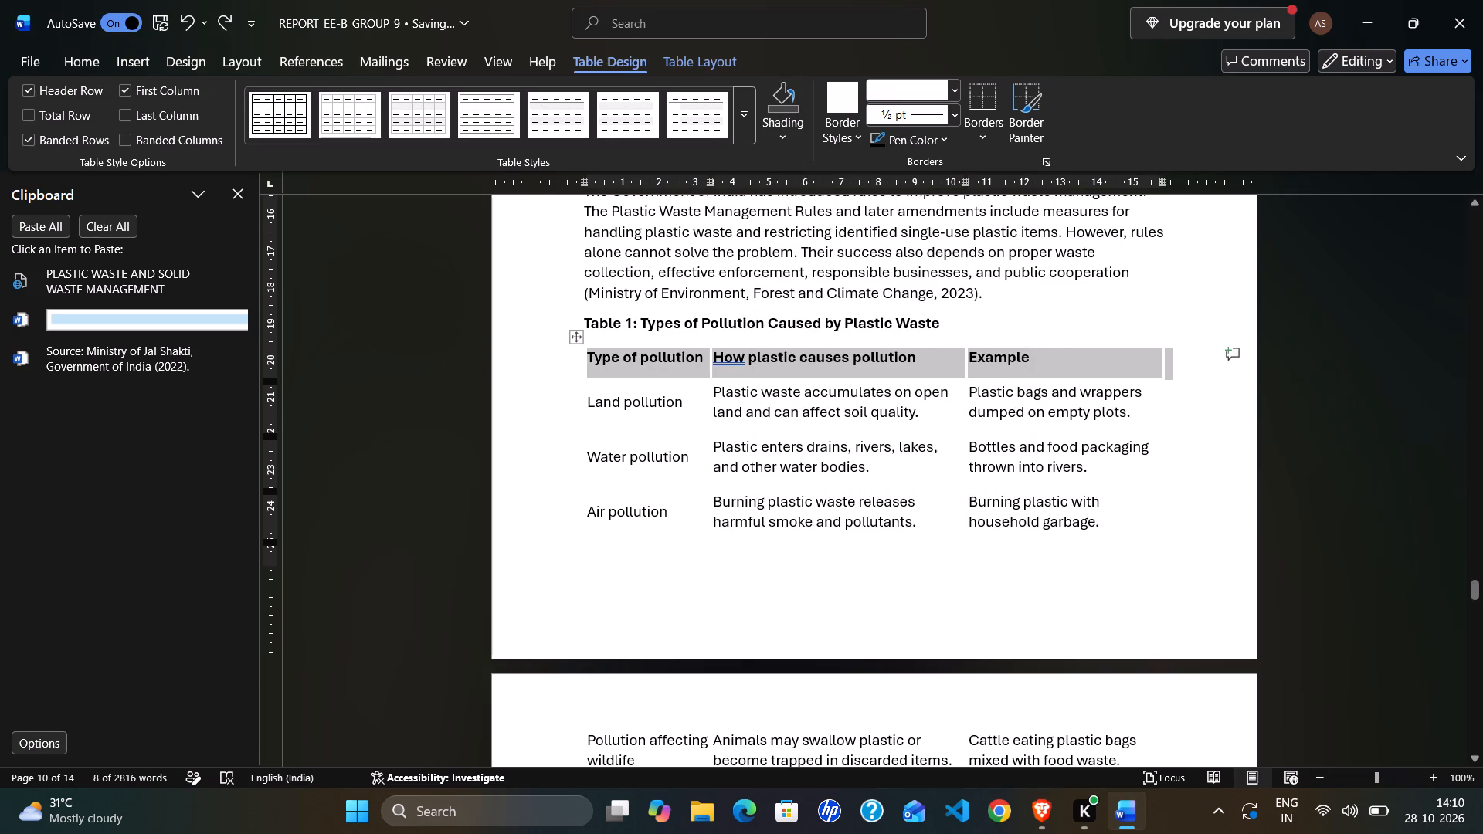
left_click(559, 456)
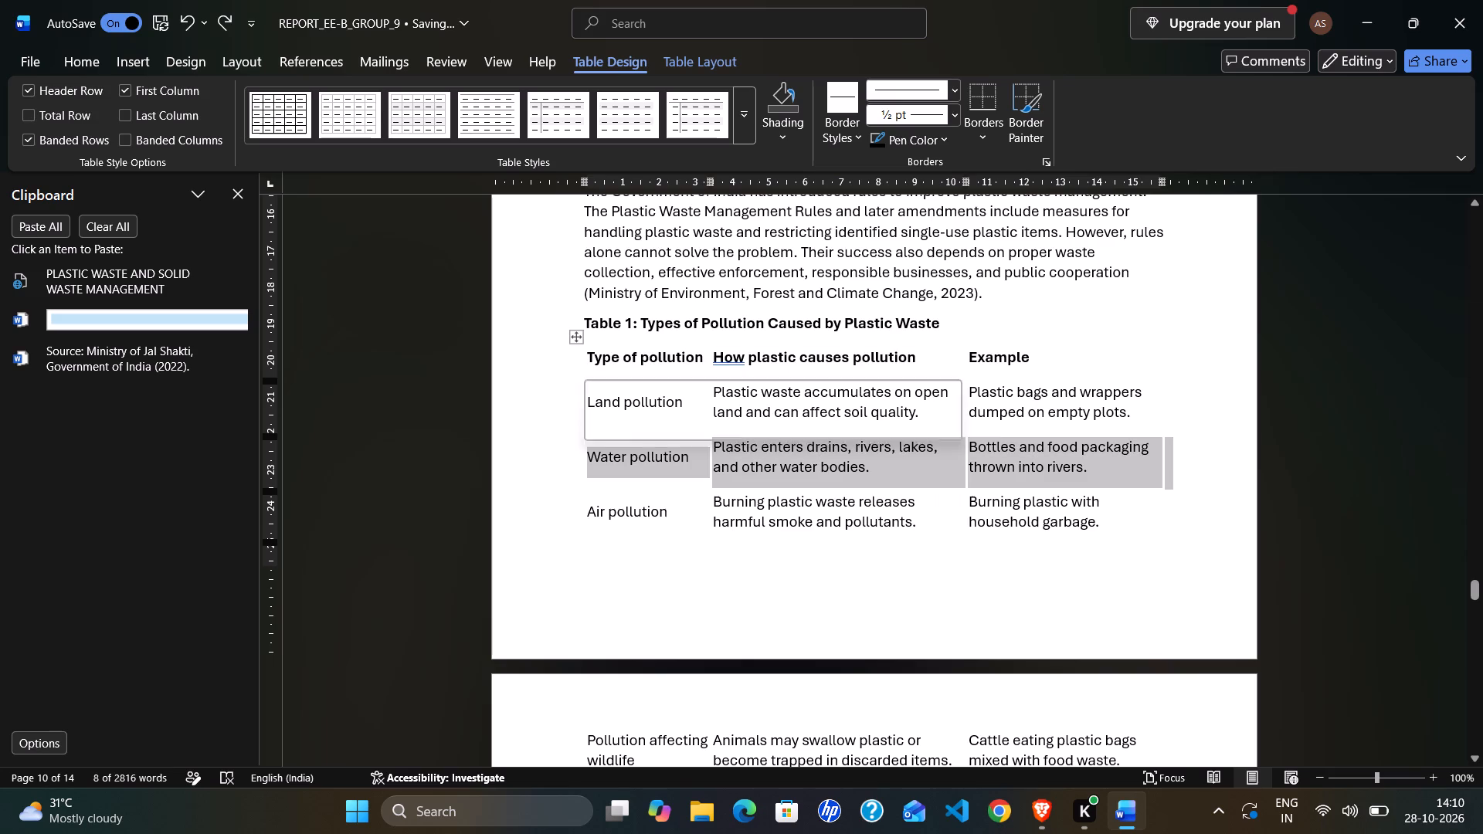
left_click(540, 456)
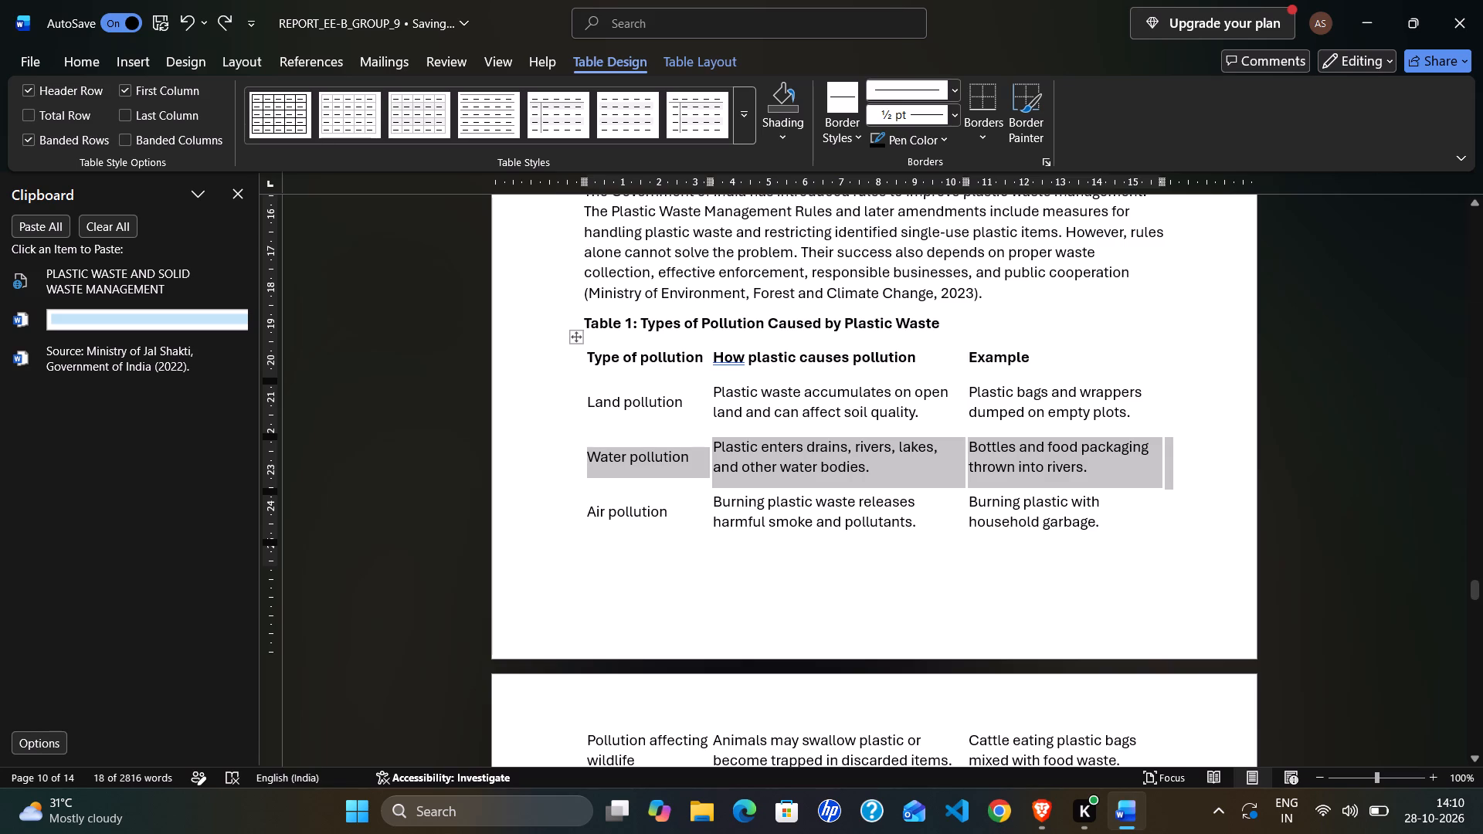
left_click(579, 339)
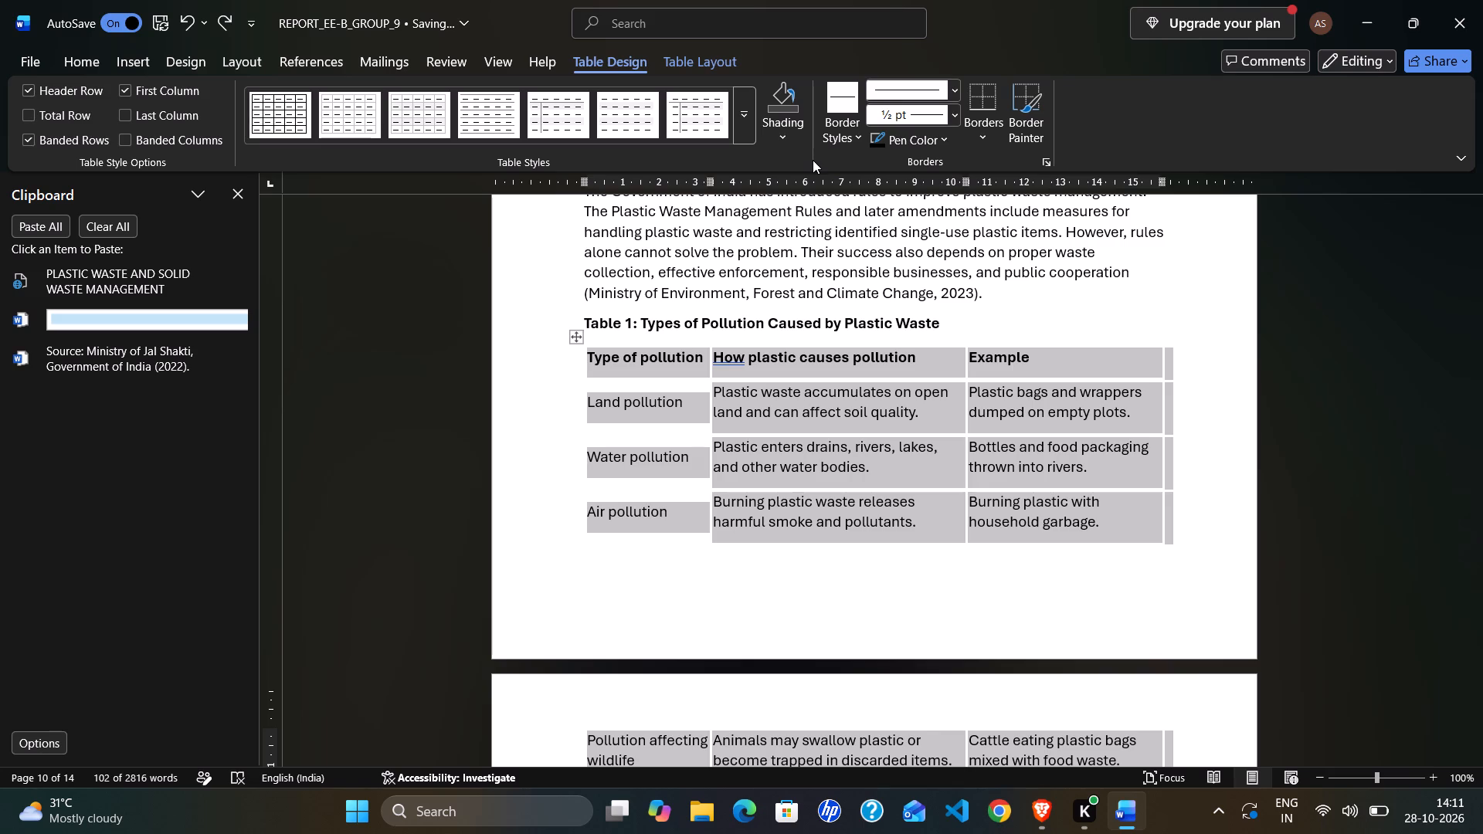
left_click(784, 135)
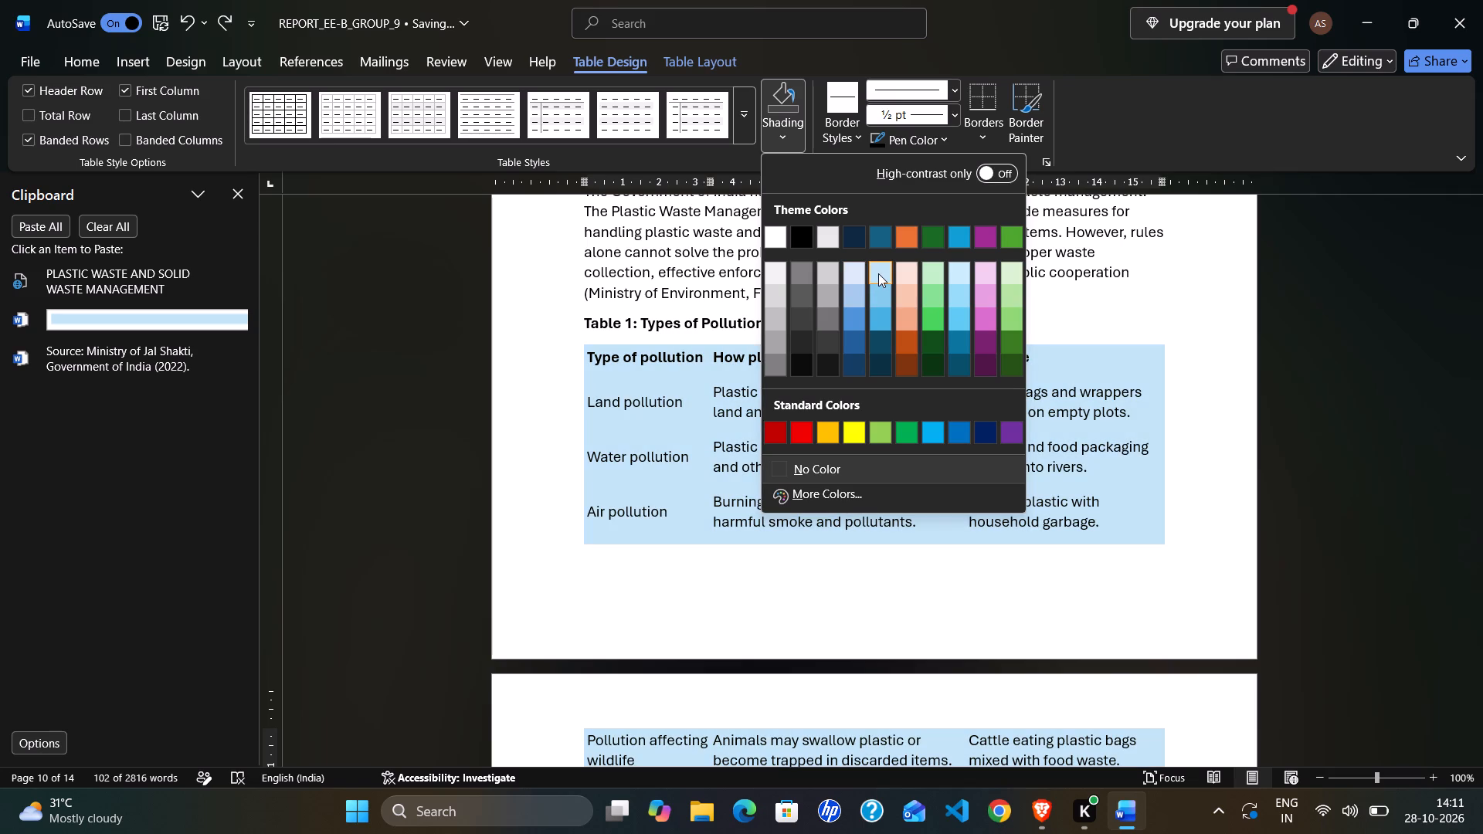
left_click(931, 272)
scroll(905, 327, "down", 2)
scroll(904, 351, "up", 2)
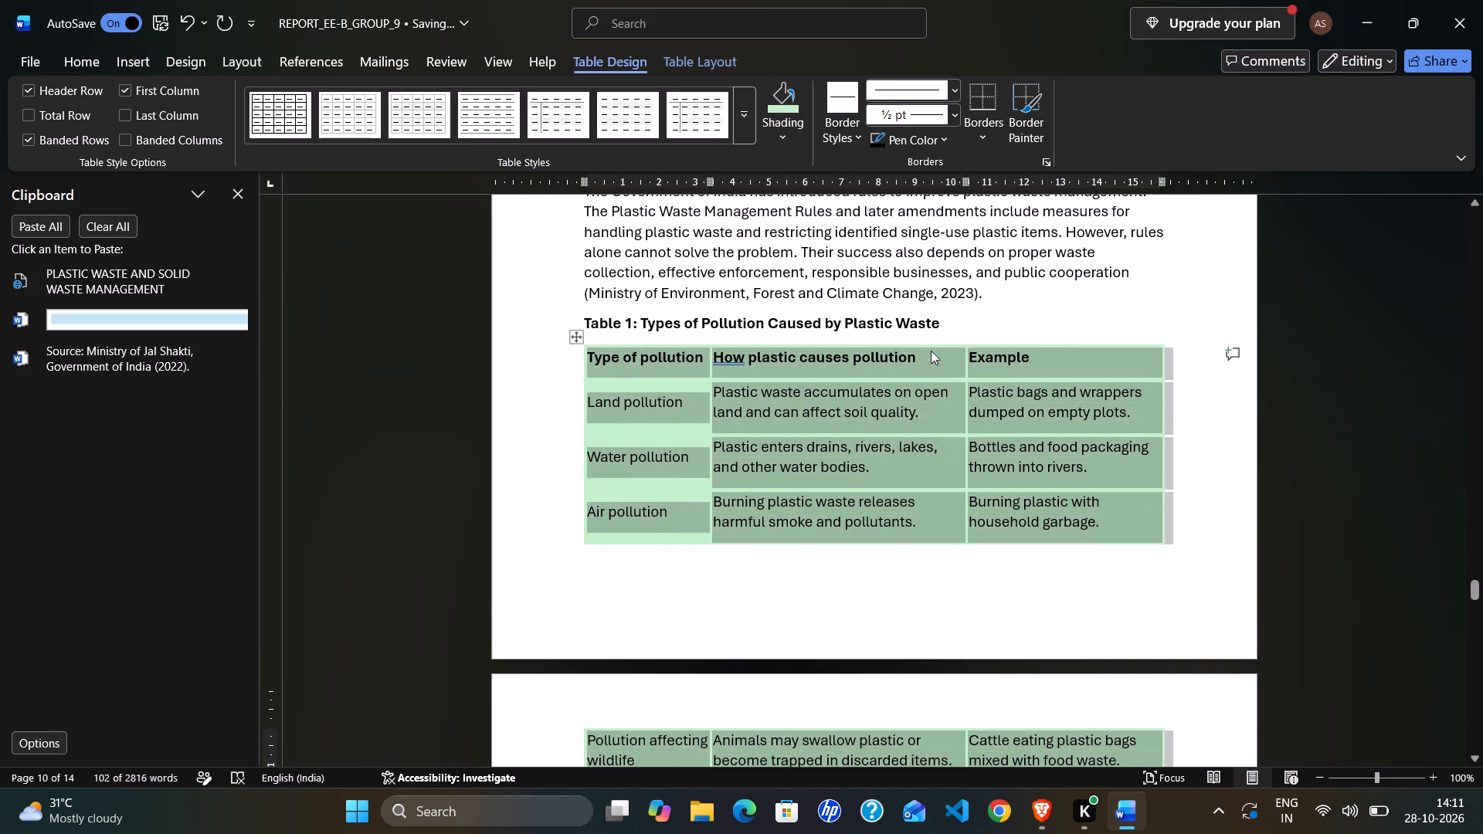
left_click(1009, 316)
Review Section 5 from 5.2 through the shaded Table 1 to the end of 5.4 and the pages after it.
scroll(989, 375, "down", 10)
scroll(954, 424, "up", 18)
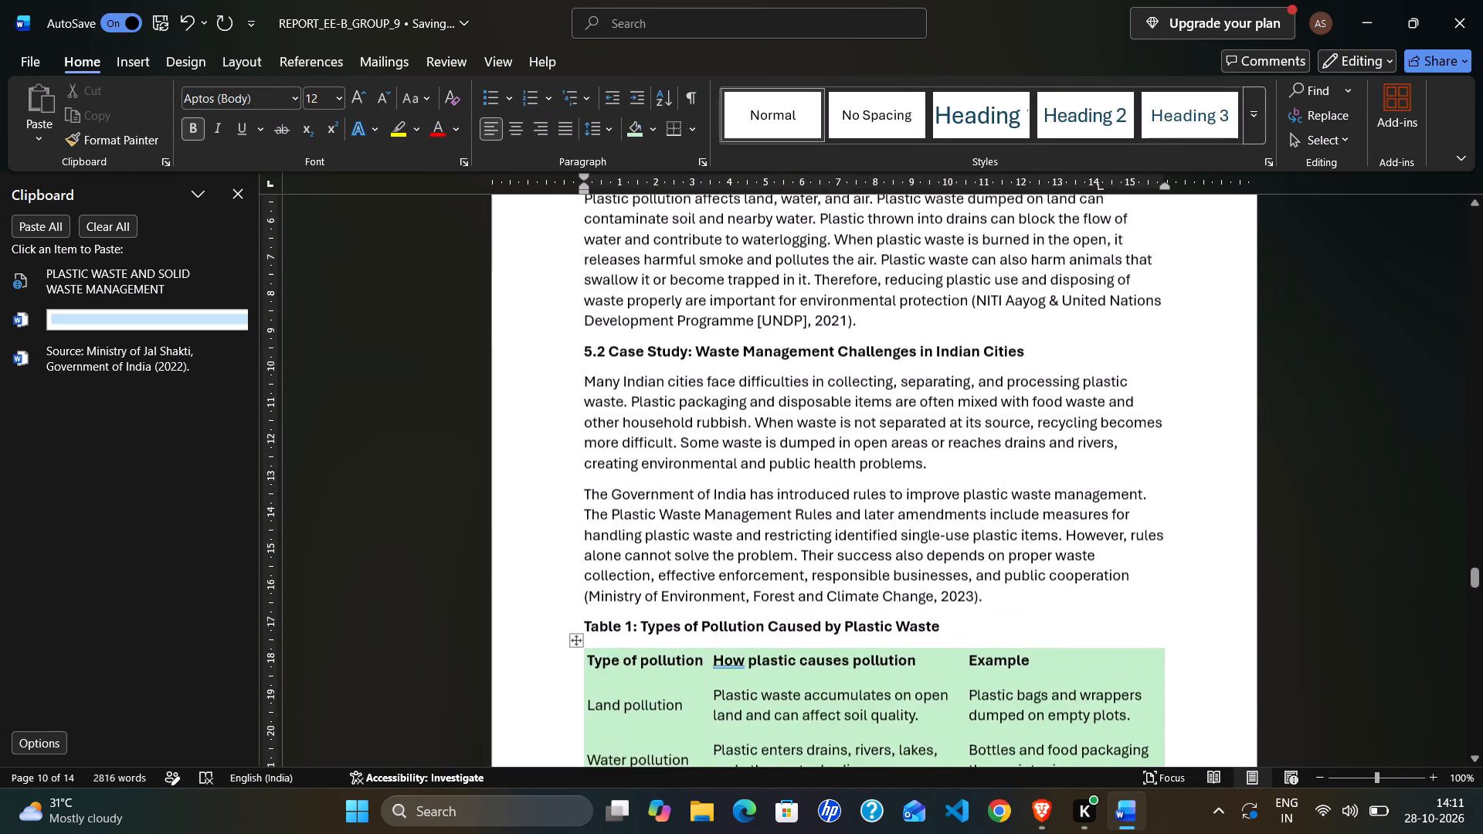
scroll(954, 424, "down", 13)
scroll(953, 424, "up", 7)
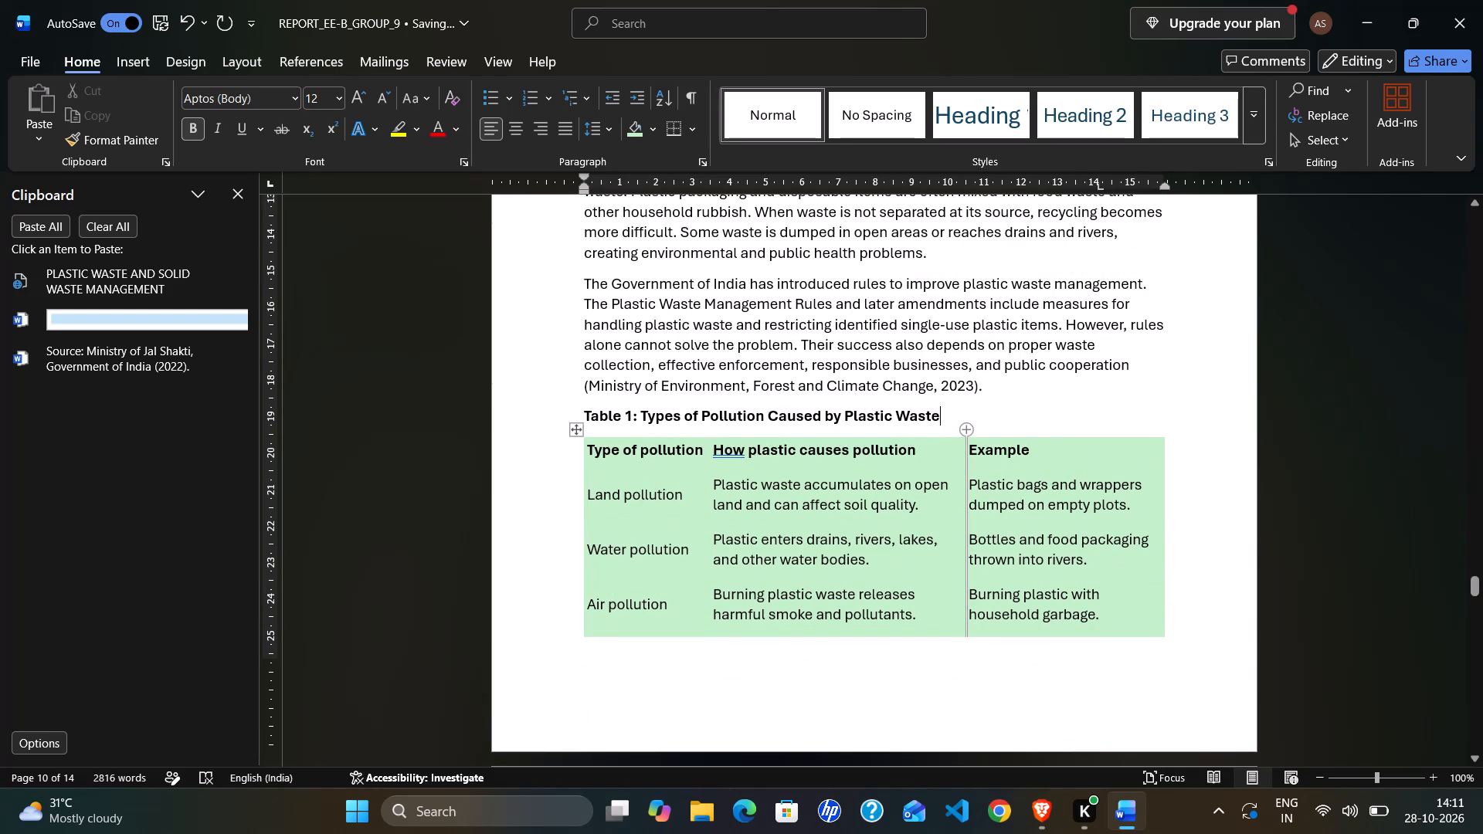
scroll(902, 470, "down", 1)
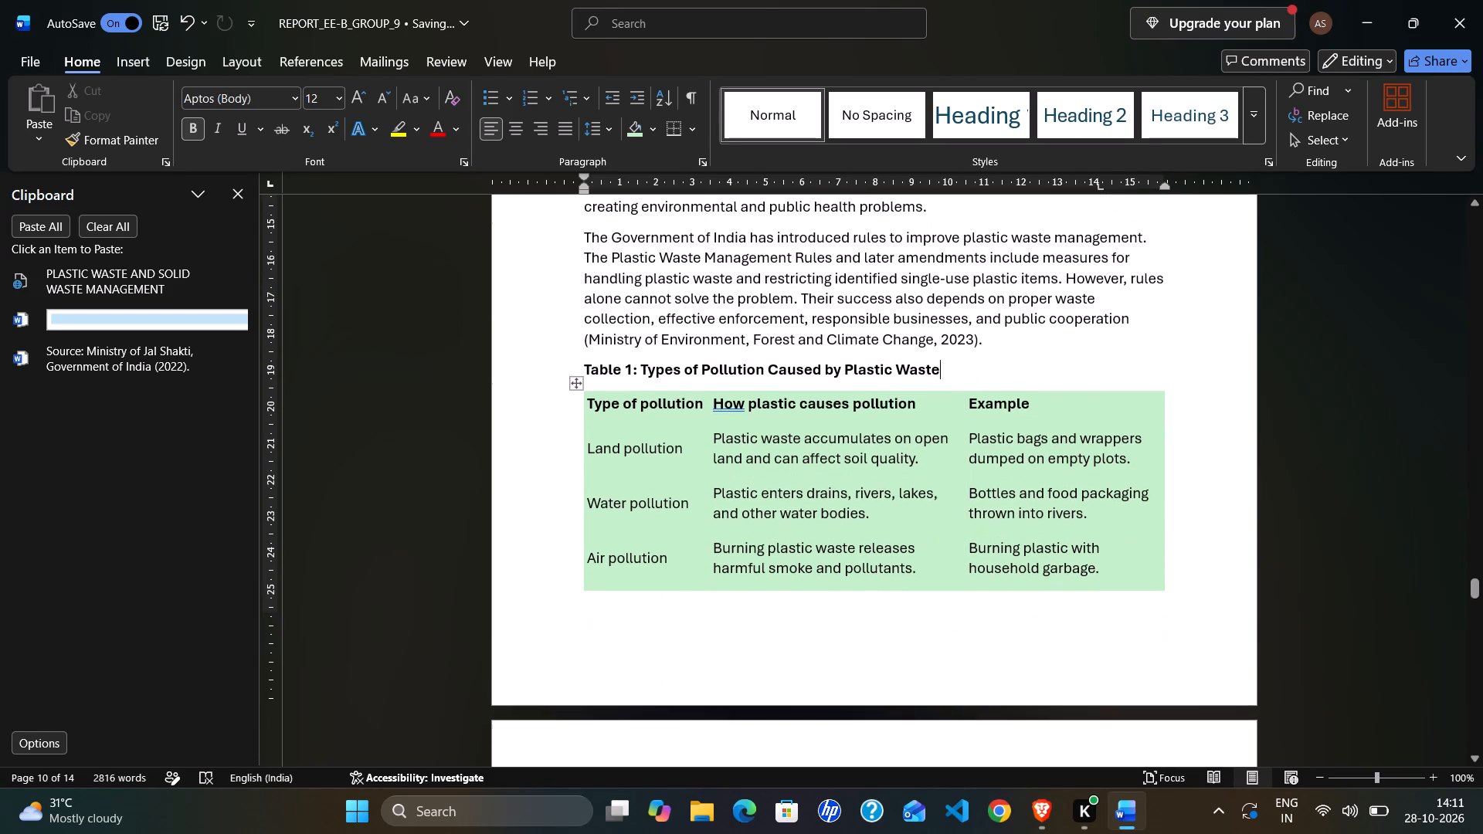
scroll(902, 472, "down", 11)
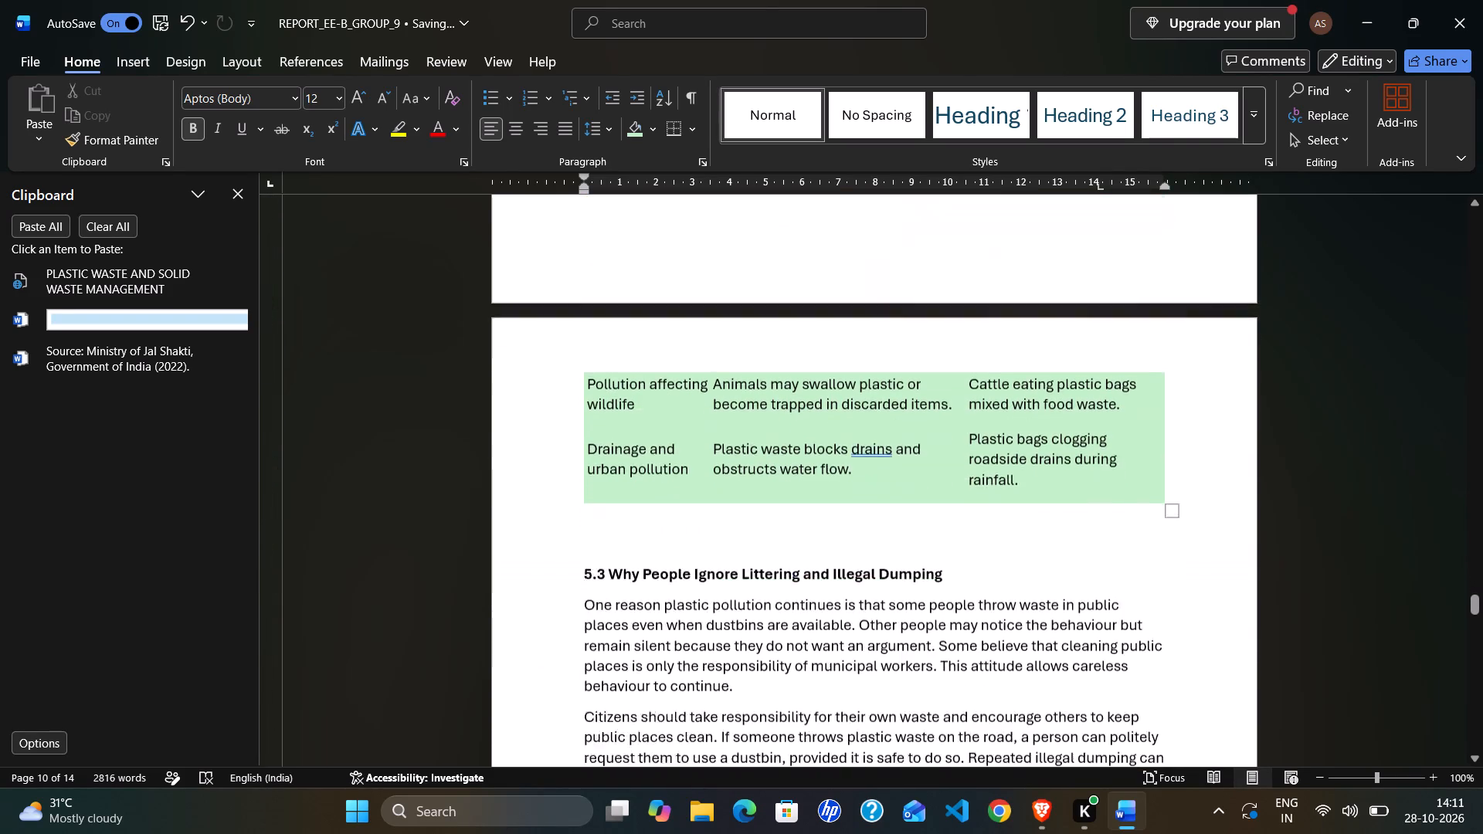
scroll(902, 472, "down", 20)
scroll(902, 472, "up", 8)
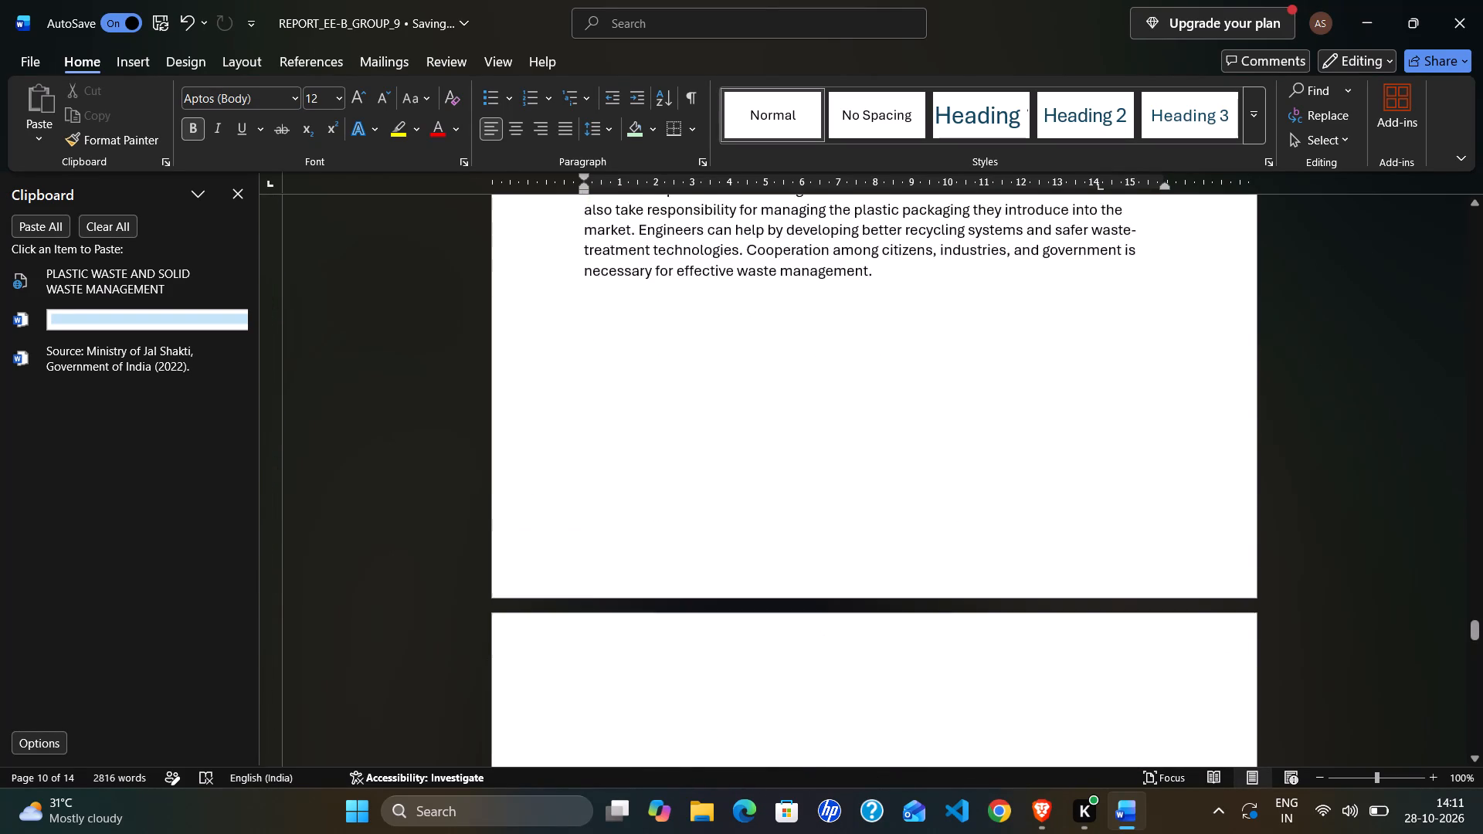
scroll(902, 472, "up", 6)
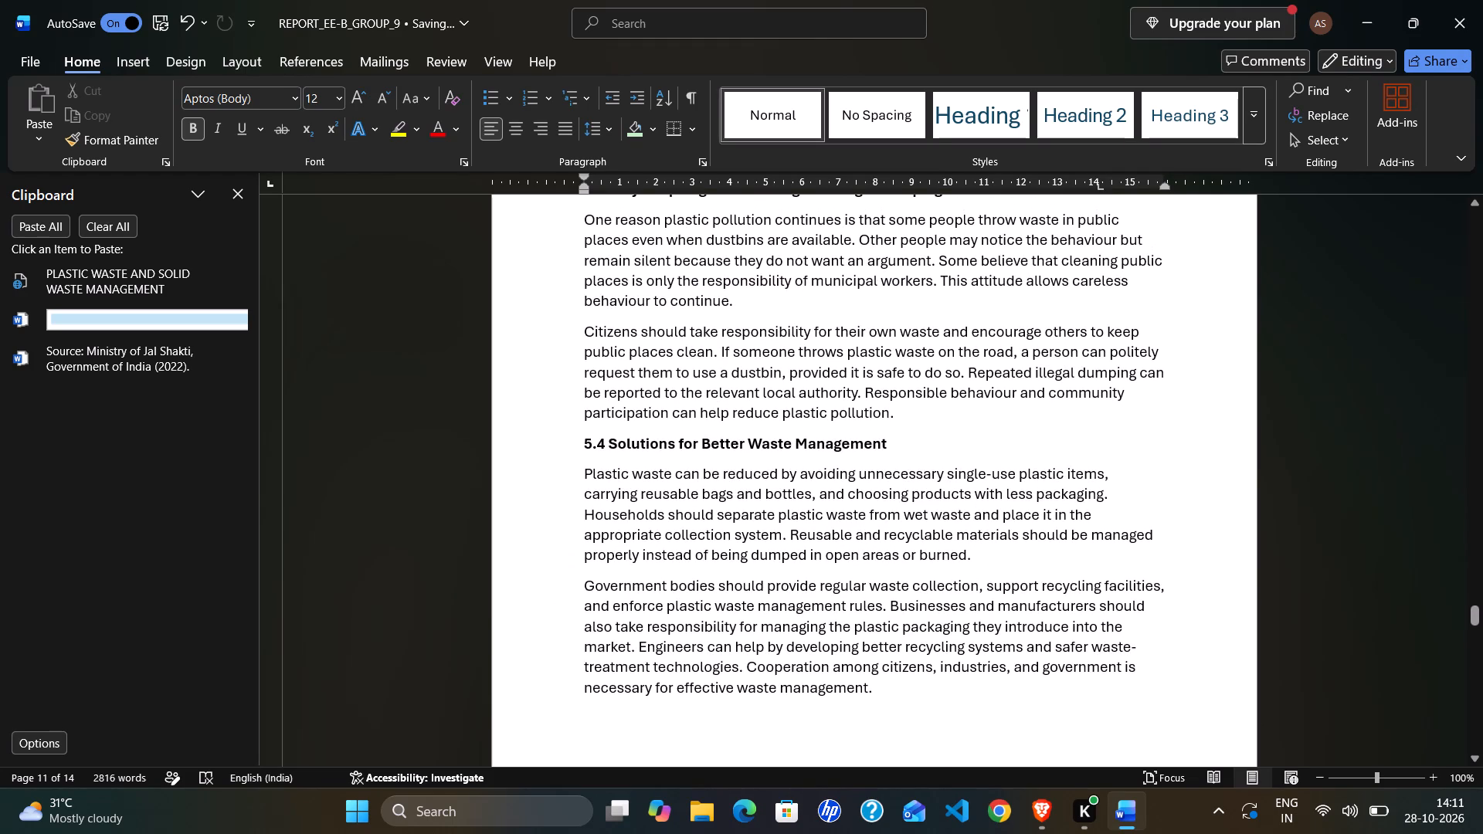
scroll(902, 472, "down", 17)
scroll(900, 481, "up", 5)
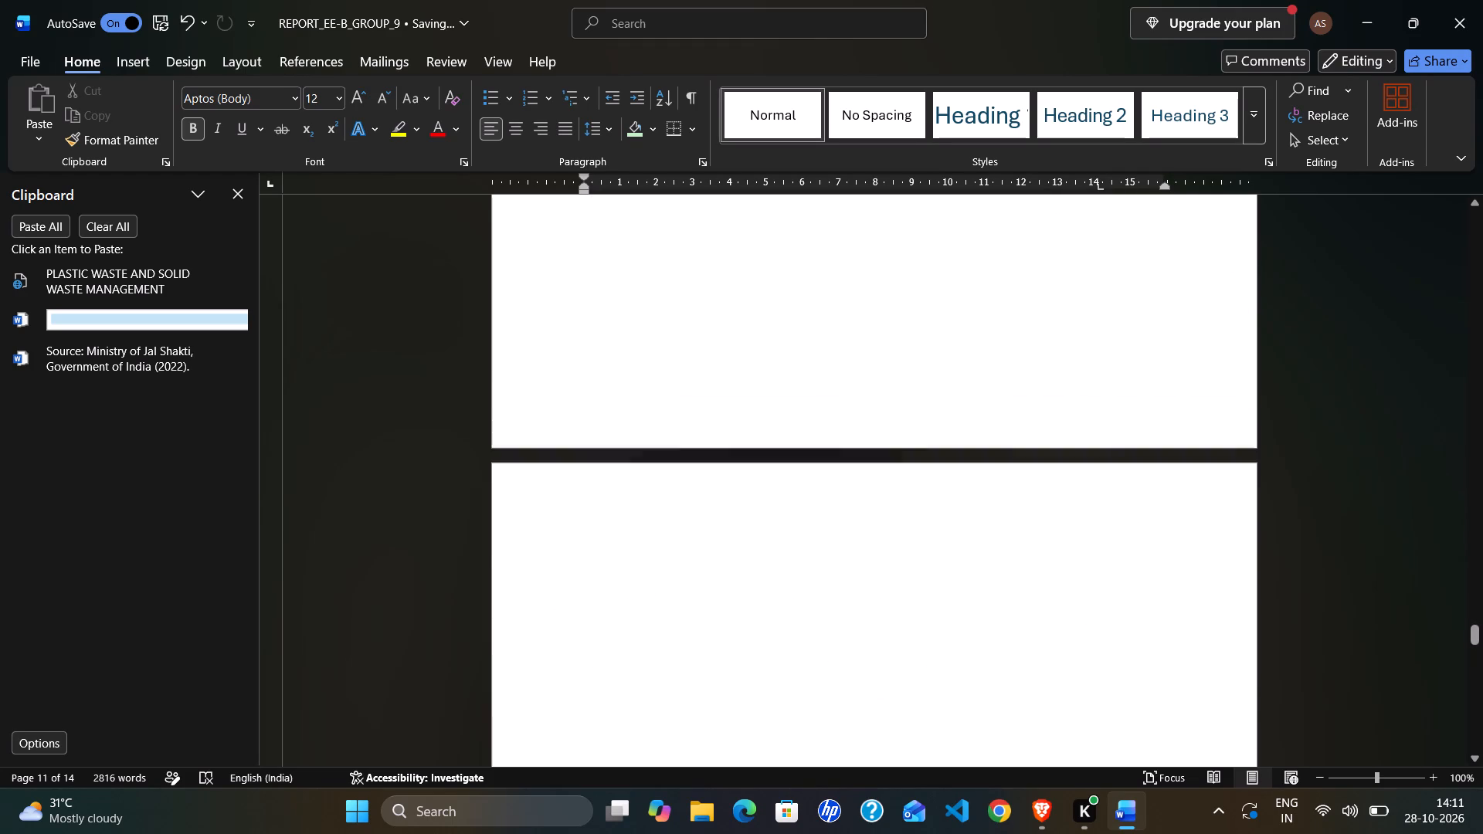
Paste the blank light-blue banner from the clipboard history below the last paragraph of 5.4.
scroll(900, 481, "up", 4)
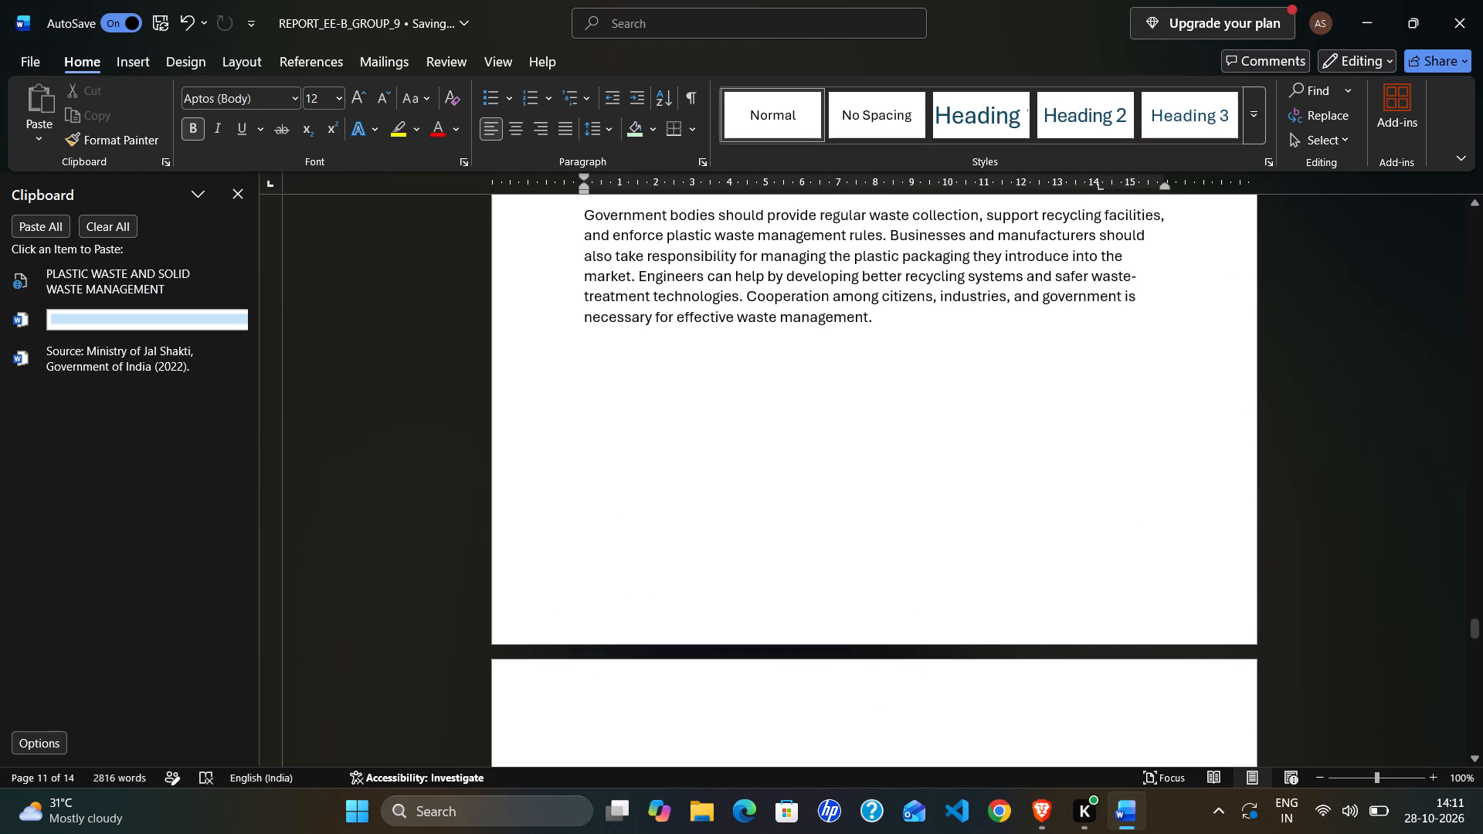
left_click(586, 351)
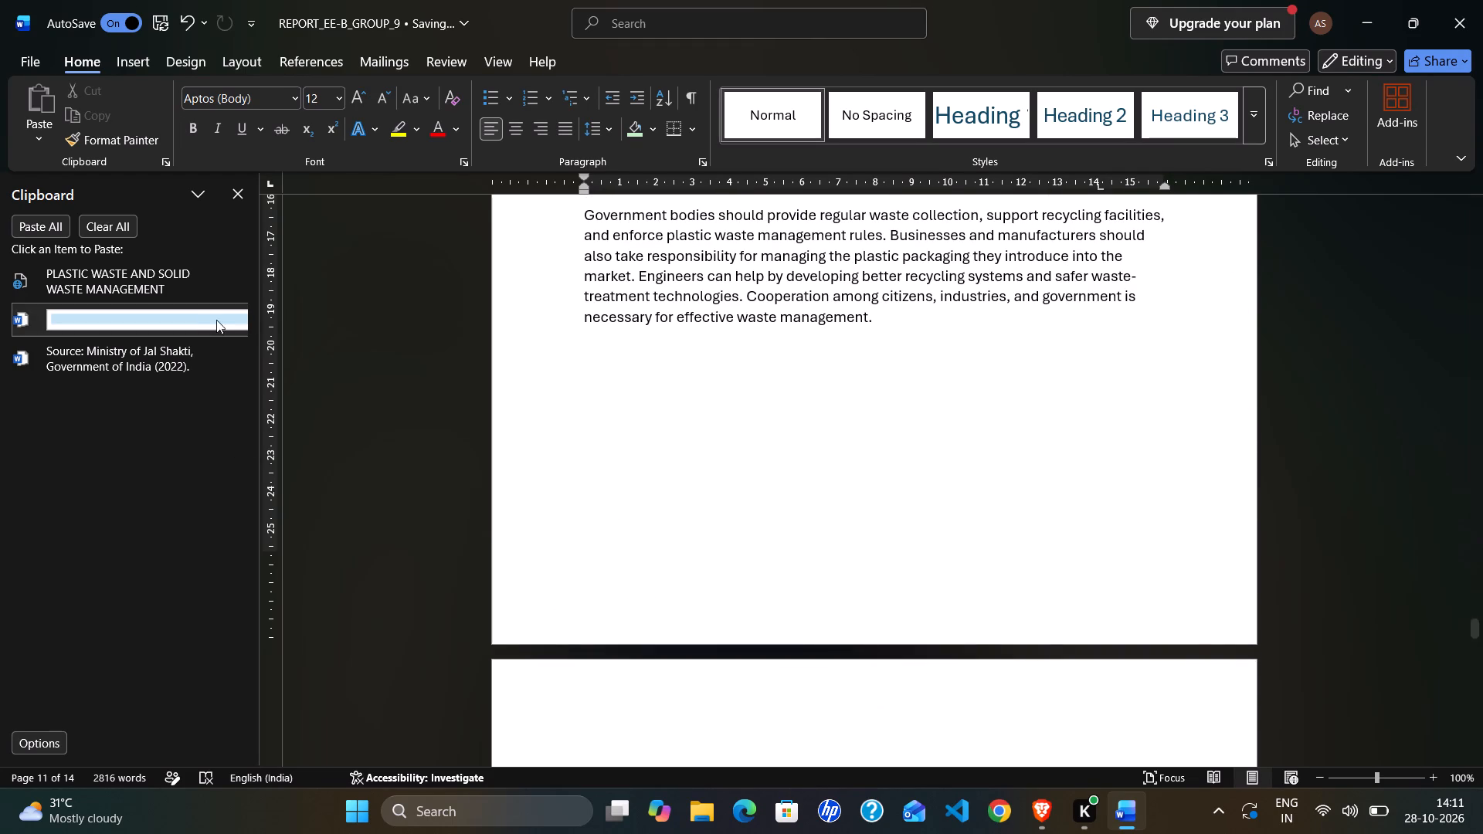
left_click(205, 316)
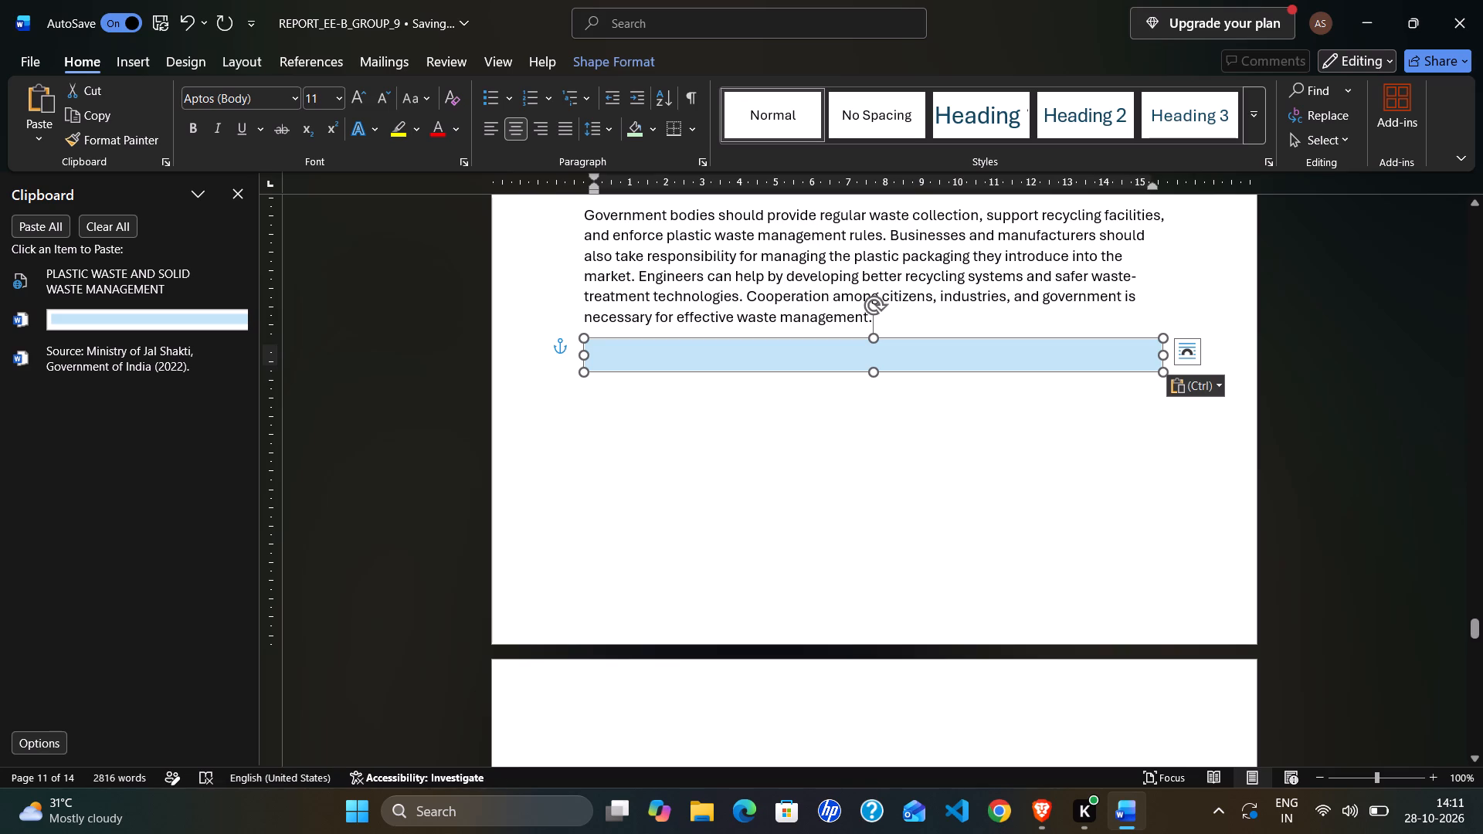
Enter the section number 6 at 16 pt in the new banner, followed by four spaces.
key("6")
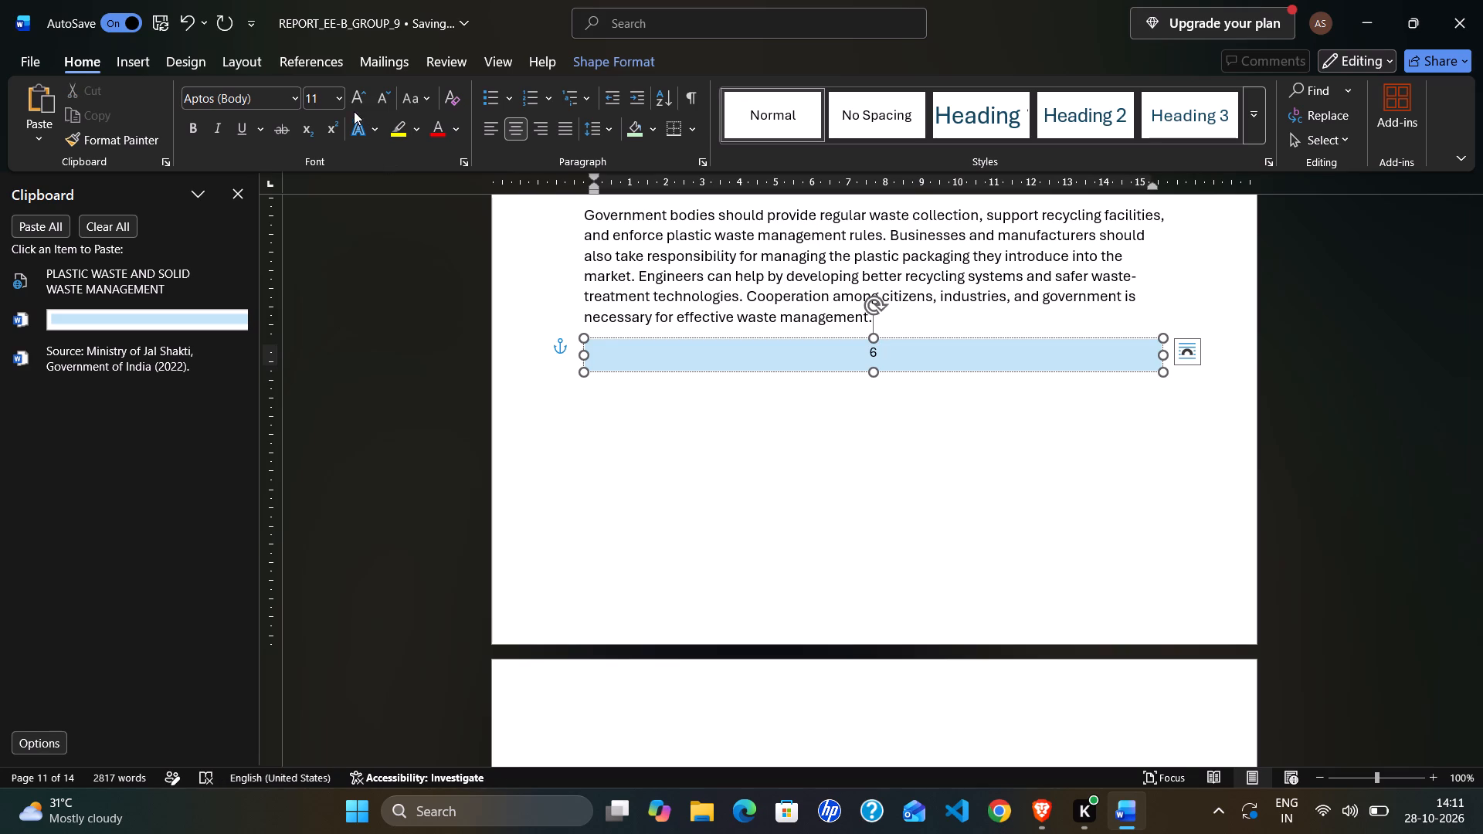
left_click(342, 97)
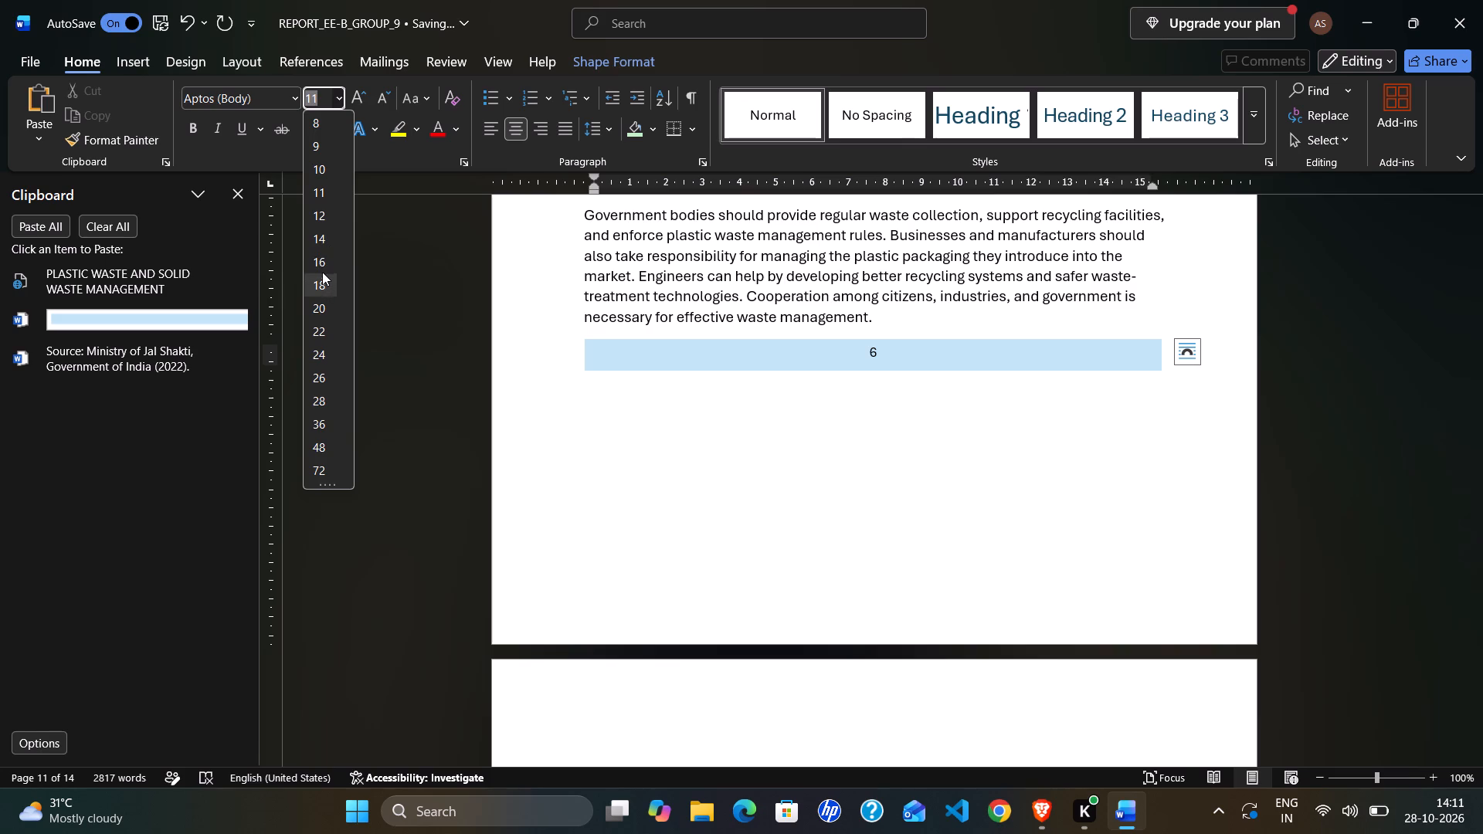
left_click(321, 266)
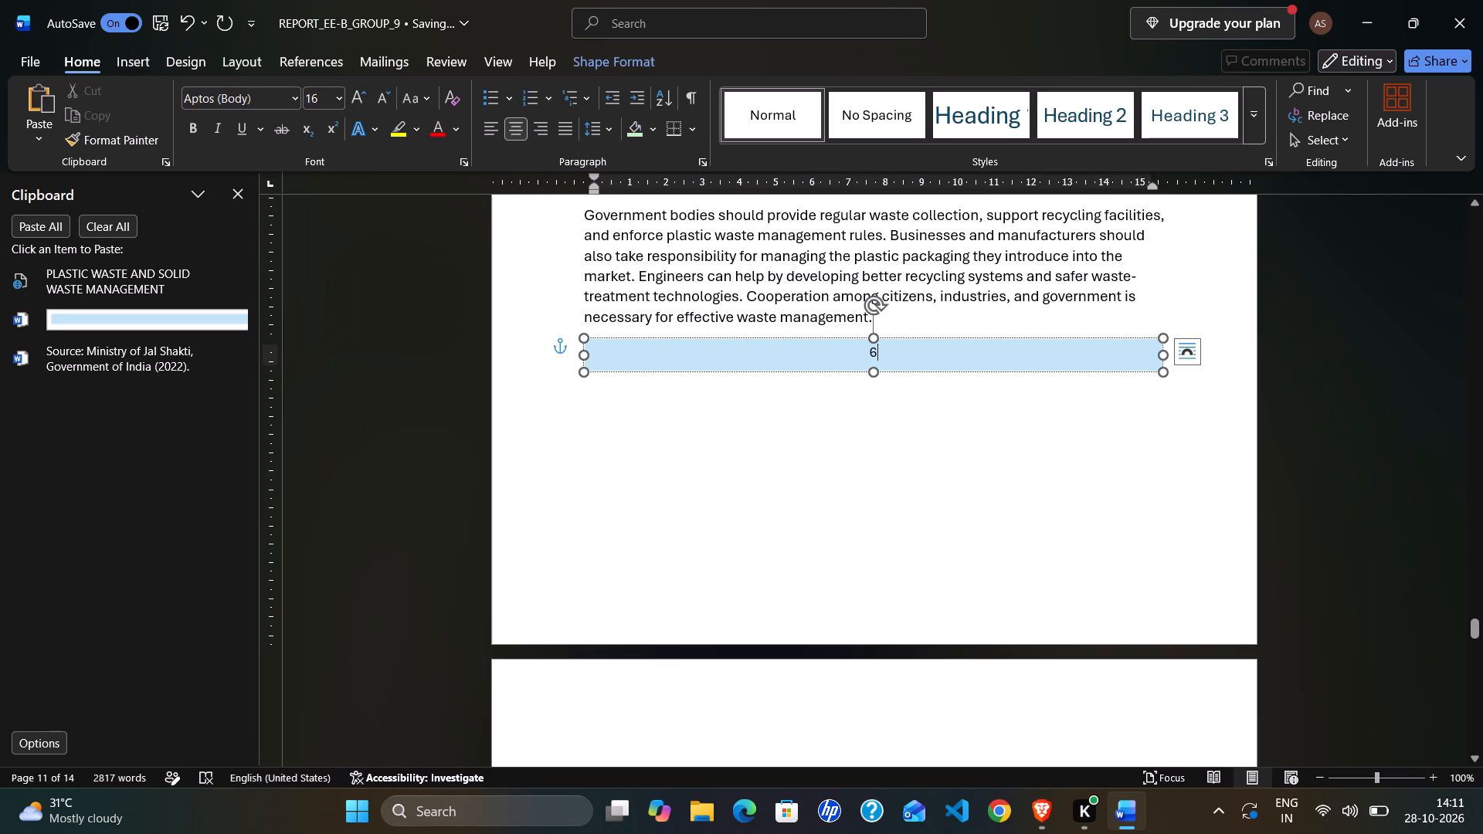
key("6")
key("Left")
key("BackSpace")
key("Right")
key("space")
key("space")
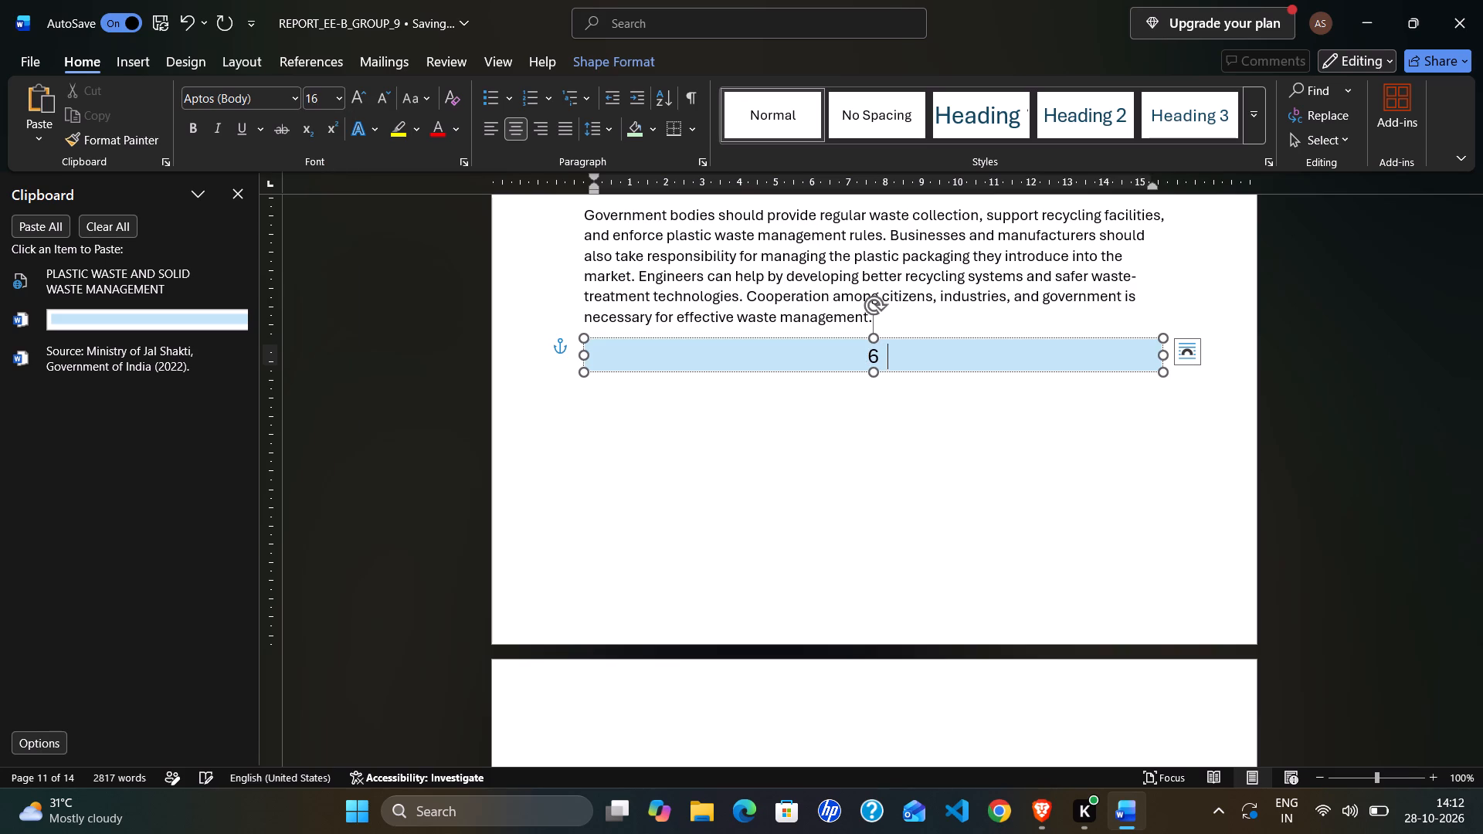
key("space")
key("space")
Look back through the report to its outline and examine the Section 6 title and subheadings.
key("alt+Tab")
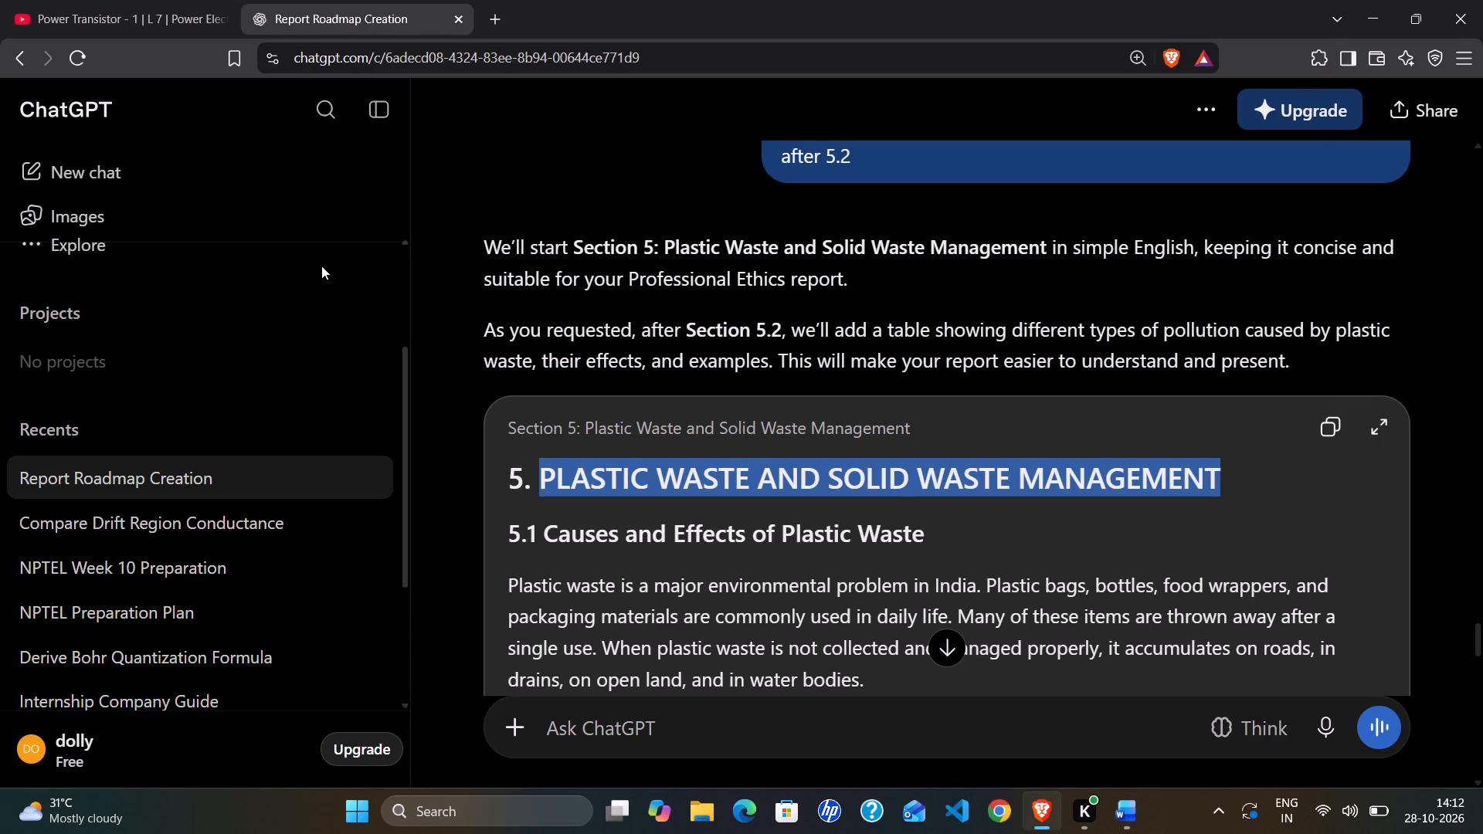
key("alt+Tab")
scroll(321, 266, "up", 20)
scroll(321, 266, "up", 12)
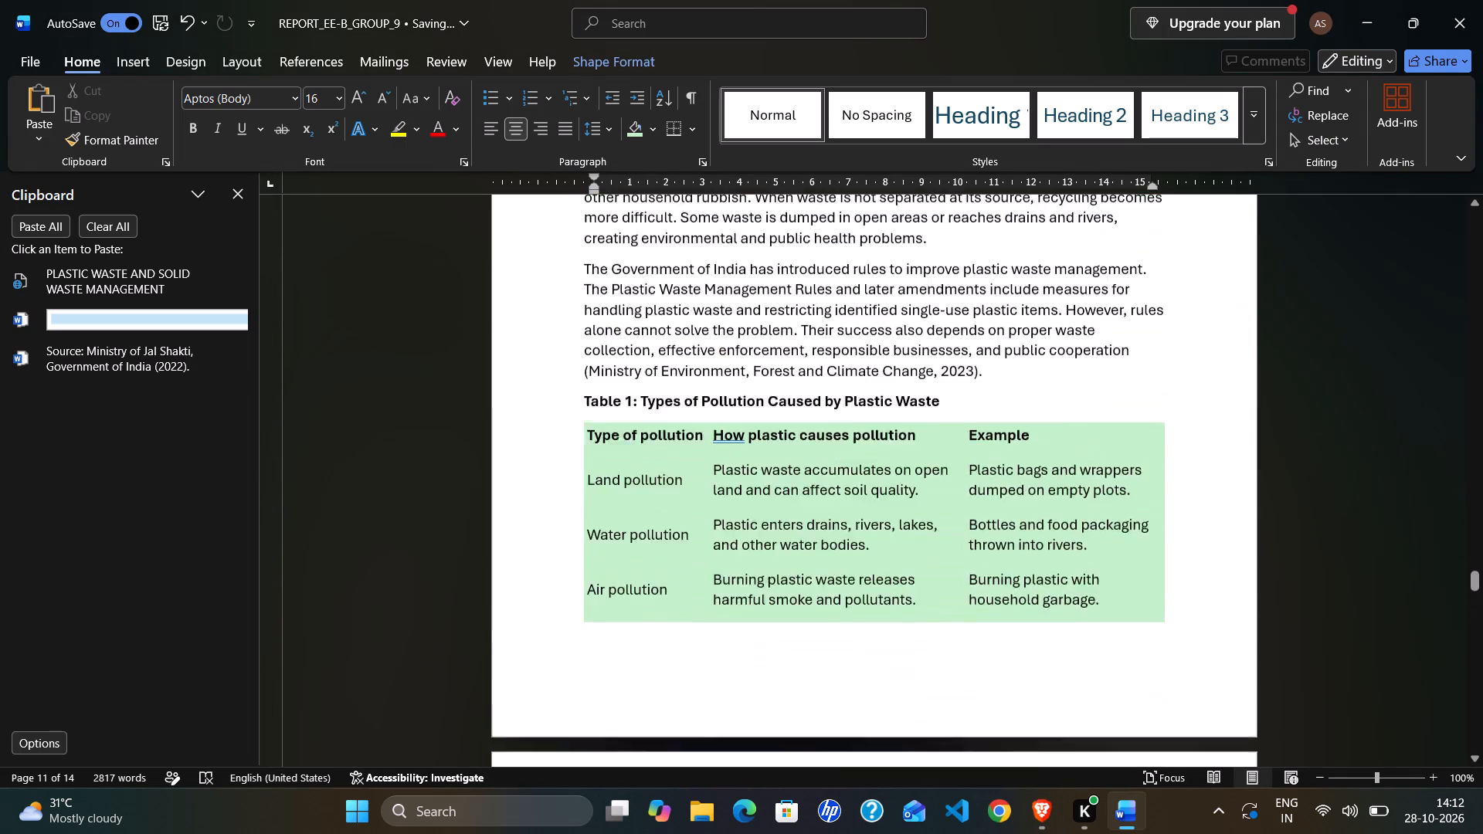
scroll(321, 266, "up", 20)
scroll(321, 266, "up", 20)
scroll(321, 266, "up", 7)
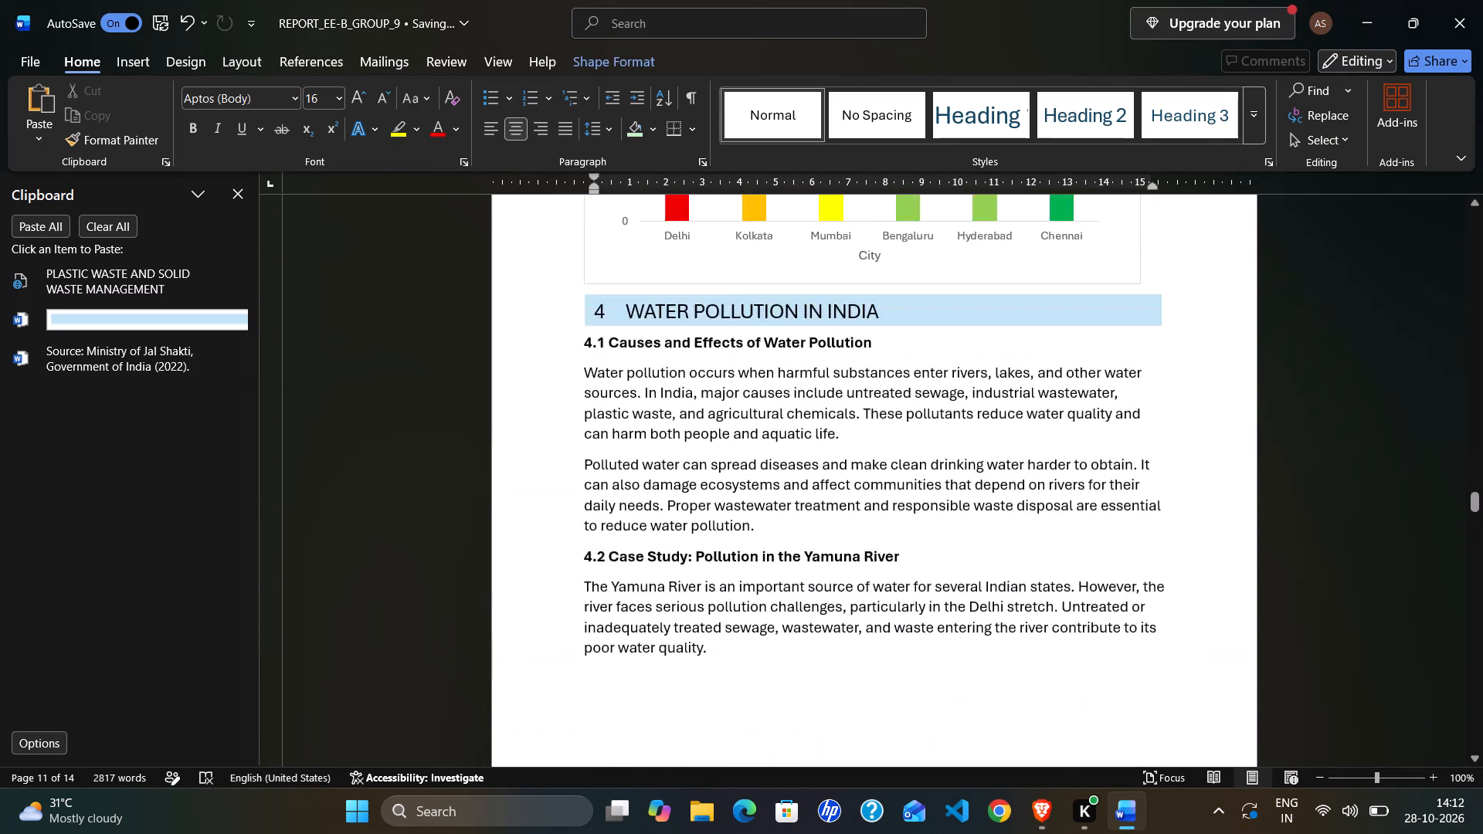
scroll(321, 266, "up", 20)
scroll(321, 266, "up", 7)
scroll(555, 337, "up", 10)
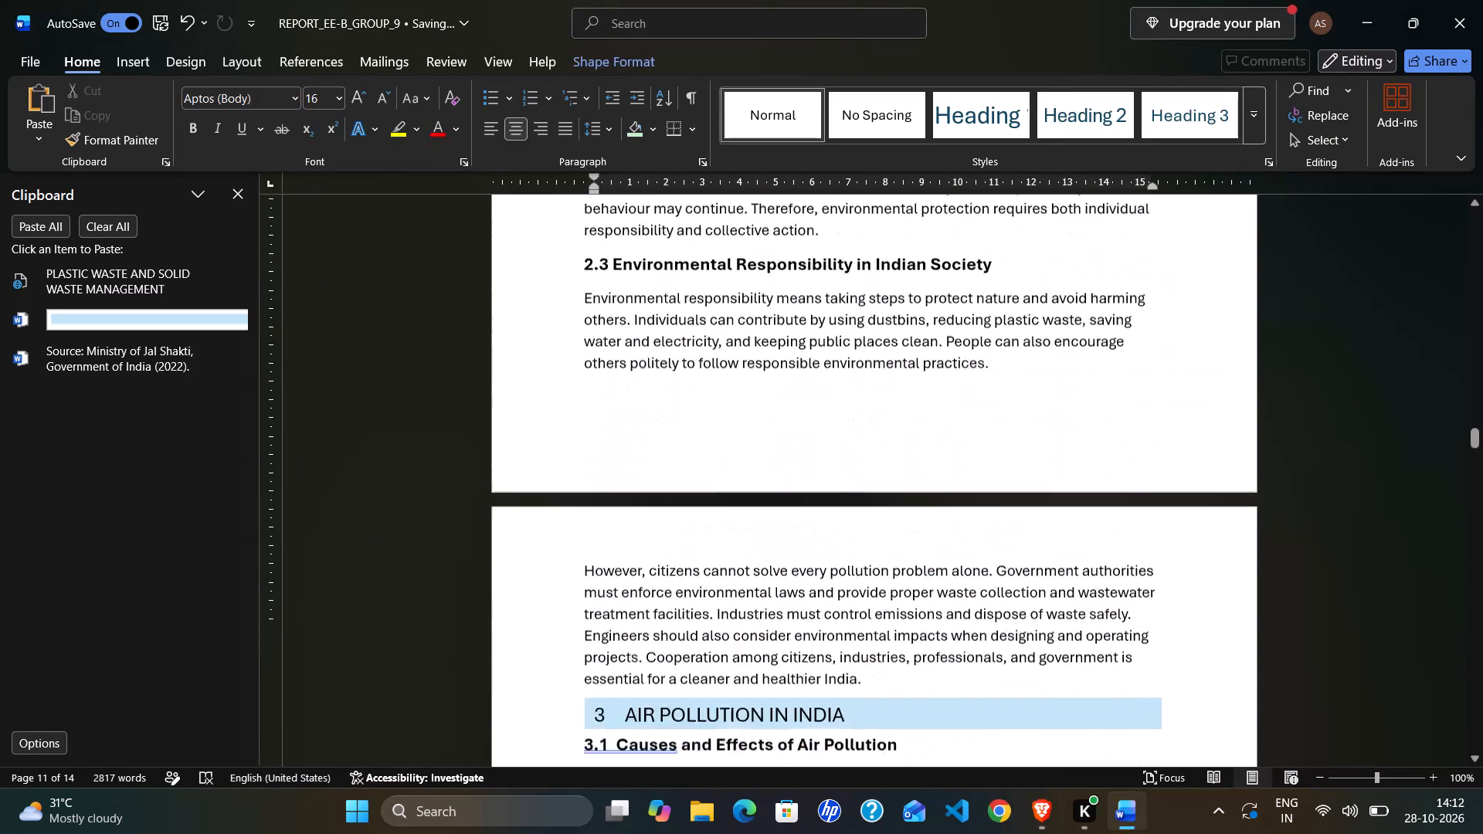
scroll(557, 337, "up", 20)
scroll(557, 337, "up", 20)
scroll(557, 337, "up", 1)
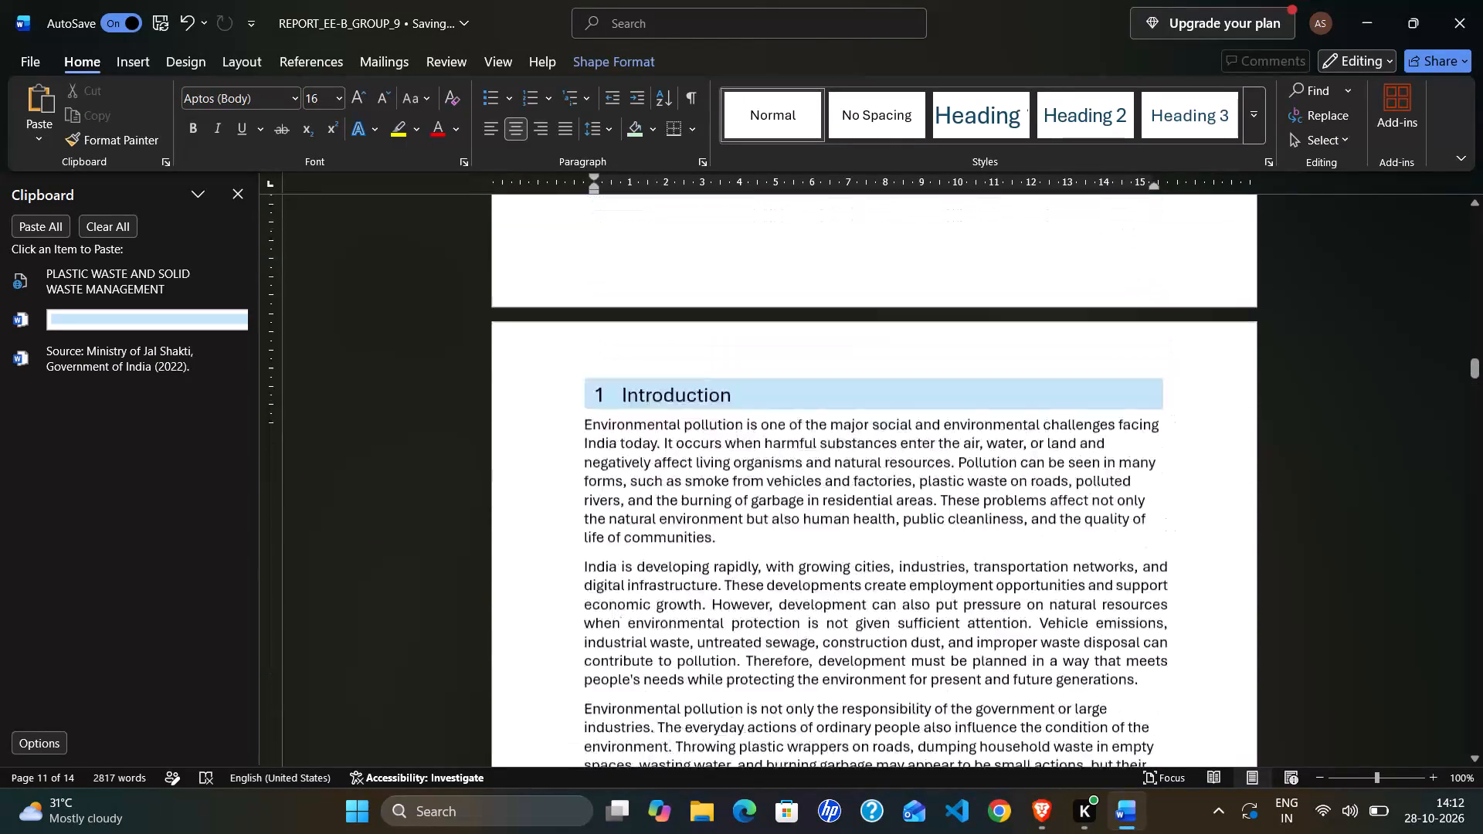
scroll(557, 337, "up", 20)
scroll(557, 337, "up", 14)
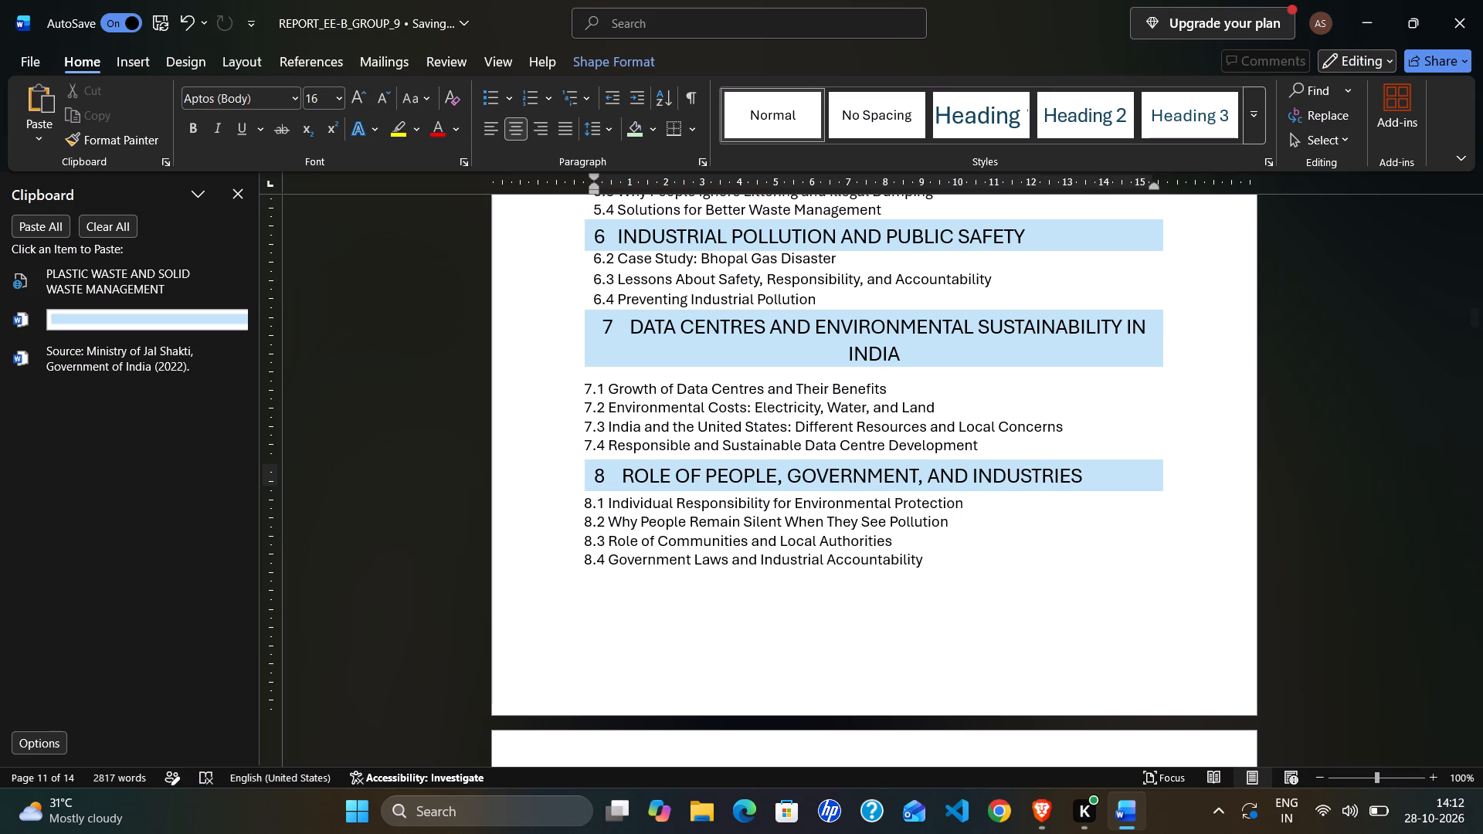
key("alt+Tab")
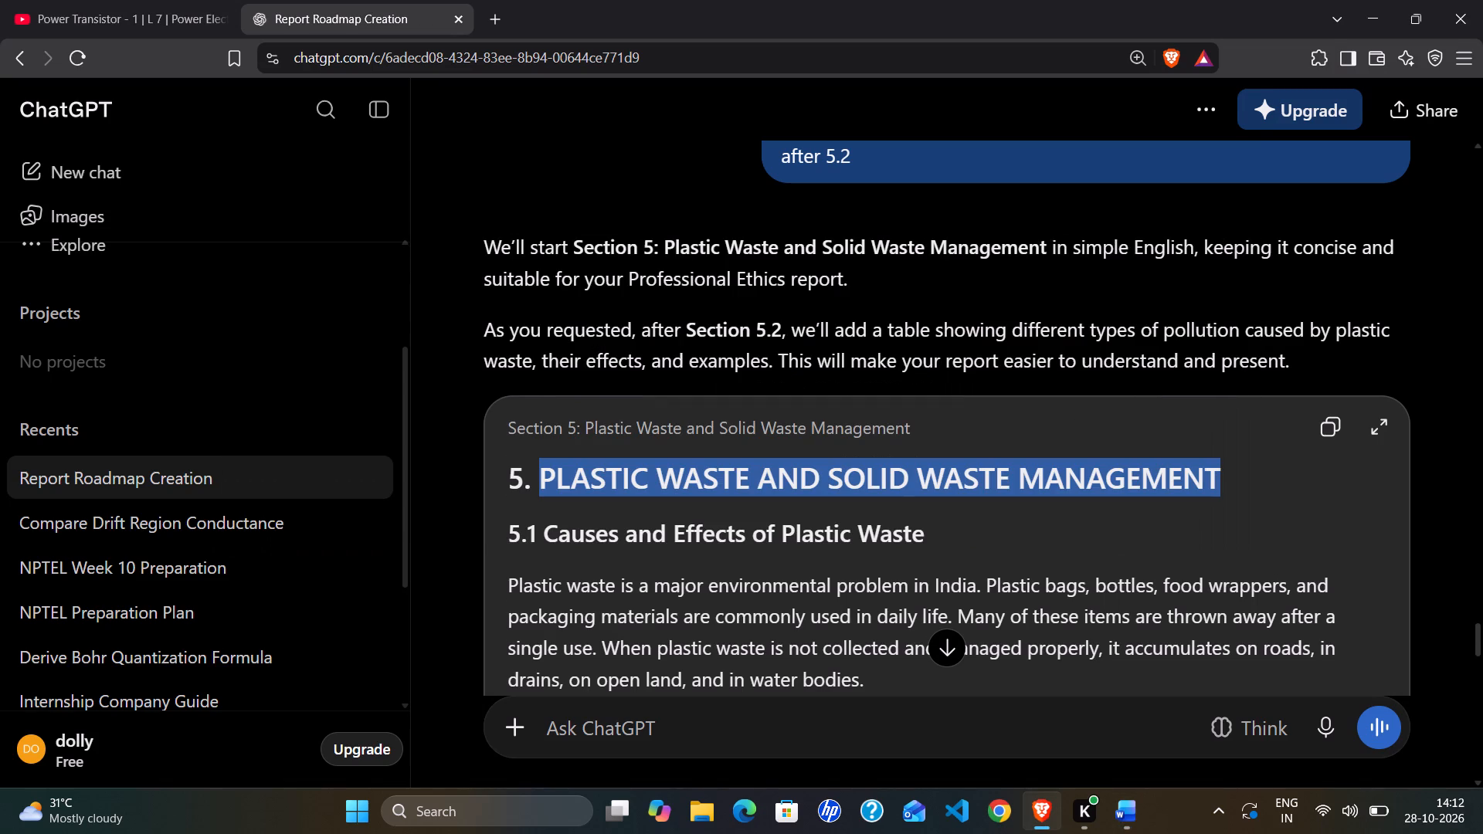
key("alt+Tab")
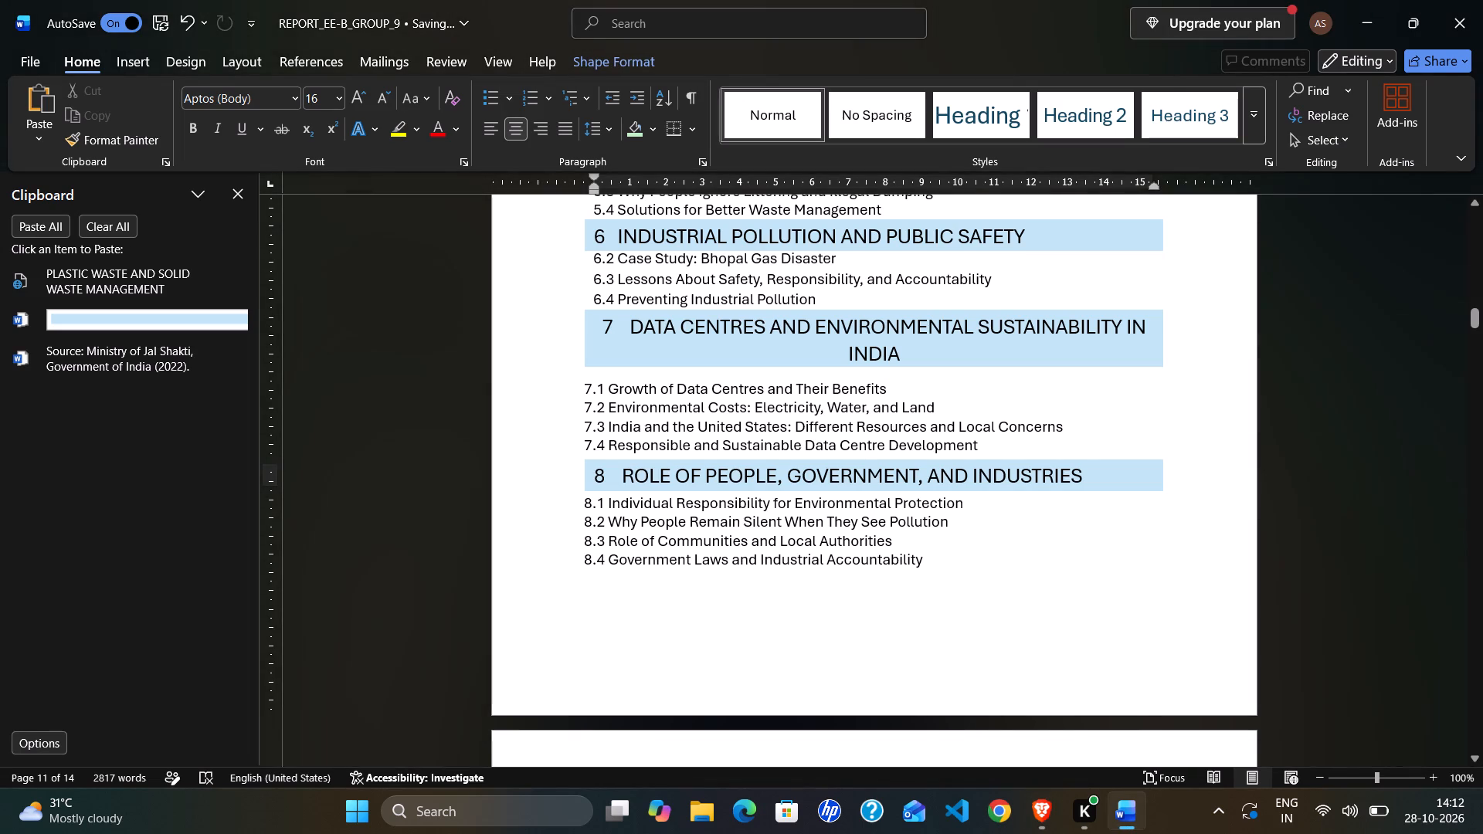
scroll(595, 351, "up", 1)
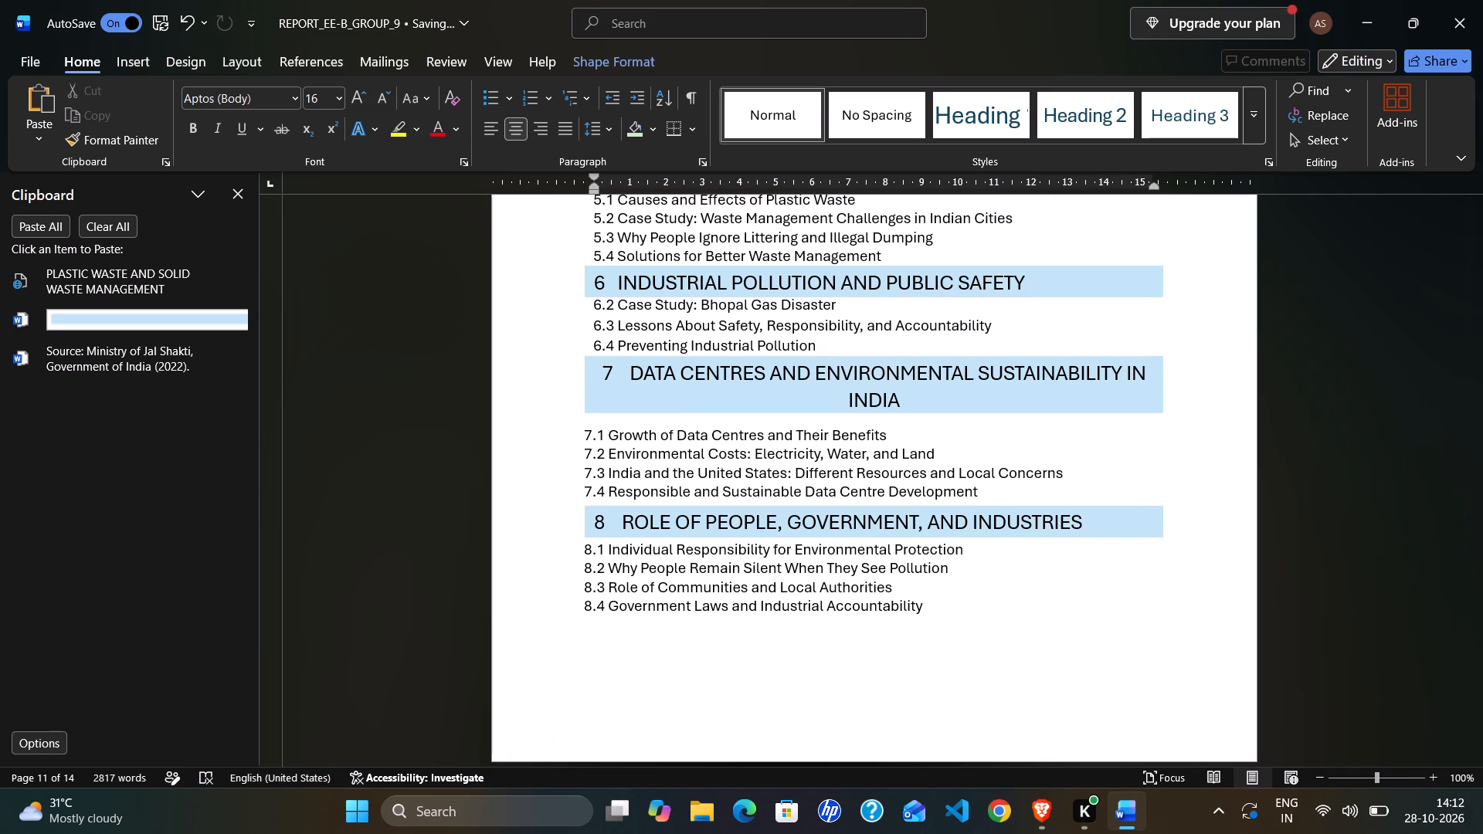
key("alt+Tab")
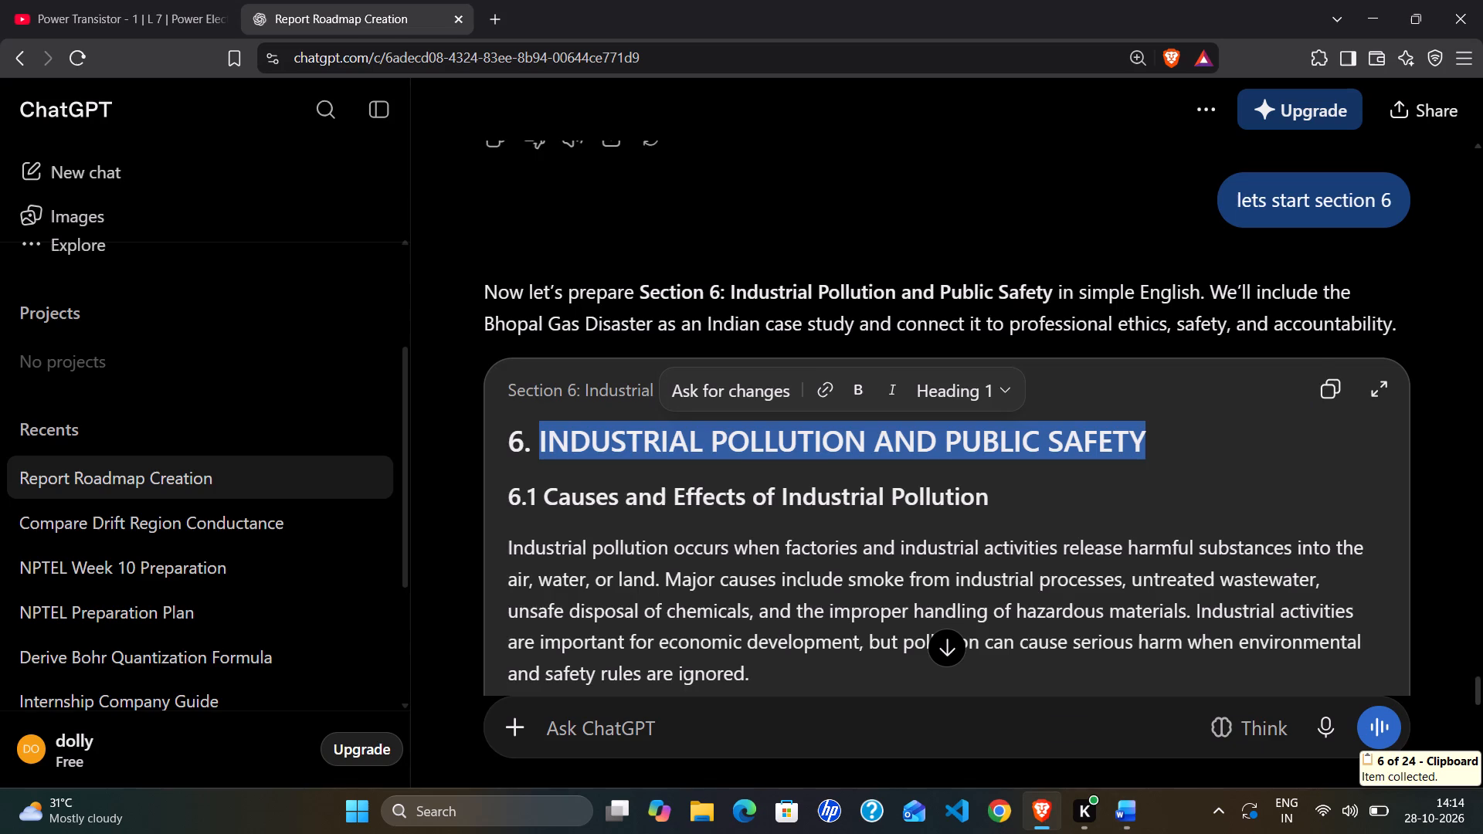
scroll(1280, 431, "down", 20)
scroll(1280, 431, "down", 1)
scroll(1280, 431, "up", 2)
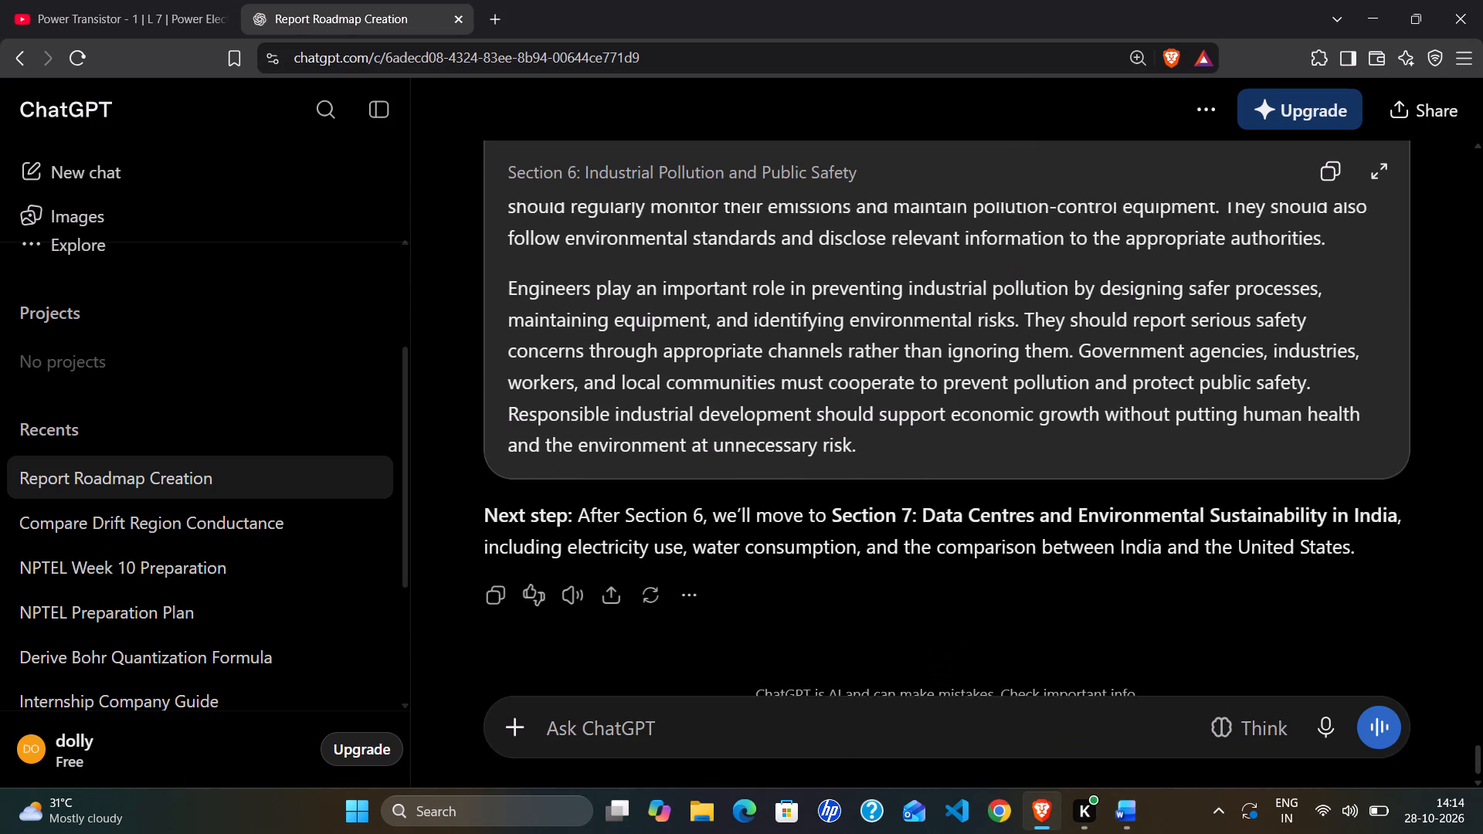
scroll(1280, 431, "up", 4)
key("alt+Tab")
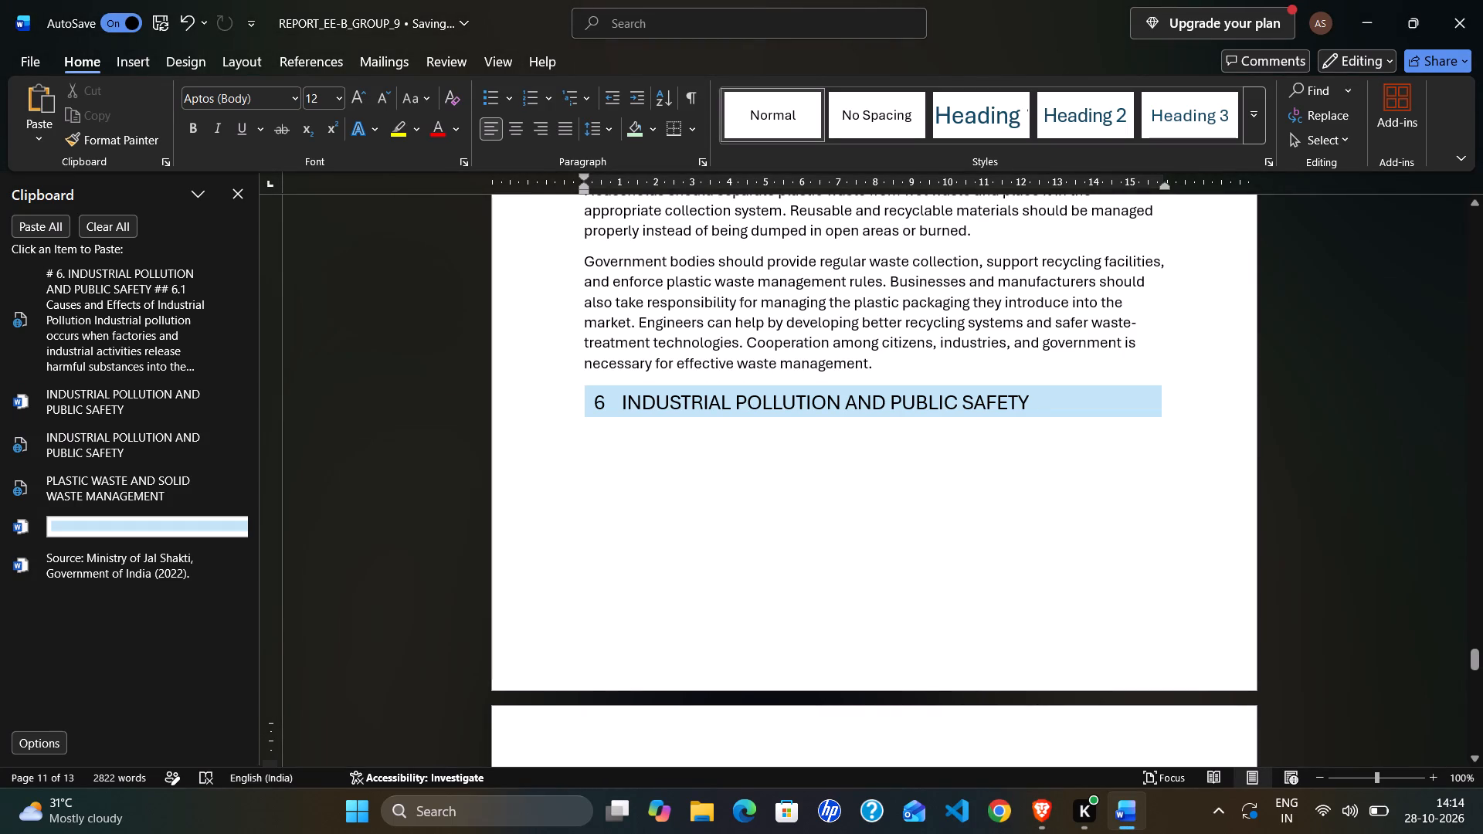
left_click(598, 433)
key("Return")
key("ctrl+v")
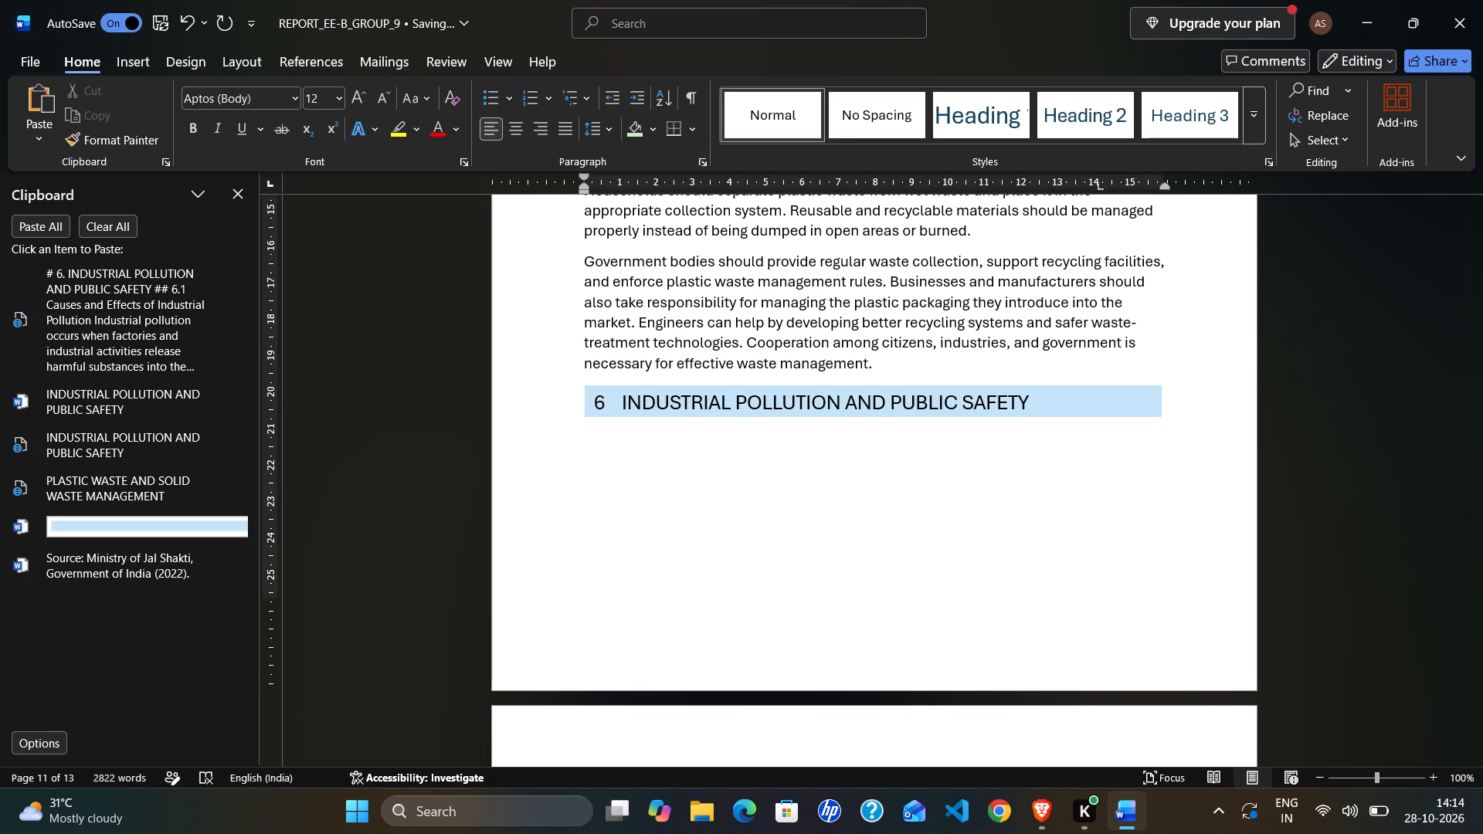
Cut the duplicate heading "6. INDUSTRIAL POLLUTION AND PUBLIC SAFETY" from above the 6.1 heading in the pasted text.
scroll(628, 440, "up", 16)
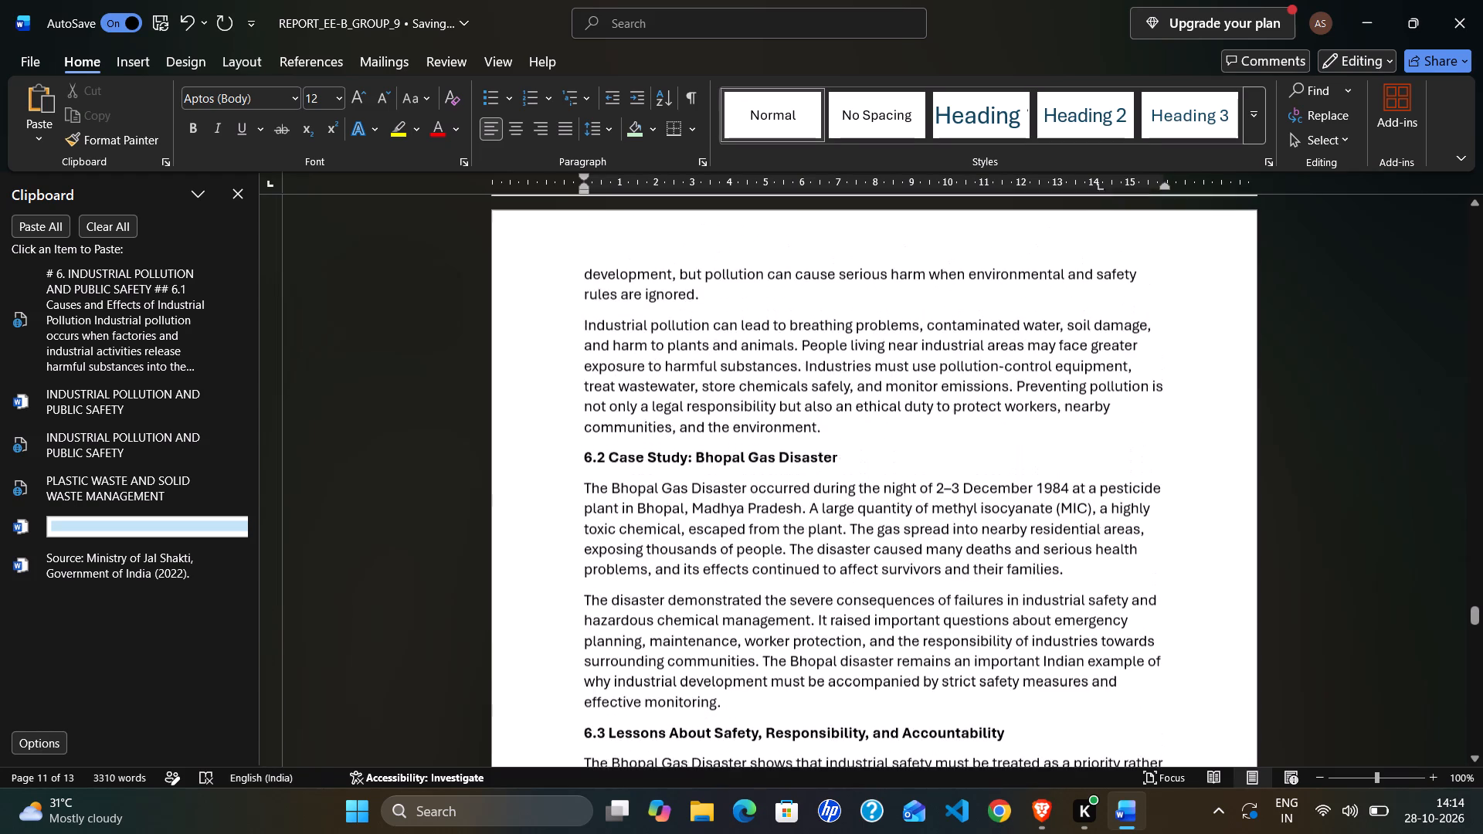
scroll(628, 440, "up", 10)
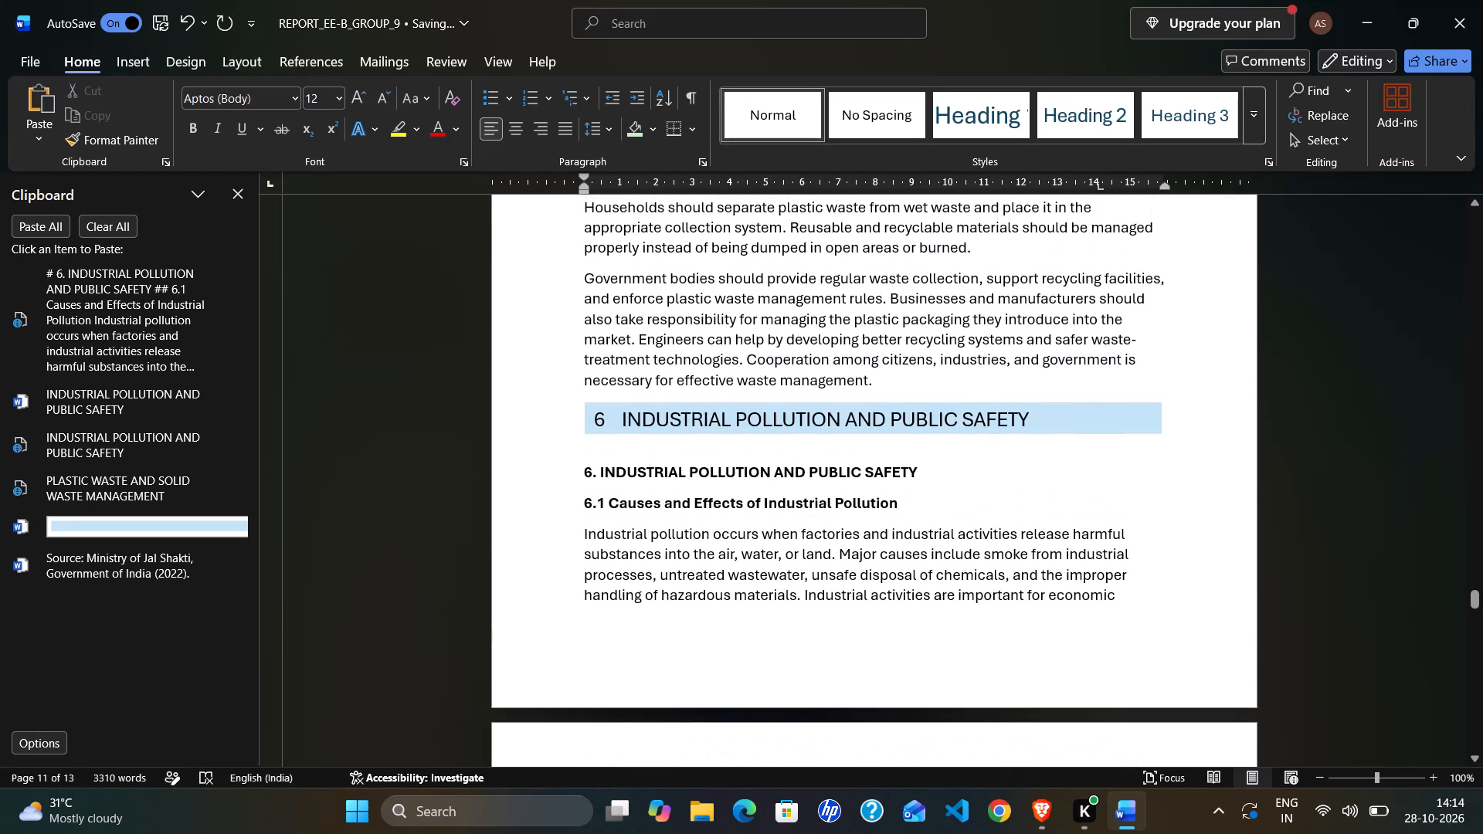
left_click_drag(584, 467, 722, 492)
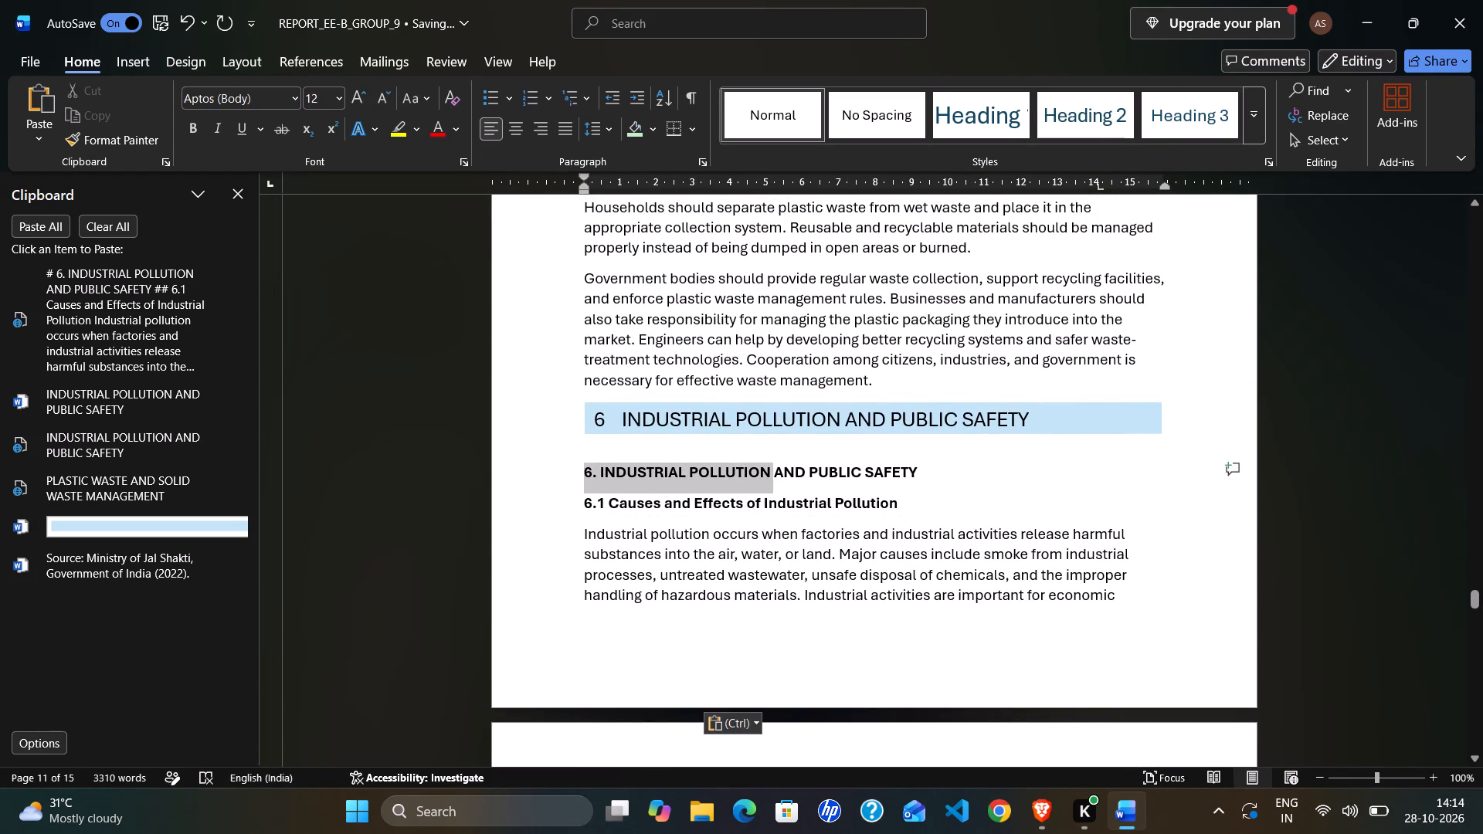
left_click_drag(722, 492, 899, 482)
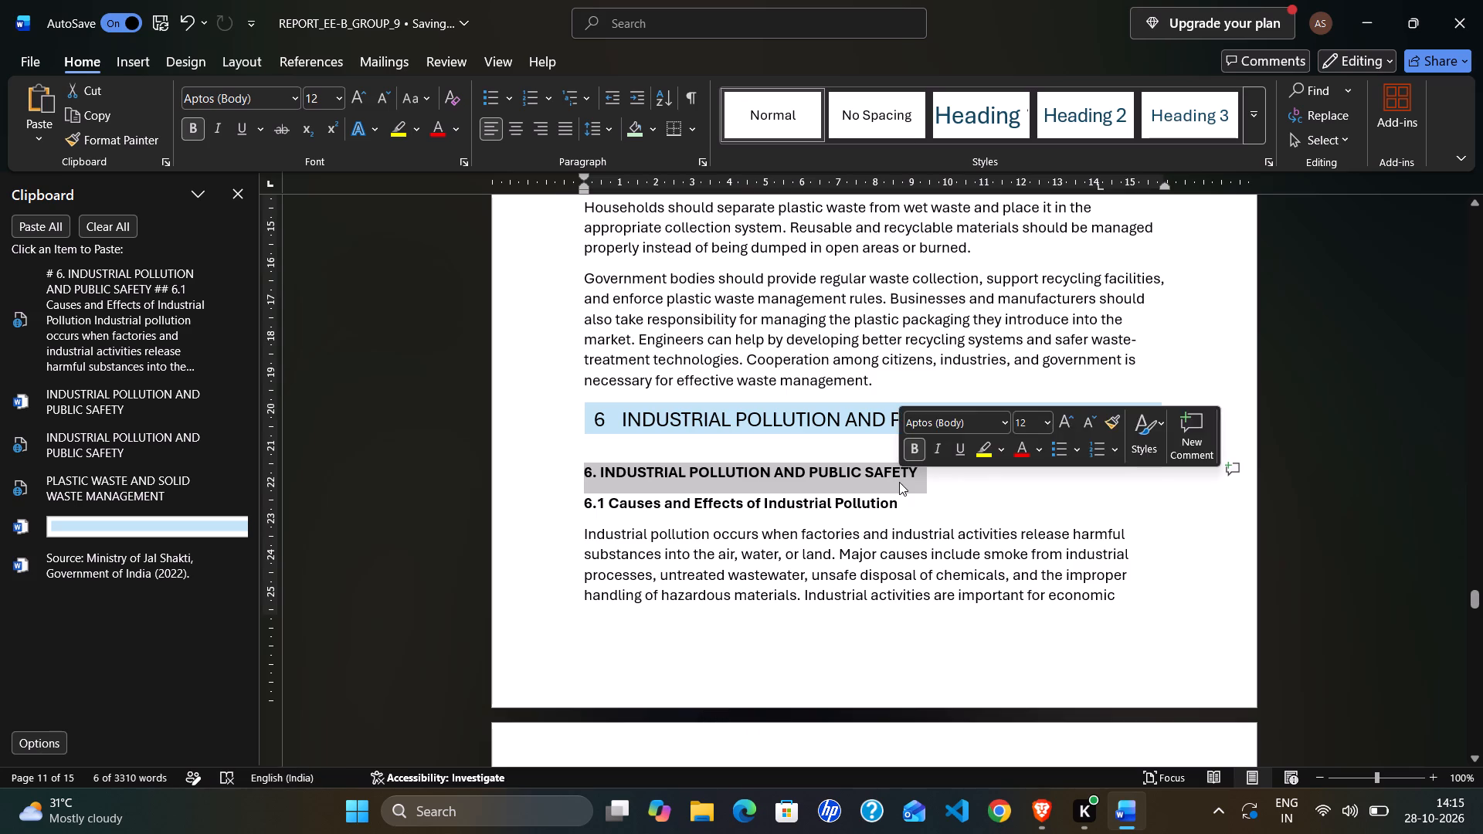
key("ctrl+x")
Look over the pasted Section 6 text and justify the paragraph of the heading 6.1 Causes and Effects of Industrial Pollution.
scroll(643, 470, "up", 1)
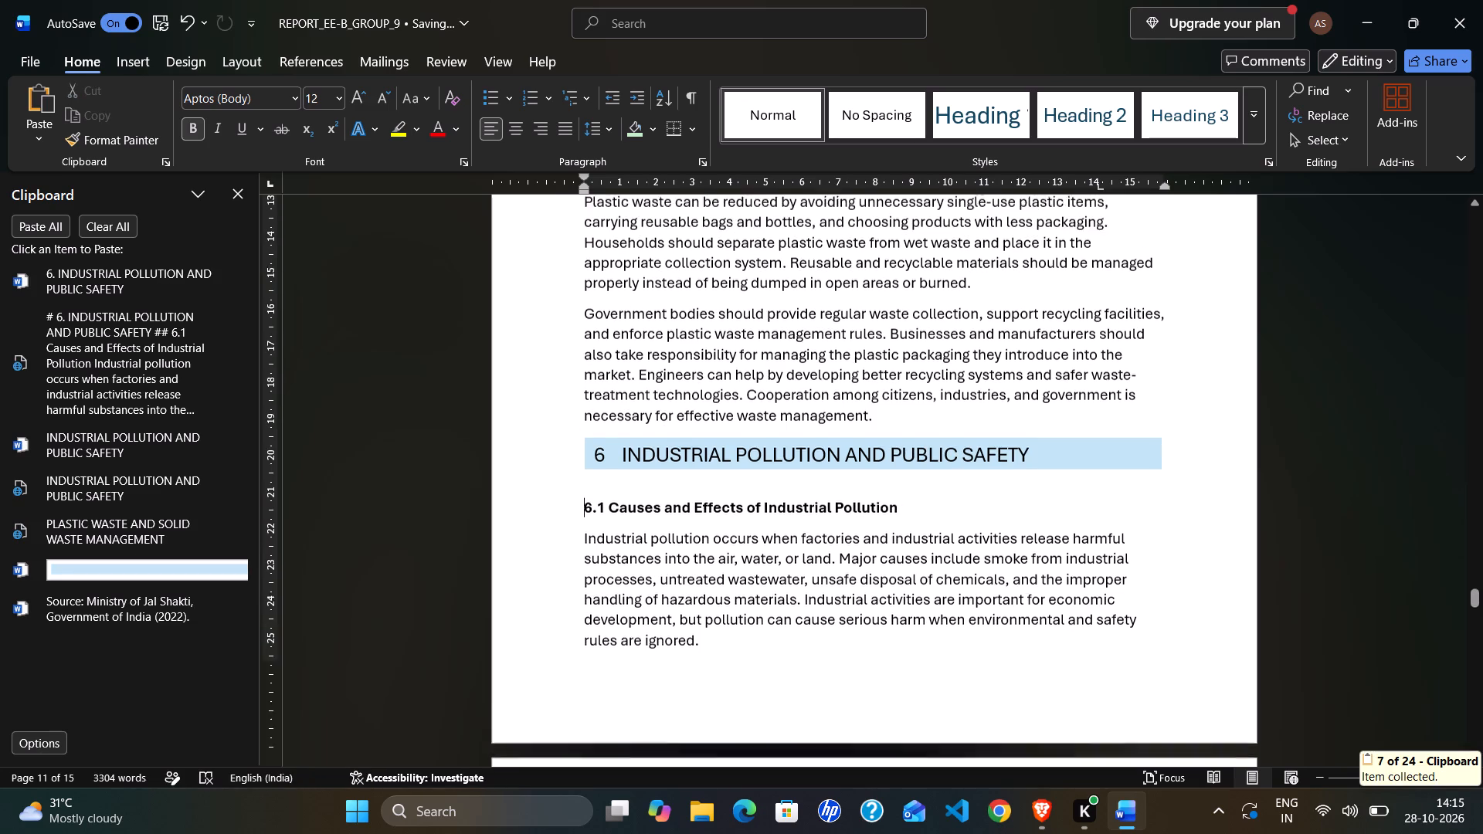
scroll(643, 470, "up", 1)
scroll(643, 470, "down", 20)
scroll(643, 470, "down", 13)
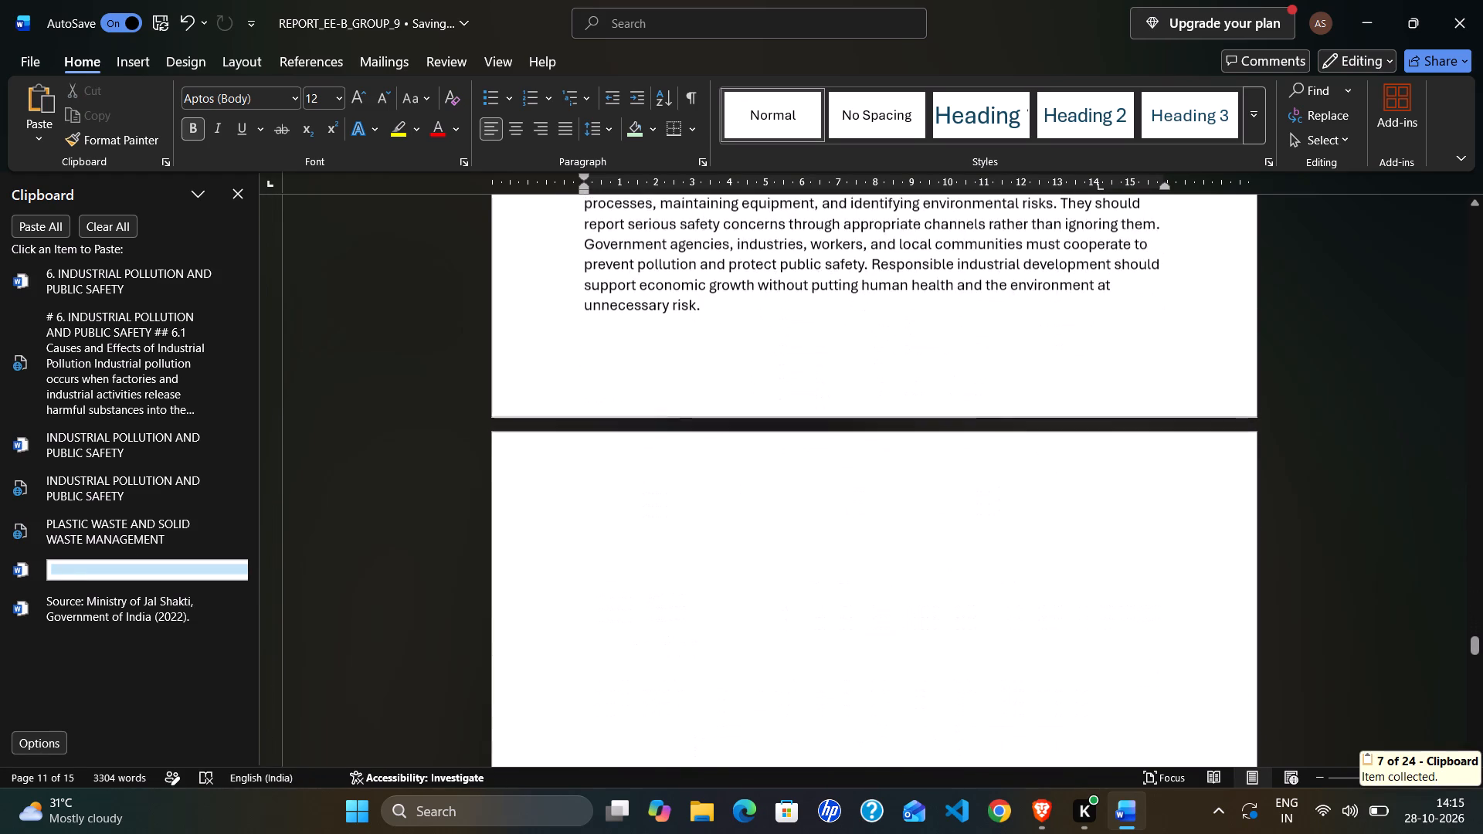
scroll(643, 470, "up", 4)
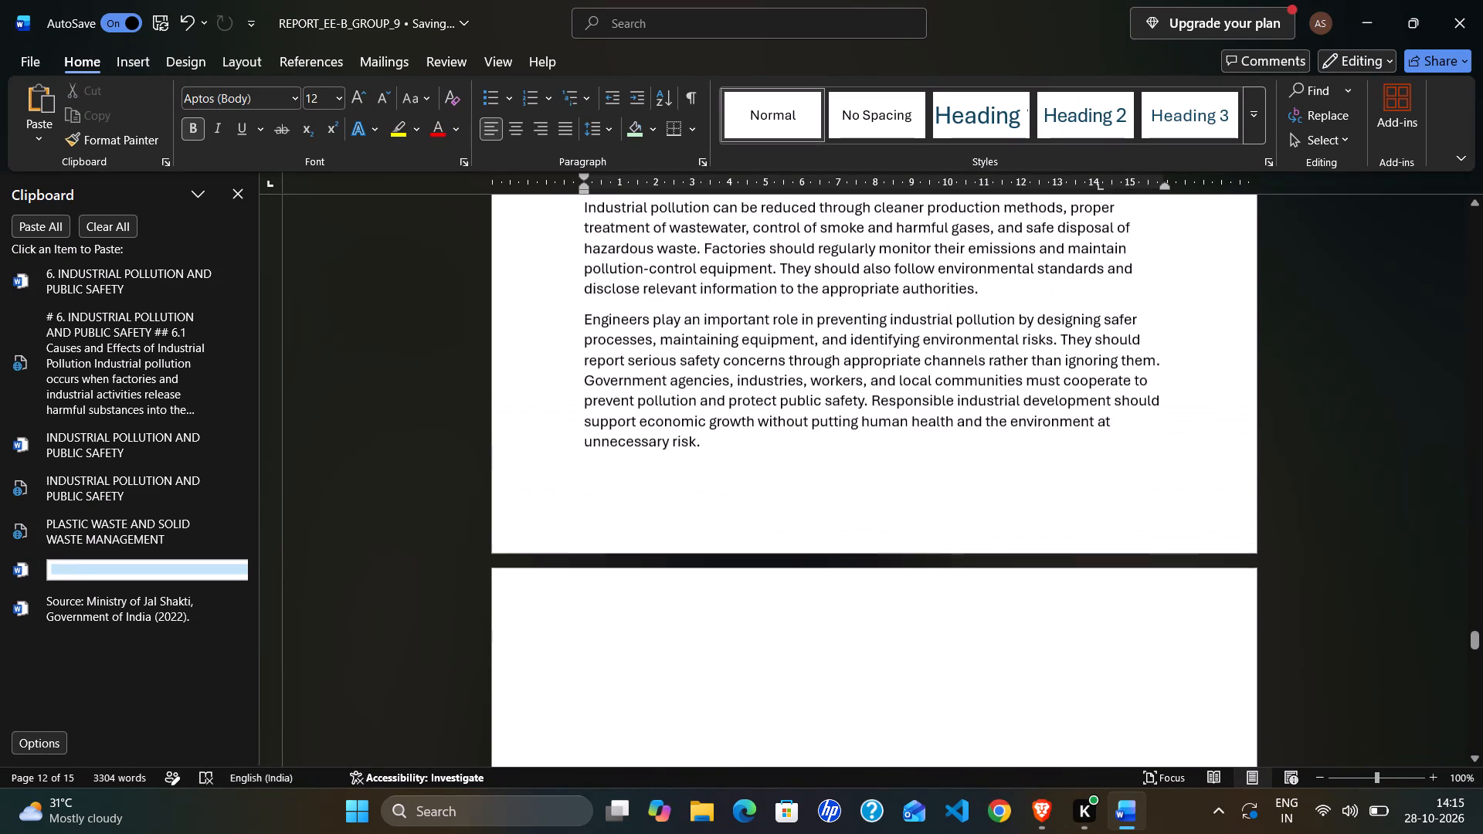
scroll(643, 470, "up", 3)
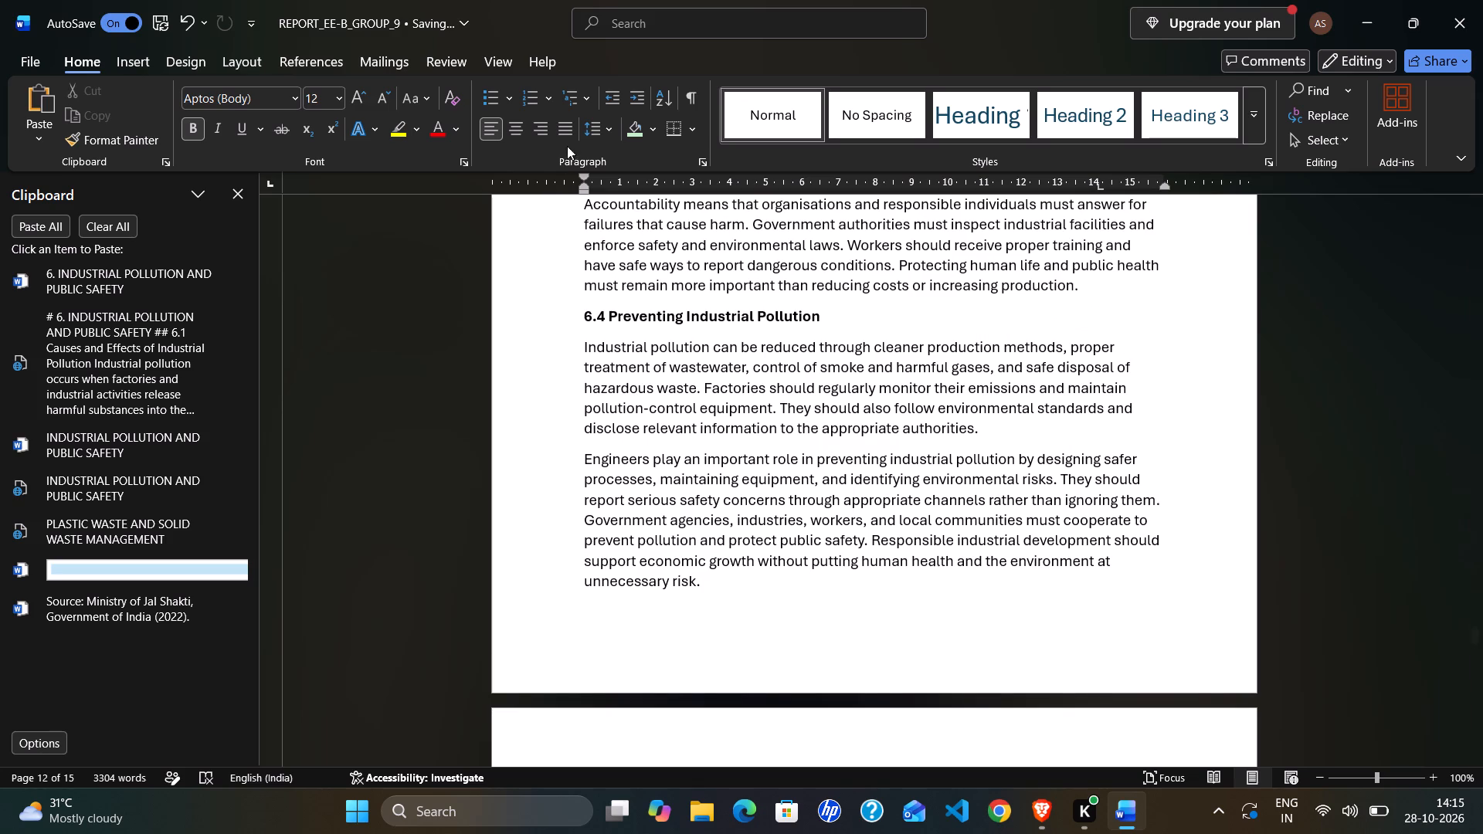
scroll(643, 406, "up", 15)
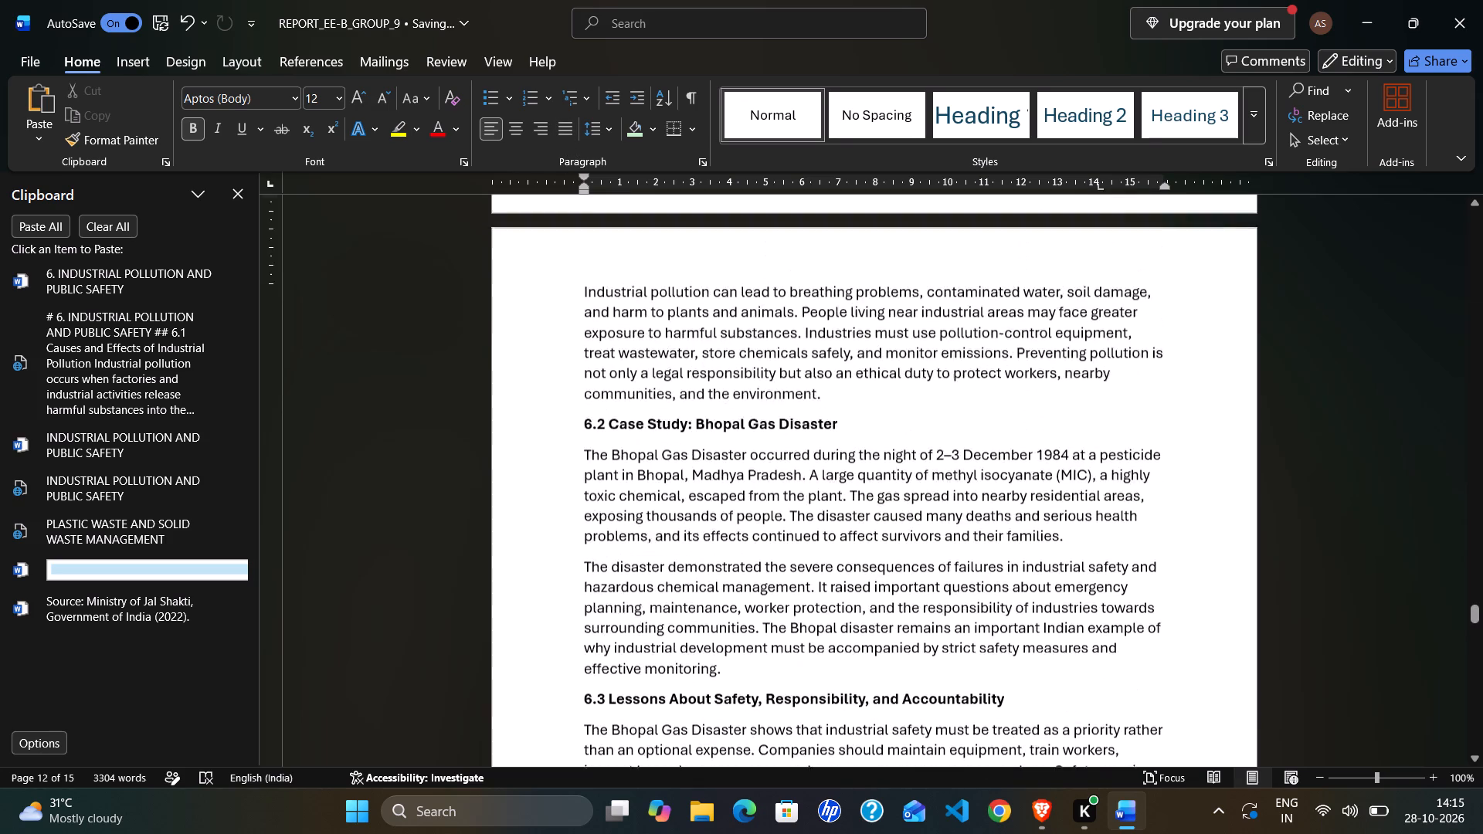
scroll(645, 409, "up", 10)
scroll(645, 473, "down", 3)
scroll(644, 481, "up", 1)
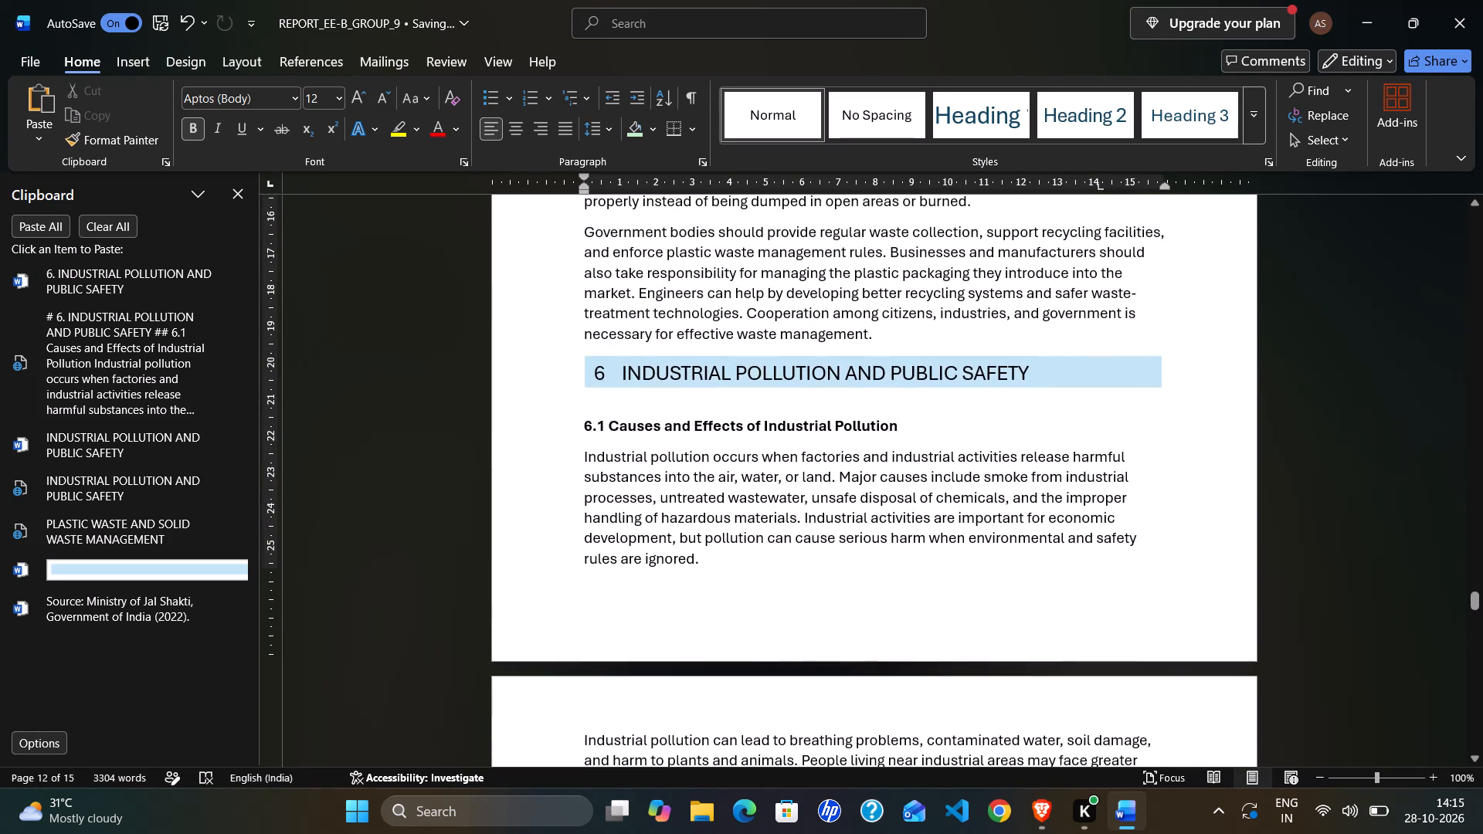
left_click(565, 125)
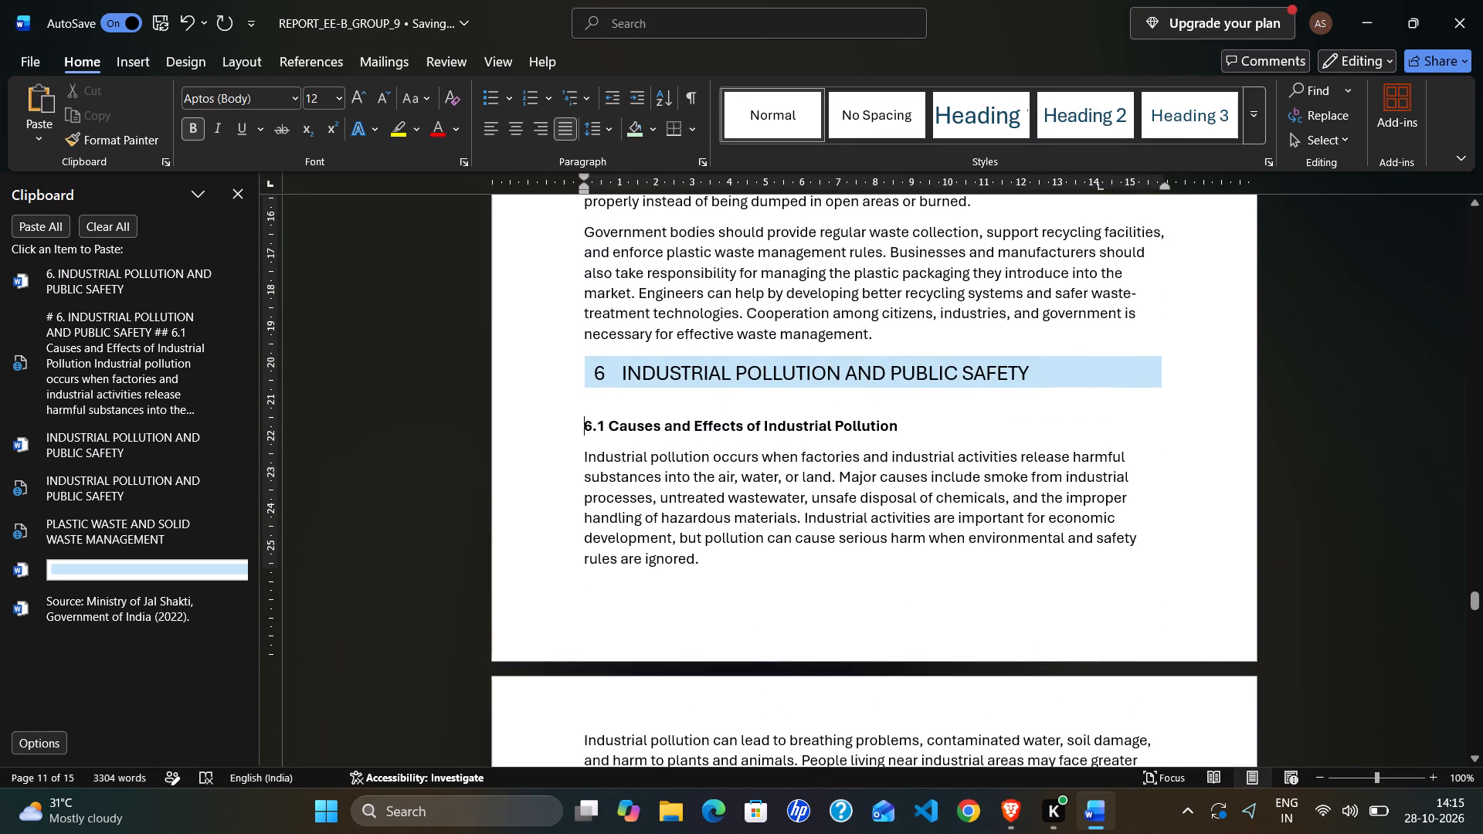
Review the layout of the Section 6 text from 6.1 through 6.4 and the blank page that follows it.
scroll(823, 508, "down", 9)
scroll(823, 508, "up", 4)
scroll(823, 508, "down", 2)
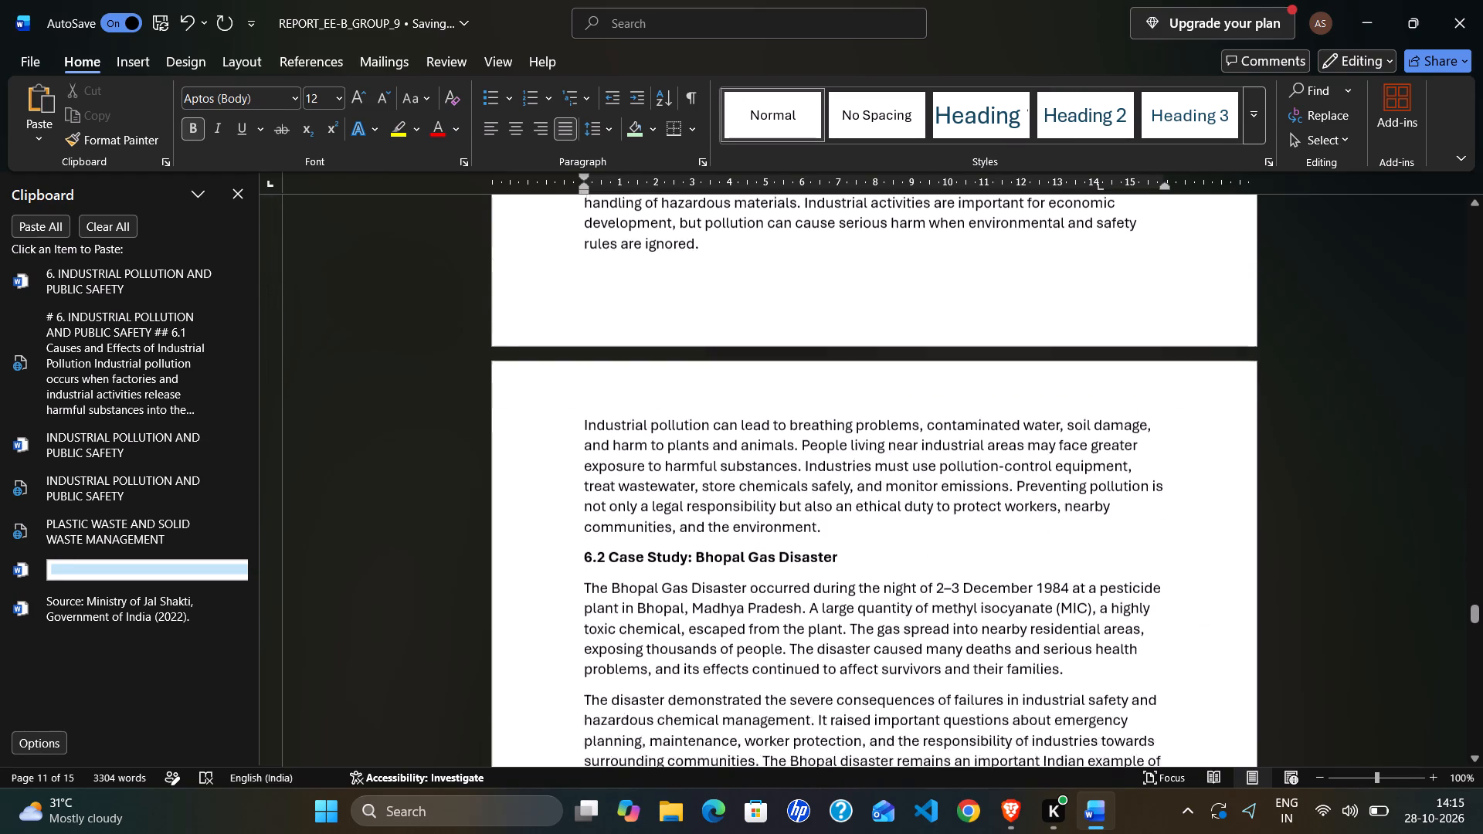
scroll(823, 508, "down", 20)
scroll(823, 508, "down", 11)
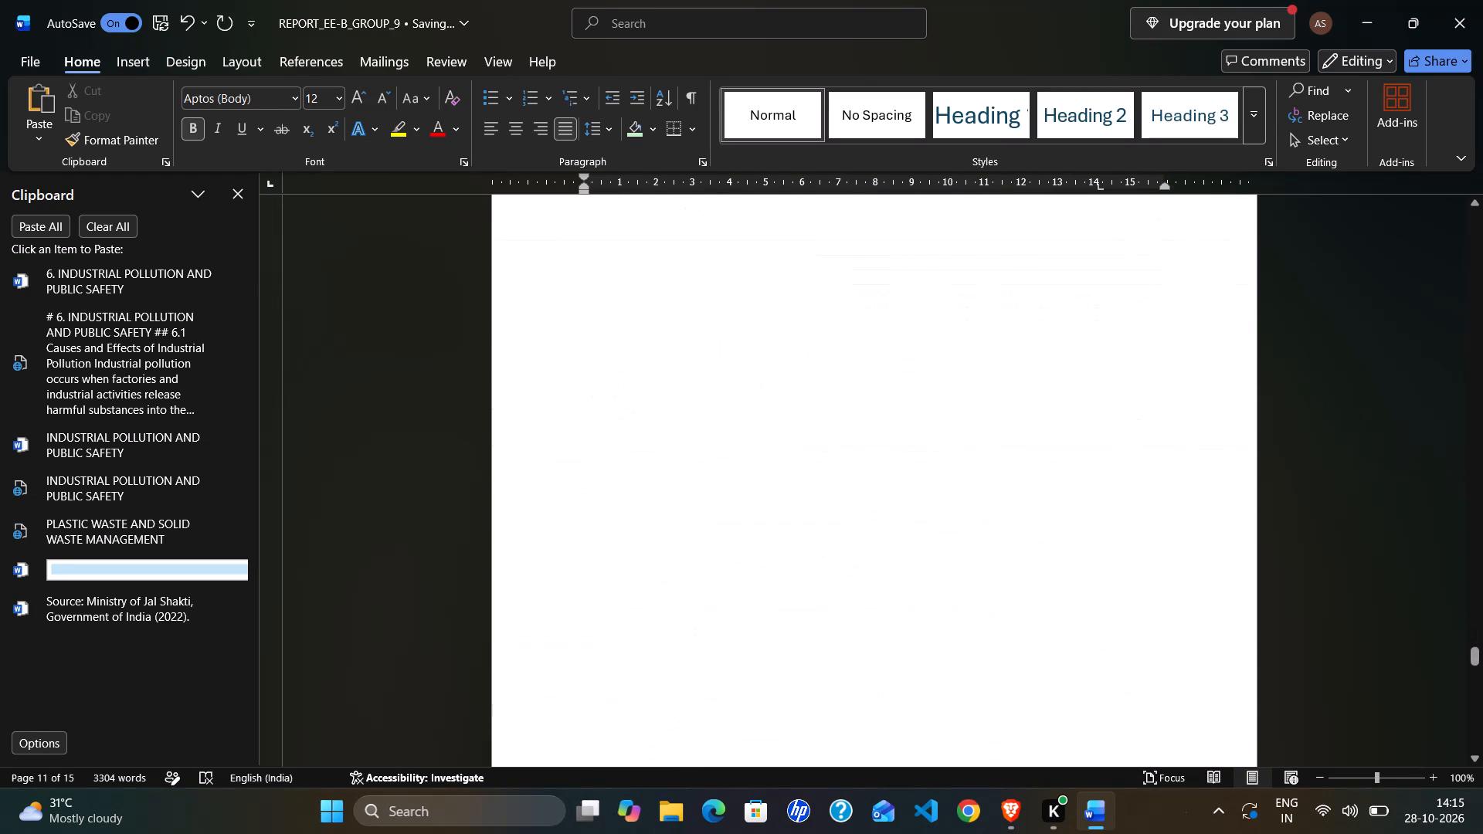
scroll(823, 508, "down", 2)
scroll(823, 508, "up", 19)
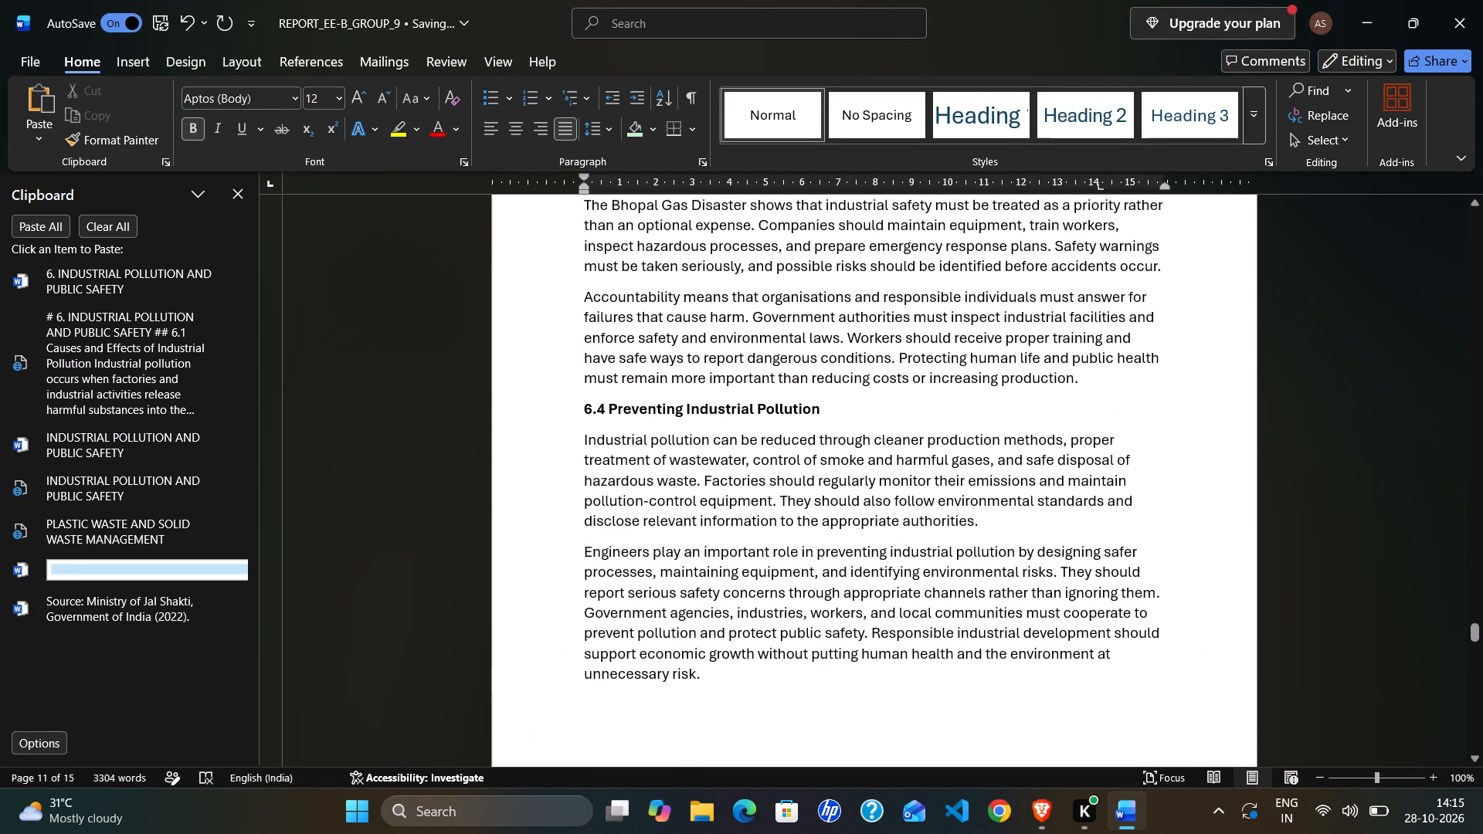
scroll(823, 508, "up", 6)
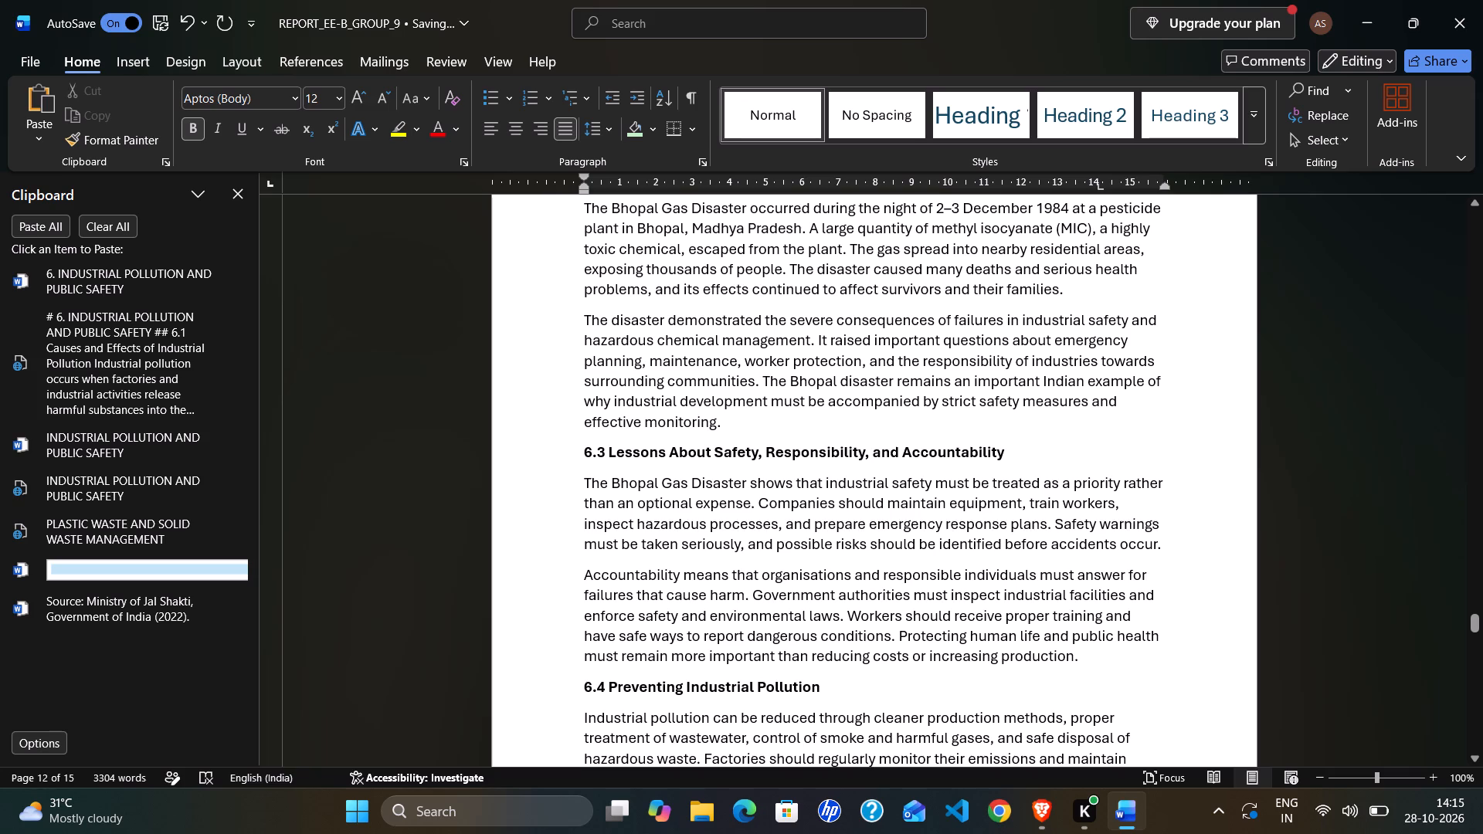
scroll(667, 411, "down", 12)
scroll(686, 431, "up", 2)
scroll(686, 431, "down", 1)
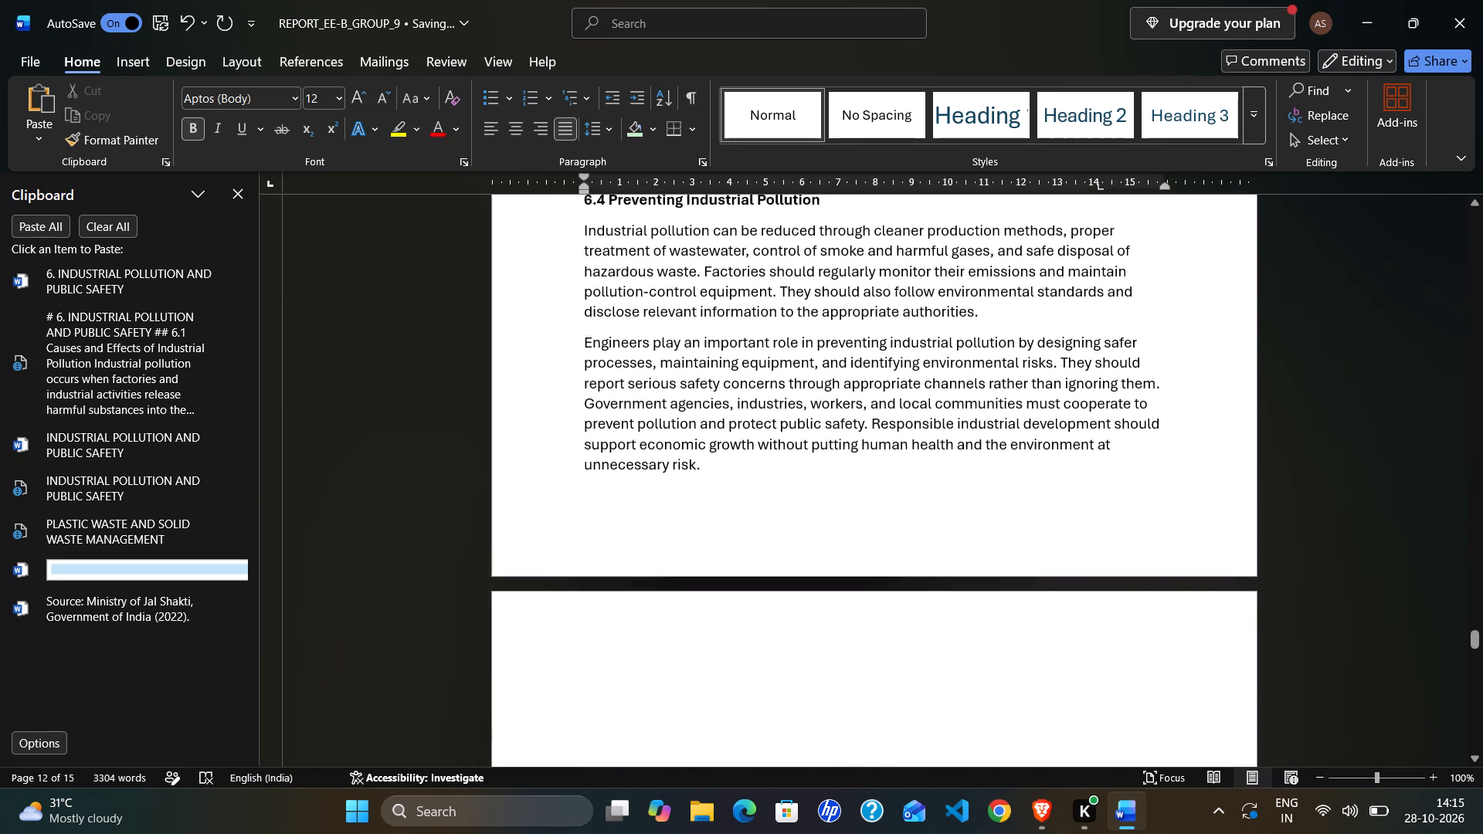
scroll(686, 431, "up", 1)
scroll(686, 431, "down", 5)
Paste the copied empty light-blue banner at the start of the blank page after Section 6.
left_click(686, 431)
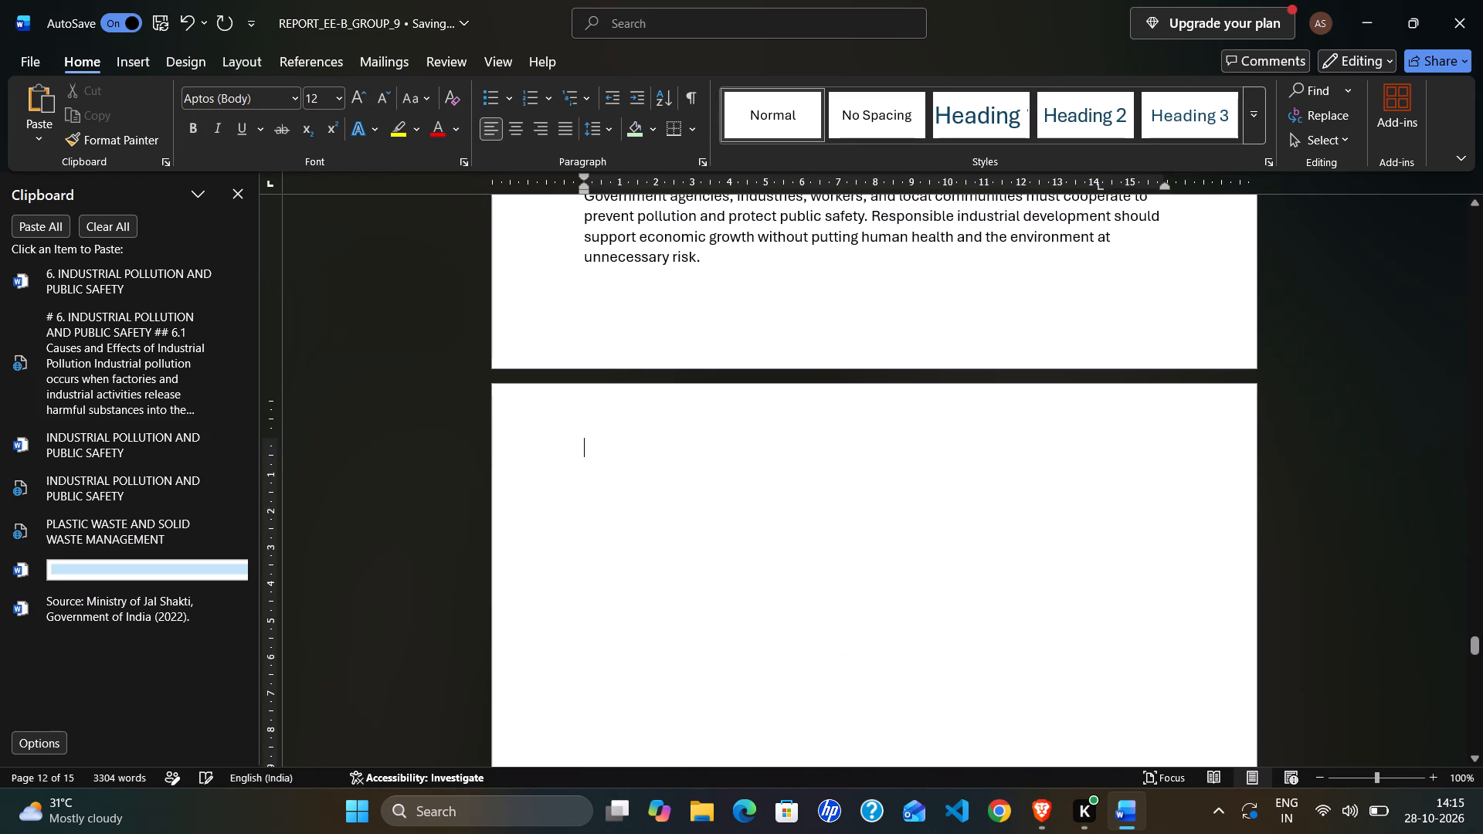
left_click(140, 578)
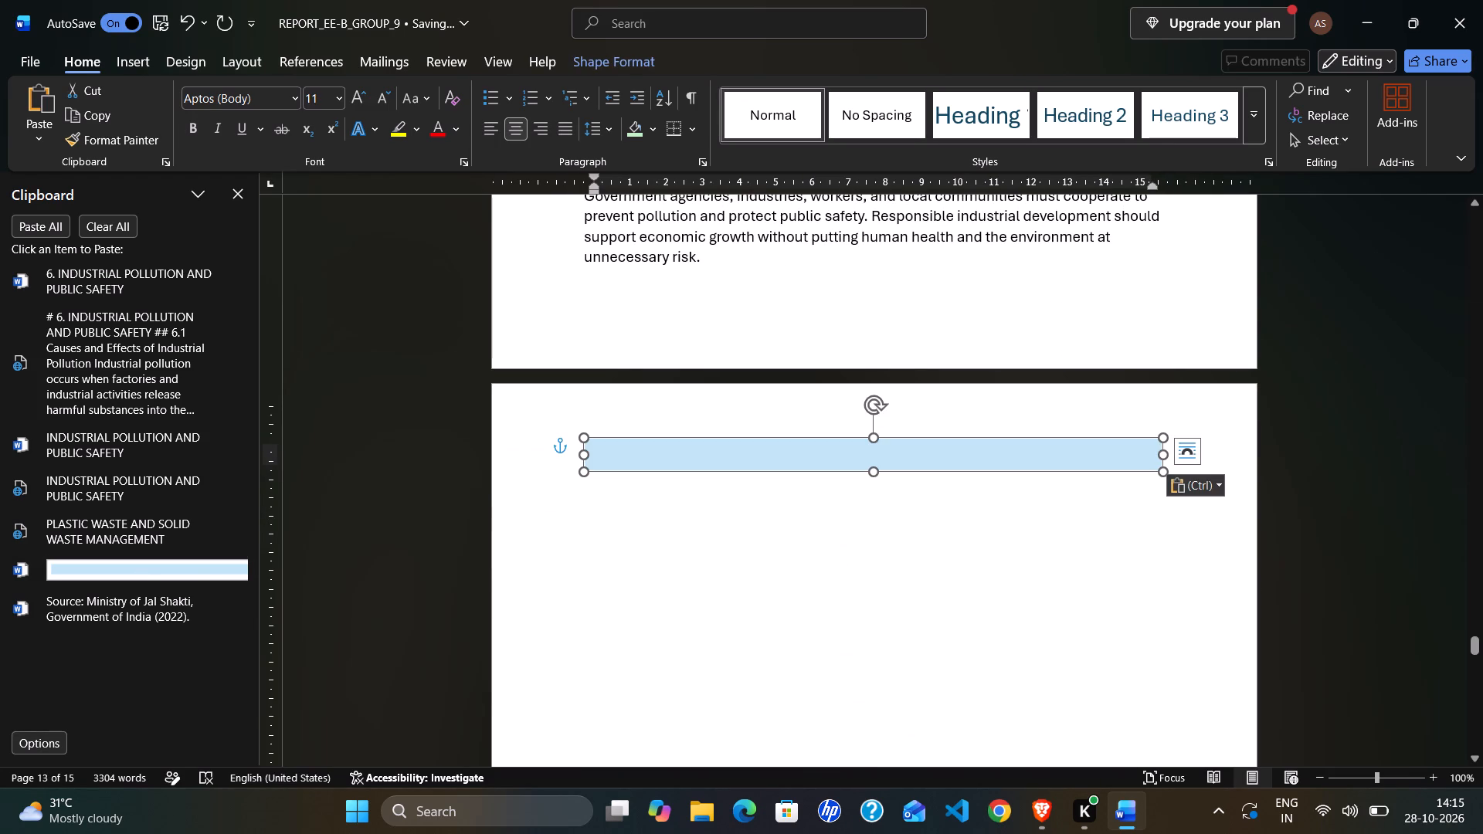
Number the new banner 7 in font size 16 and add four spaces after the number.
key("7")
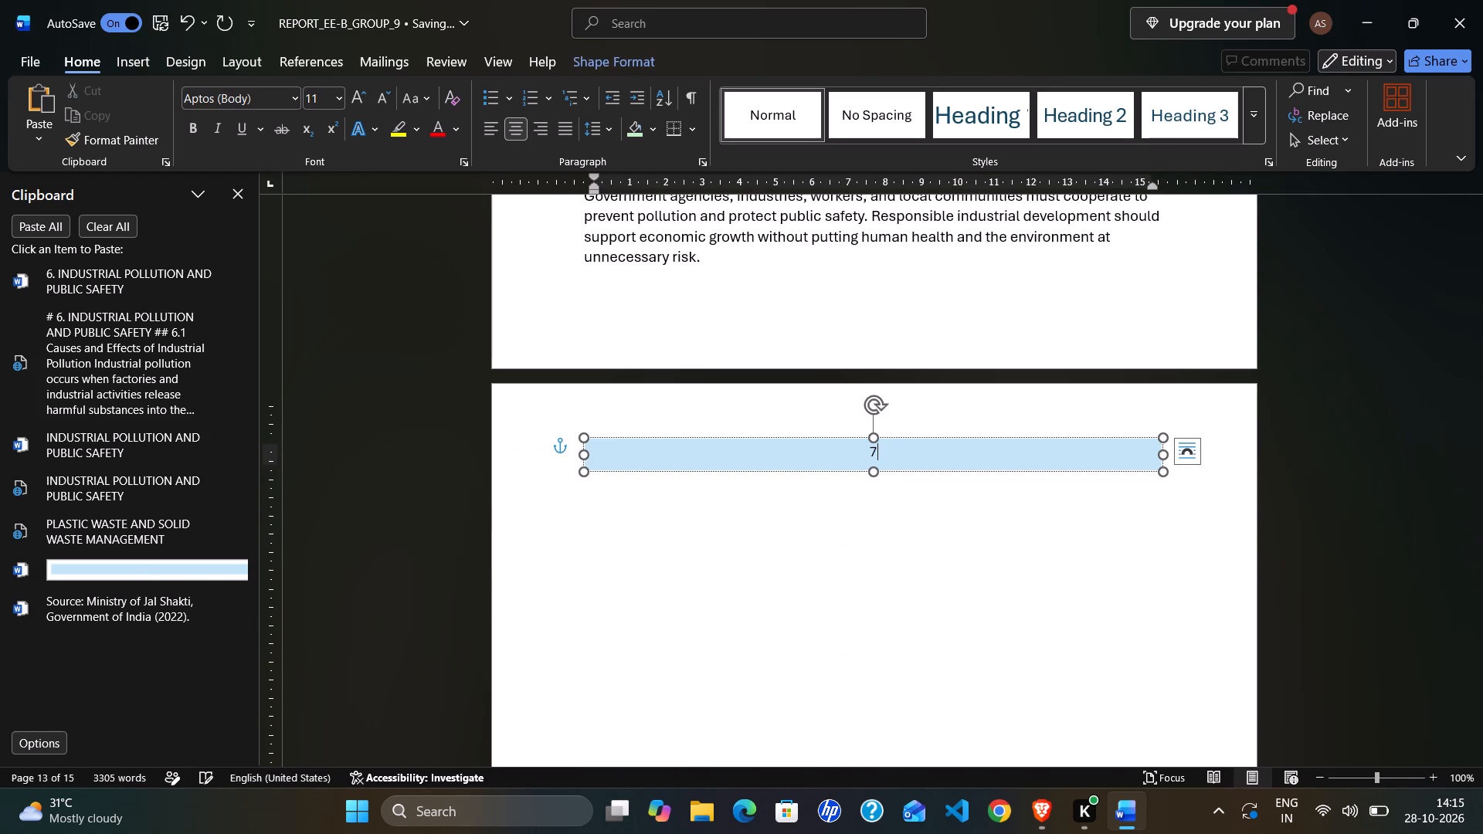
left_click(332, 104)
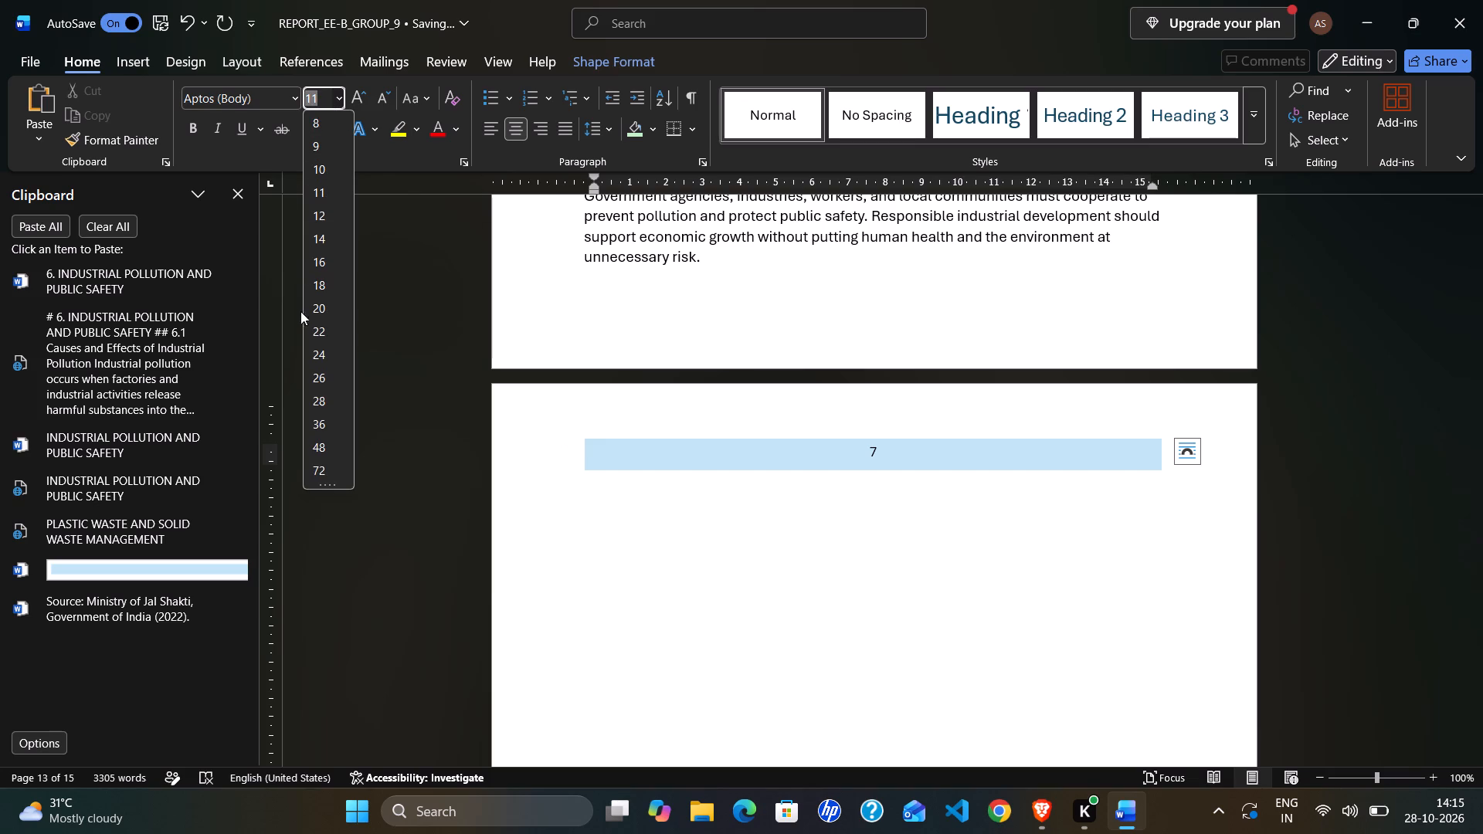
left_click(321, 270)
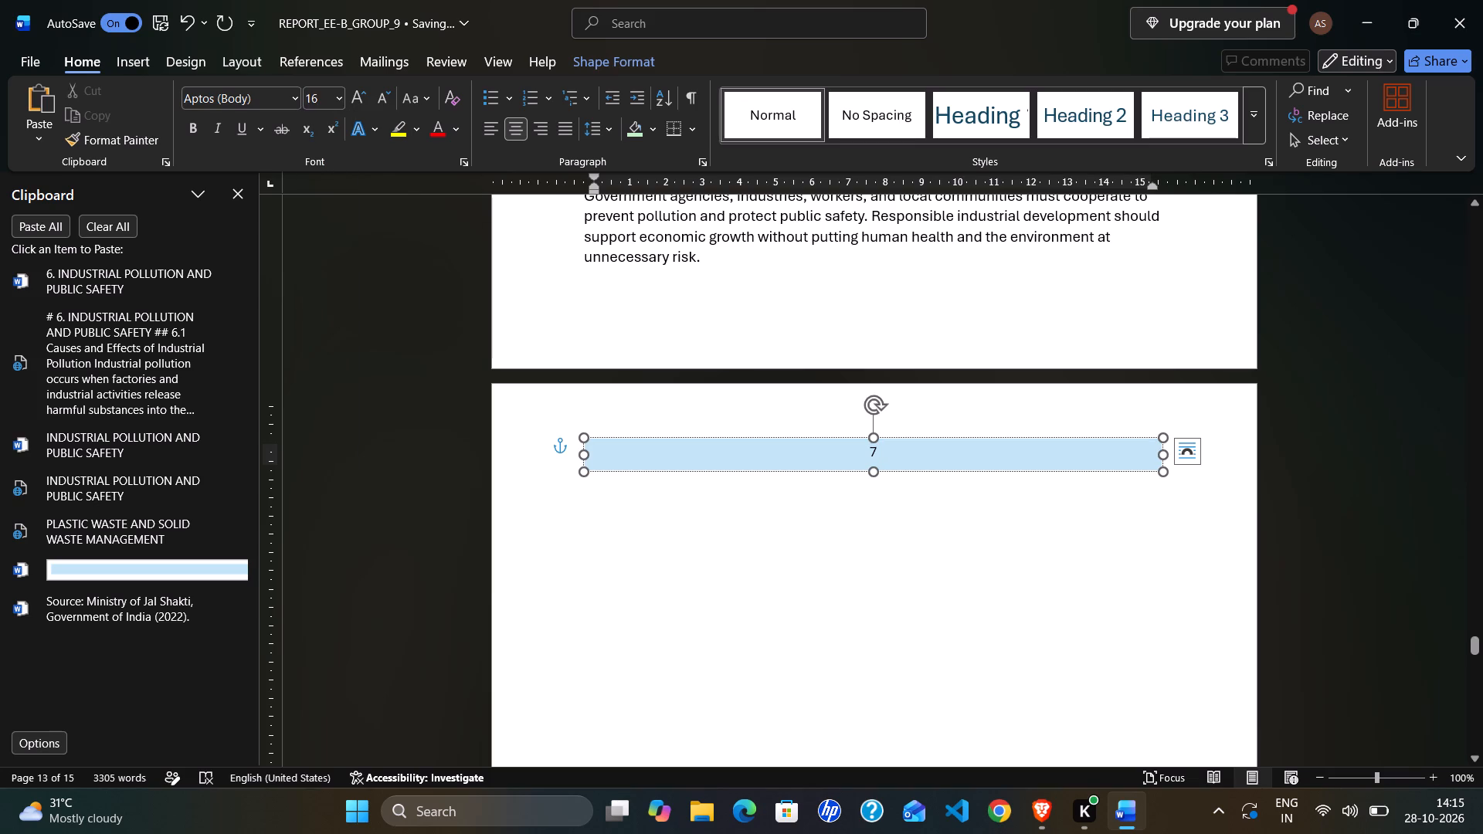
key("7")
key("Left")
key("BackSpace")
key("Right")
key("Right")
key("space")
key("space")
key("space")
key("space")
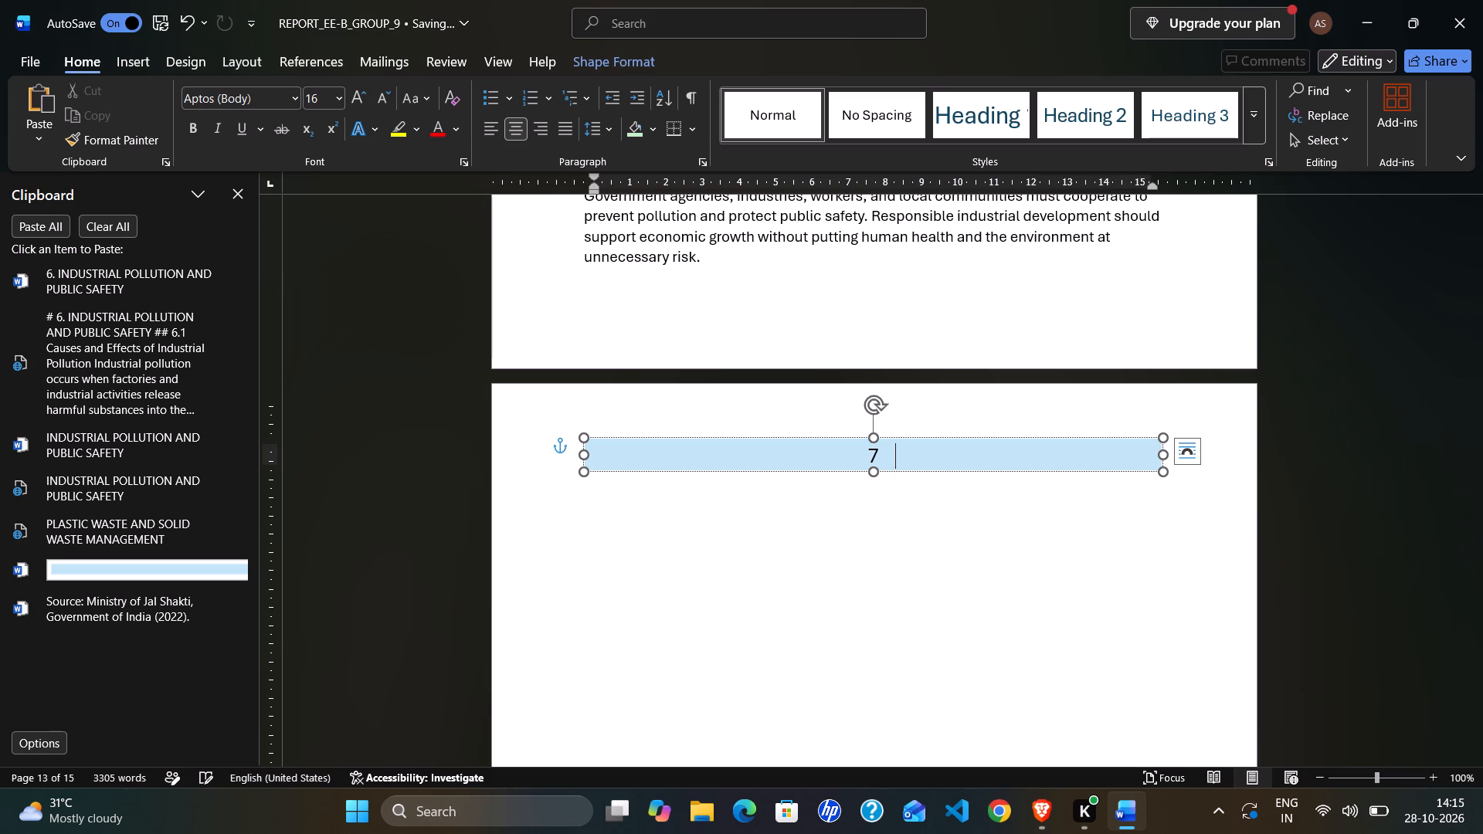
Look back through the report to the table of contents and check the Section 7 title and its subsections 7.1 to 7.4.
scroll(321, 267, "up", 20)
scroll(321, 267, "up", 1)
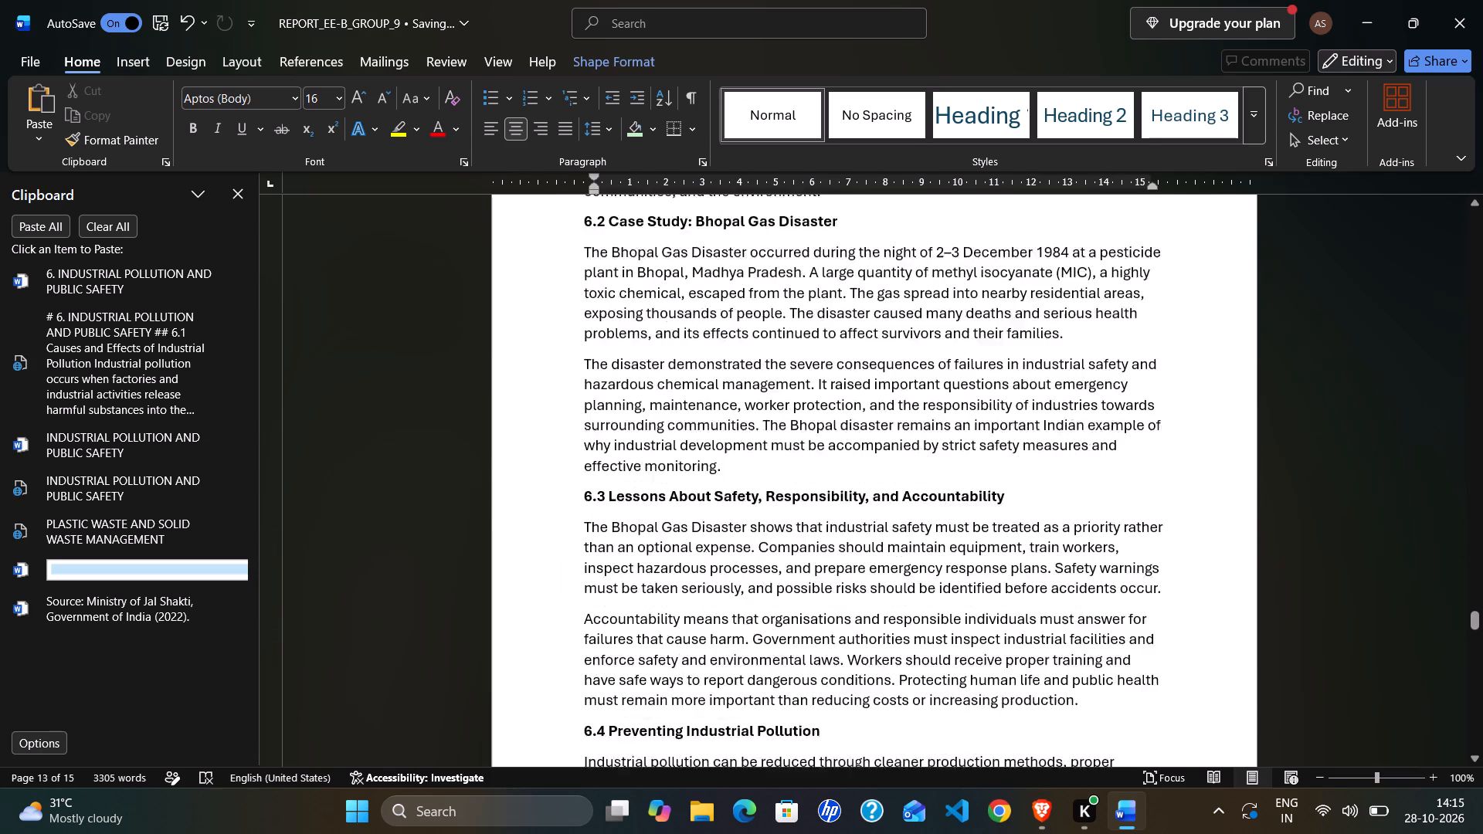
scroll(321, 267, "up", 20)
scroll(321, 267, "up", 20)
scroll(321, 267, "up", 6)
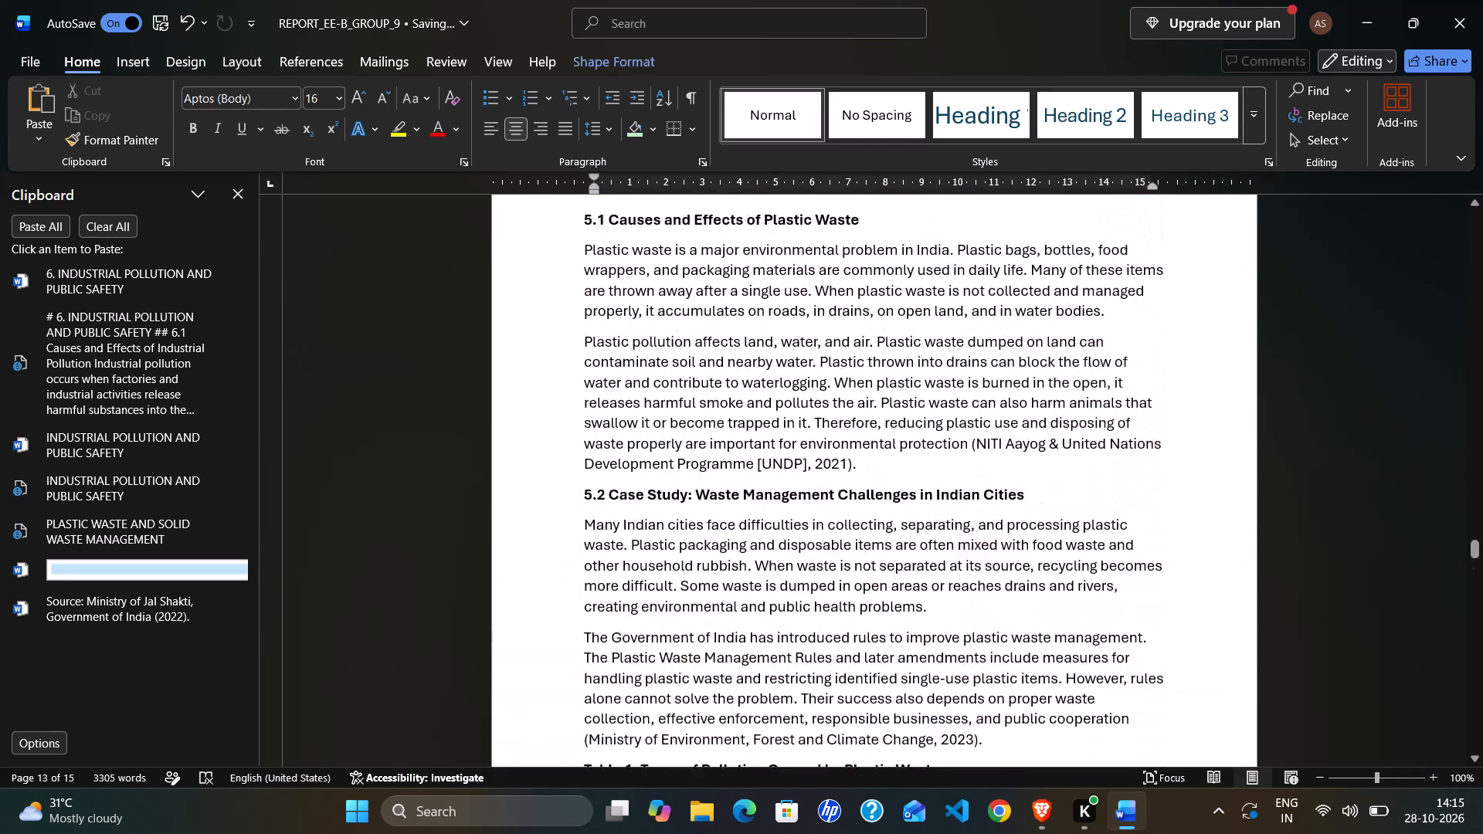
scroll(321, 267, "up", 20)
scroll(321, 267, "up", 3)
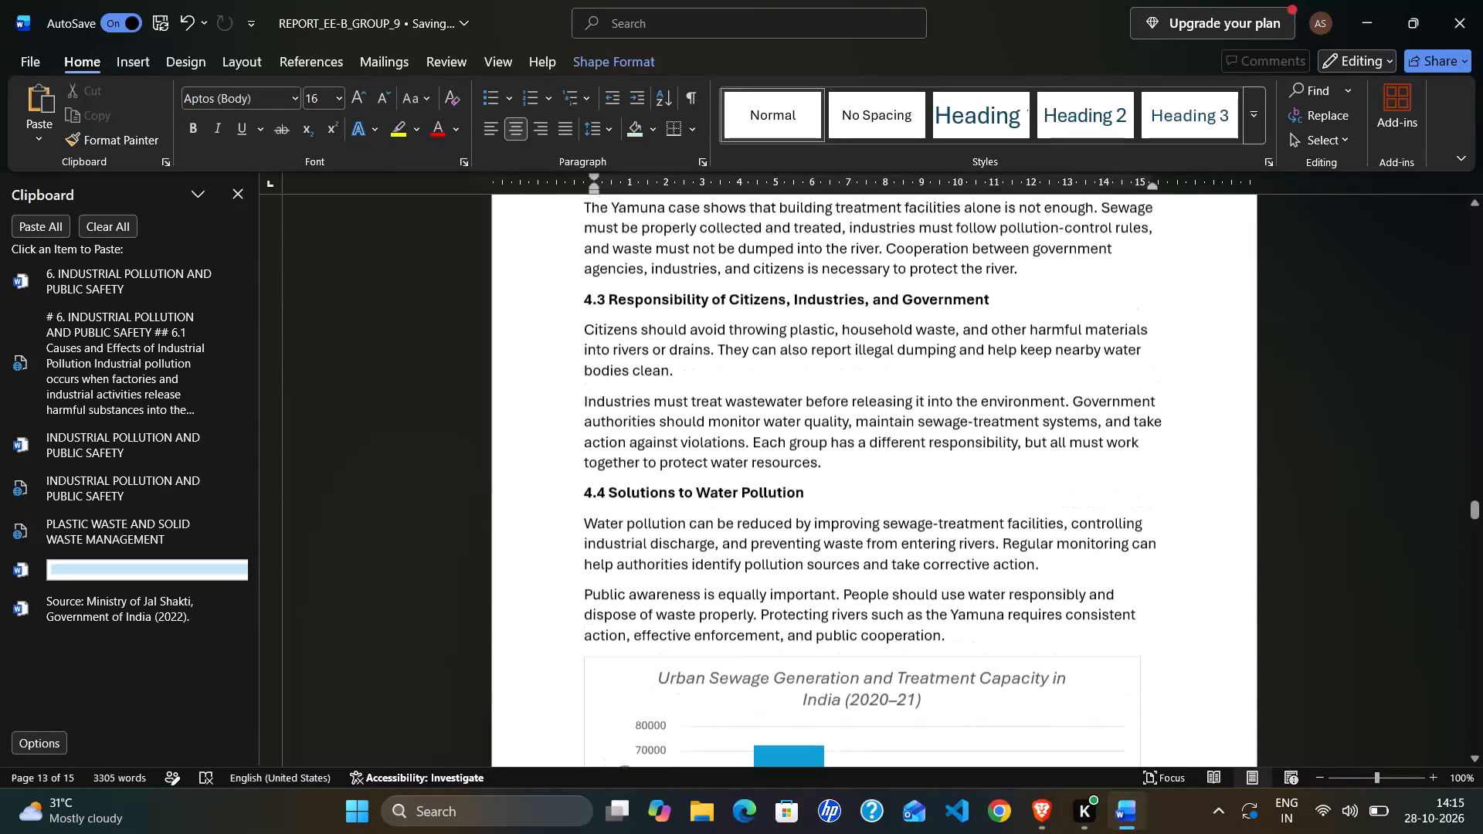
scroll(321, 267, "up", 1)
scroll(321, 267, "down", 7)
scroll(321, 267, "up", 11)
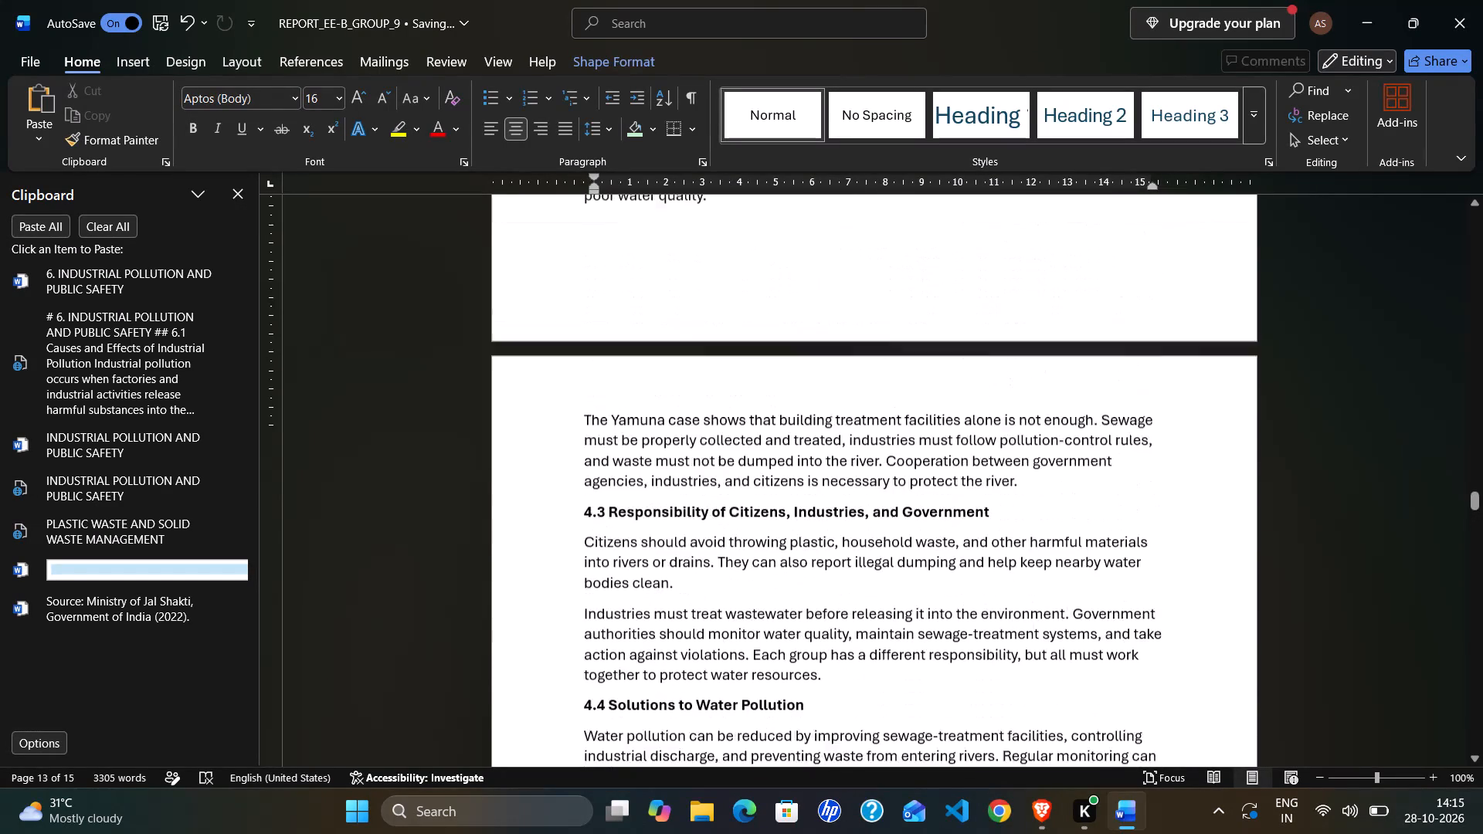
scroll(321, 267, "up", 13)
scroll(321, 267, "up", 13)
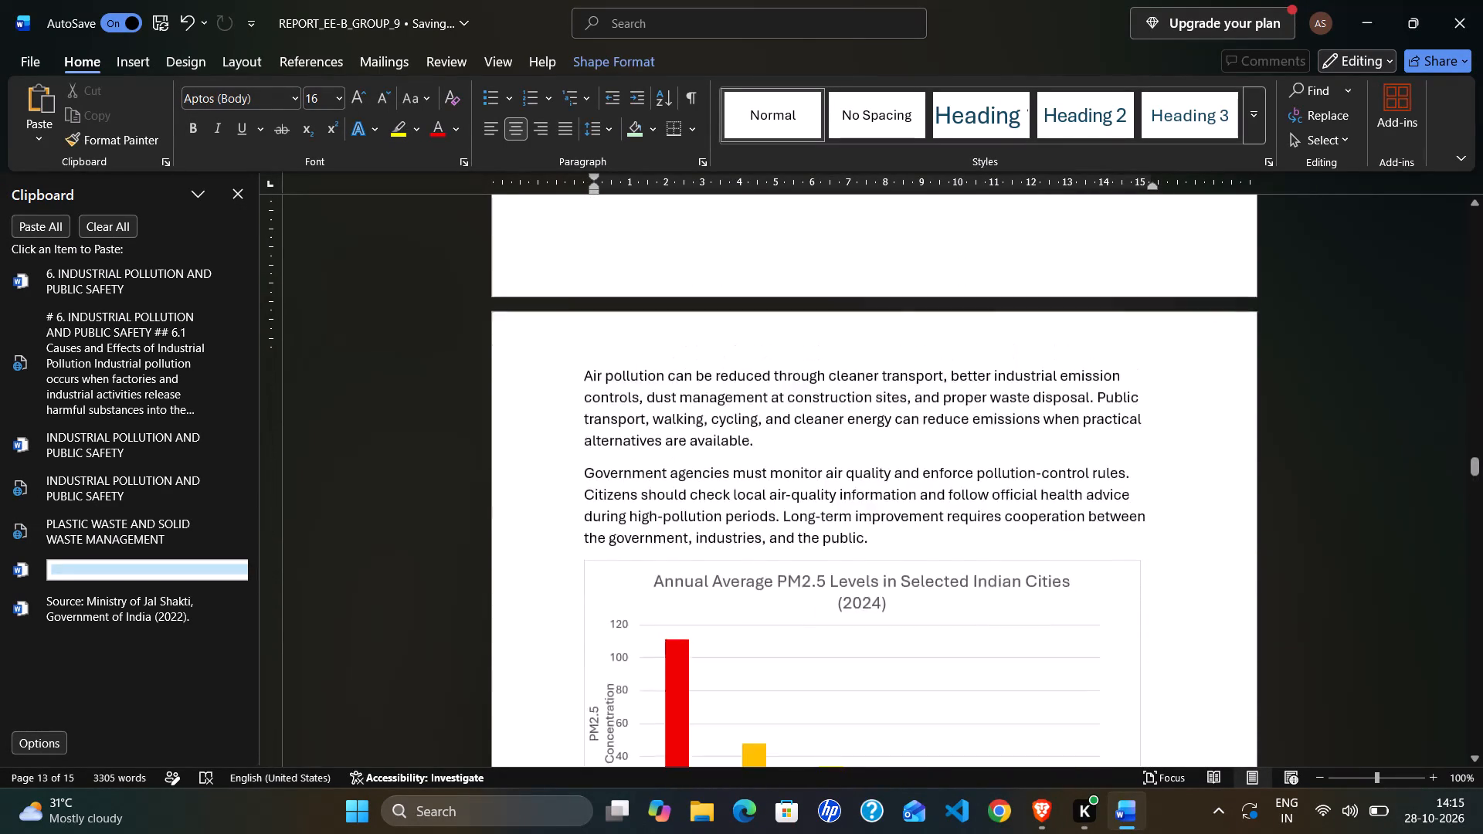
scroll(321, 267, "up", 15)
scroll(321, 267, "up", 17)
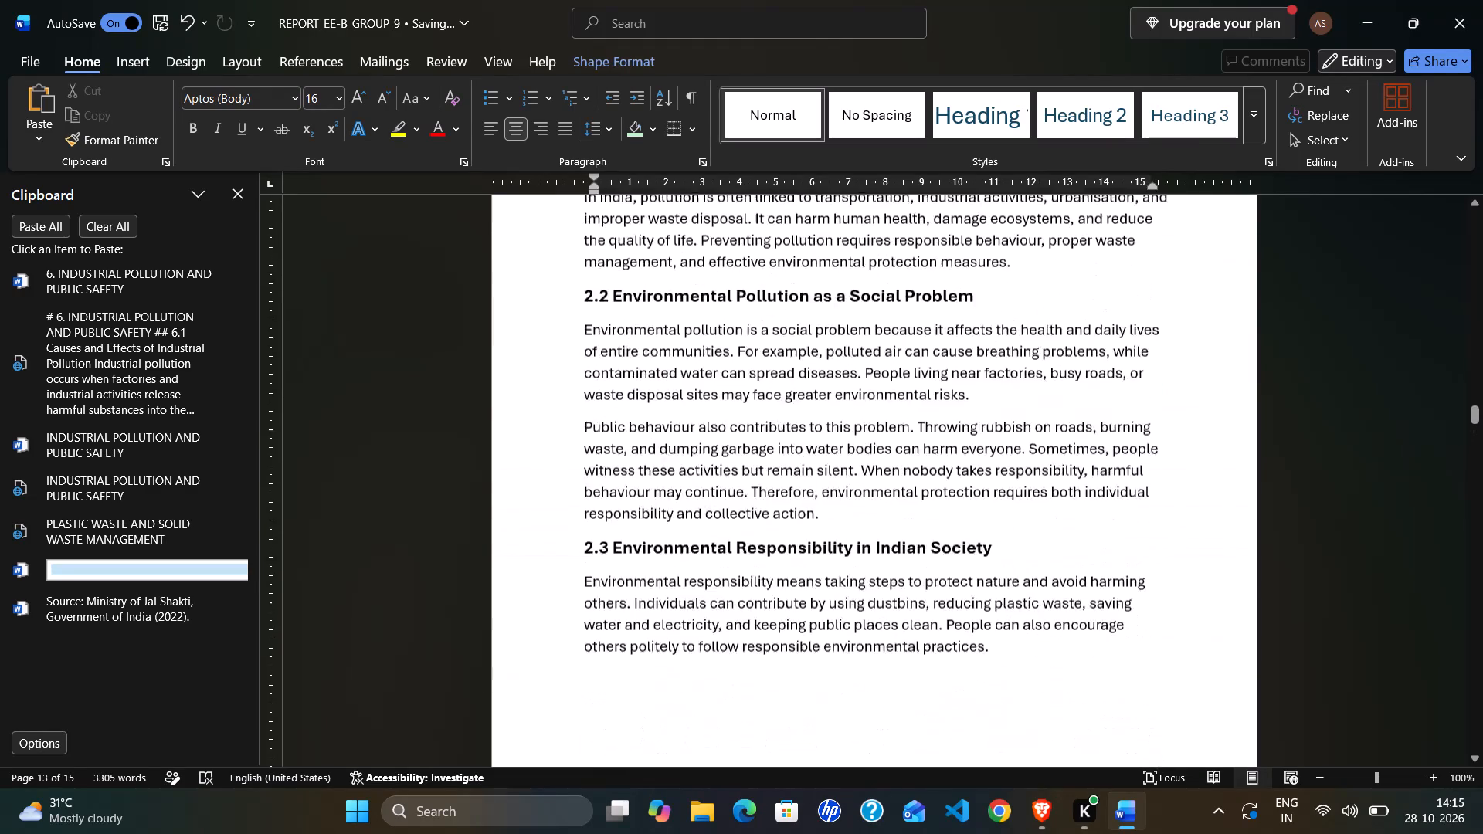
scroll(321, 267, "up", 20)
scroll(321, 267, "up", 14)
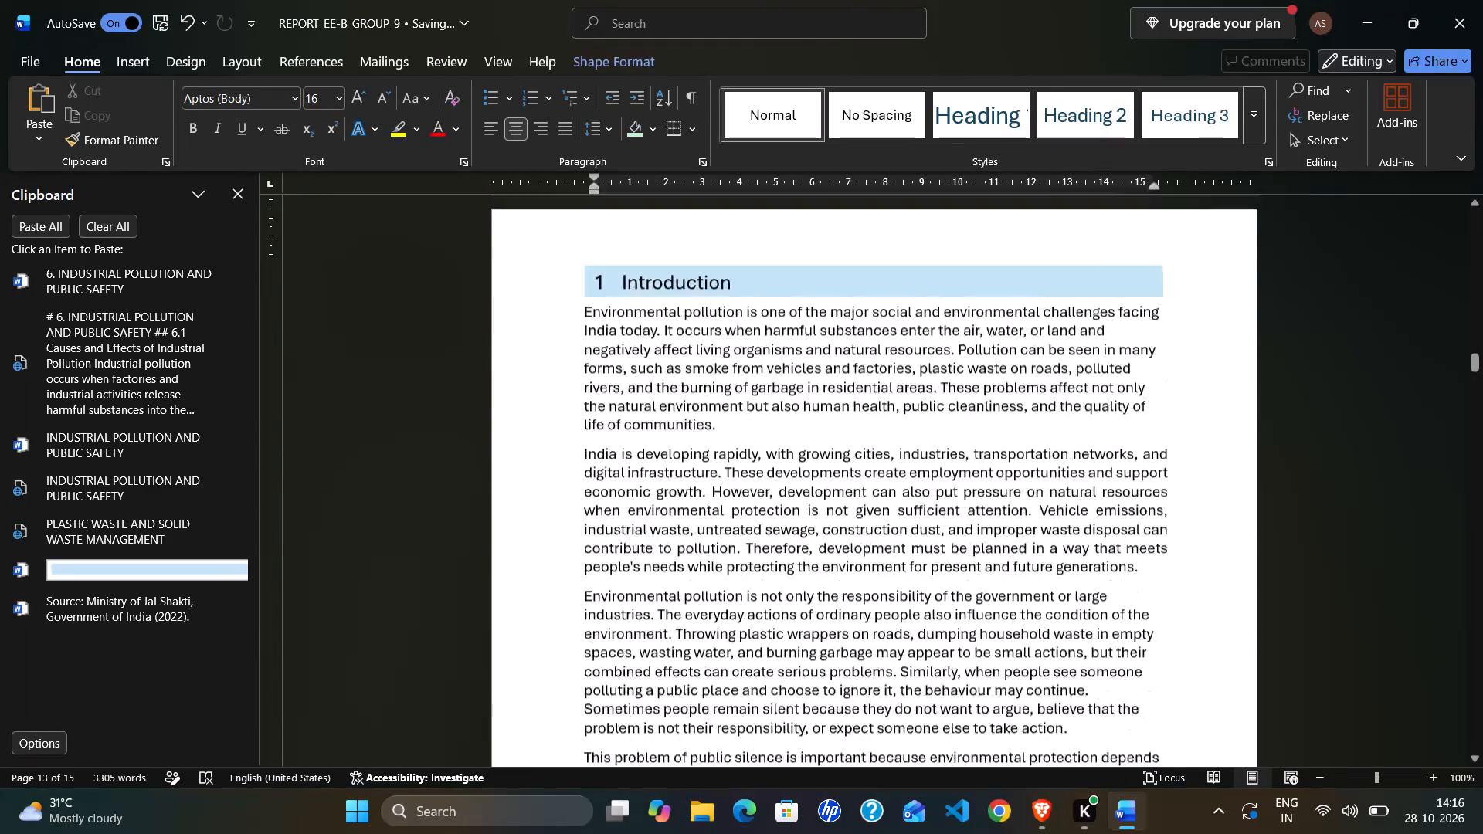
scroll(321, 267, "up", 16)
scroll(321, 267, "up", 11)
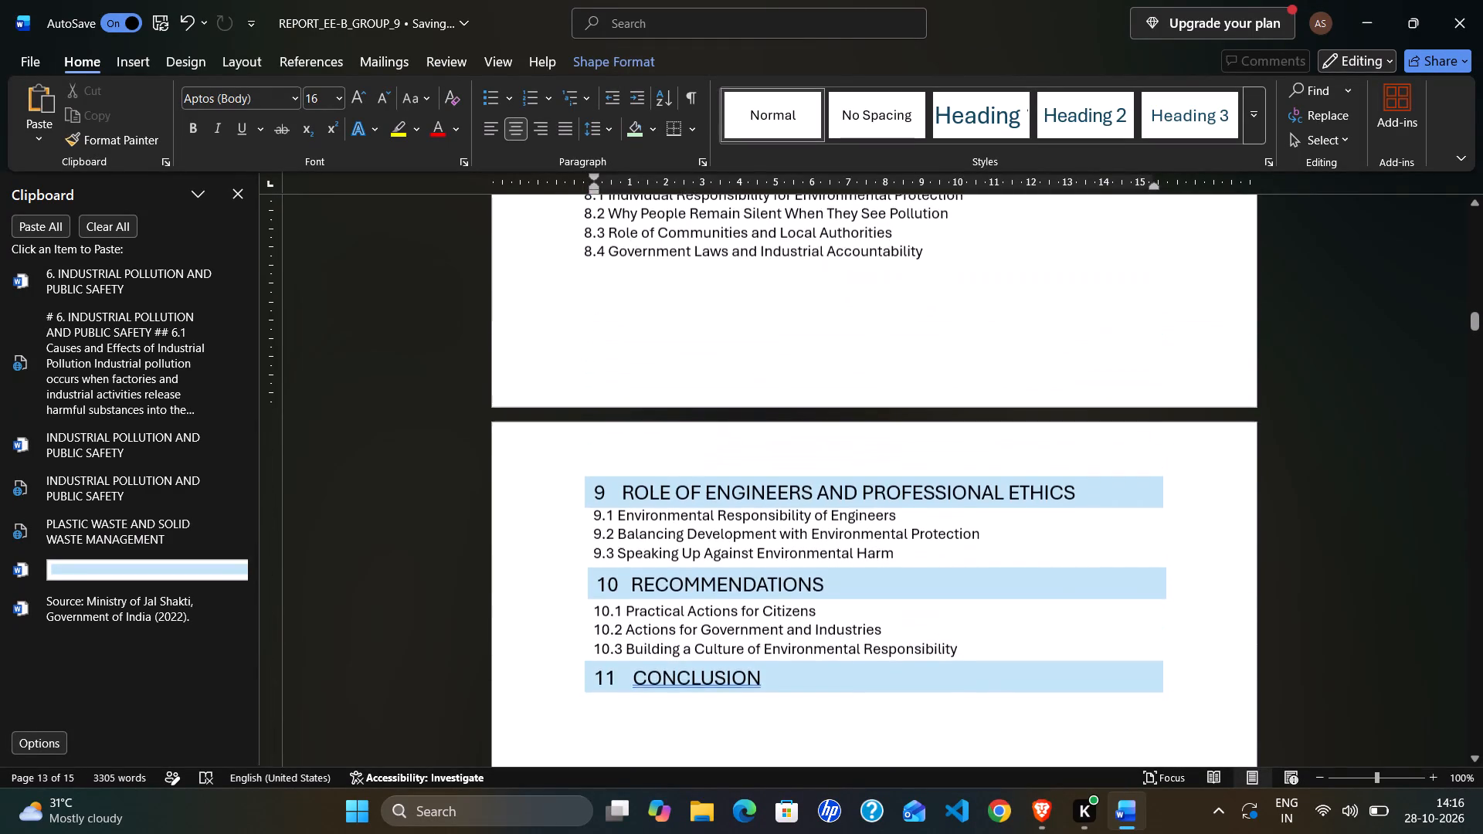
scroll(321, 267, "up", 4)
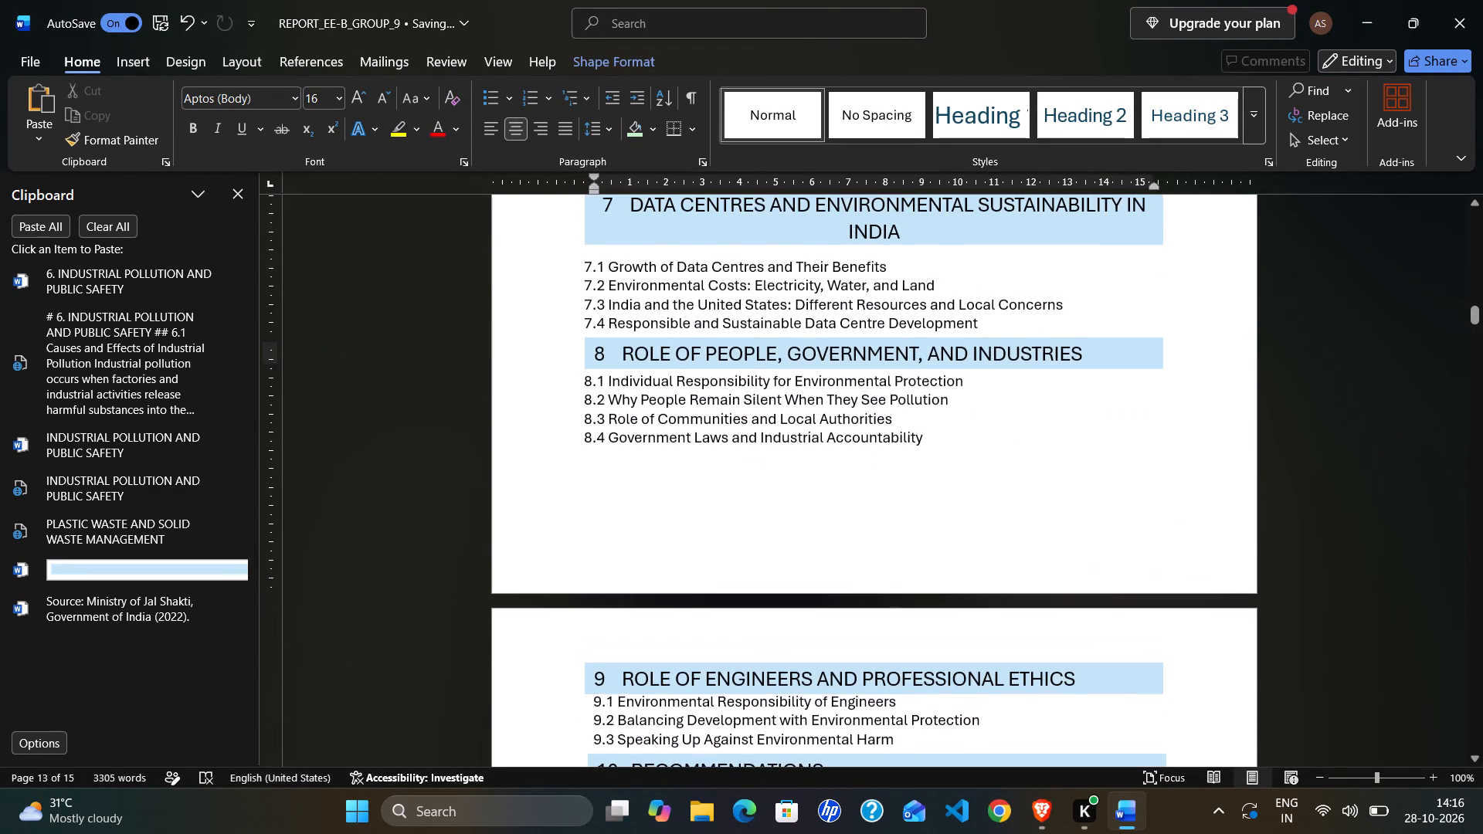
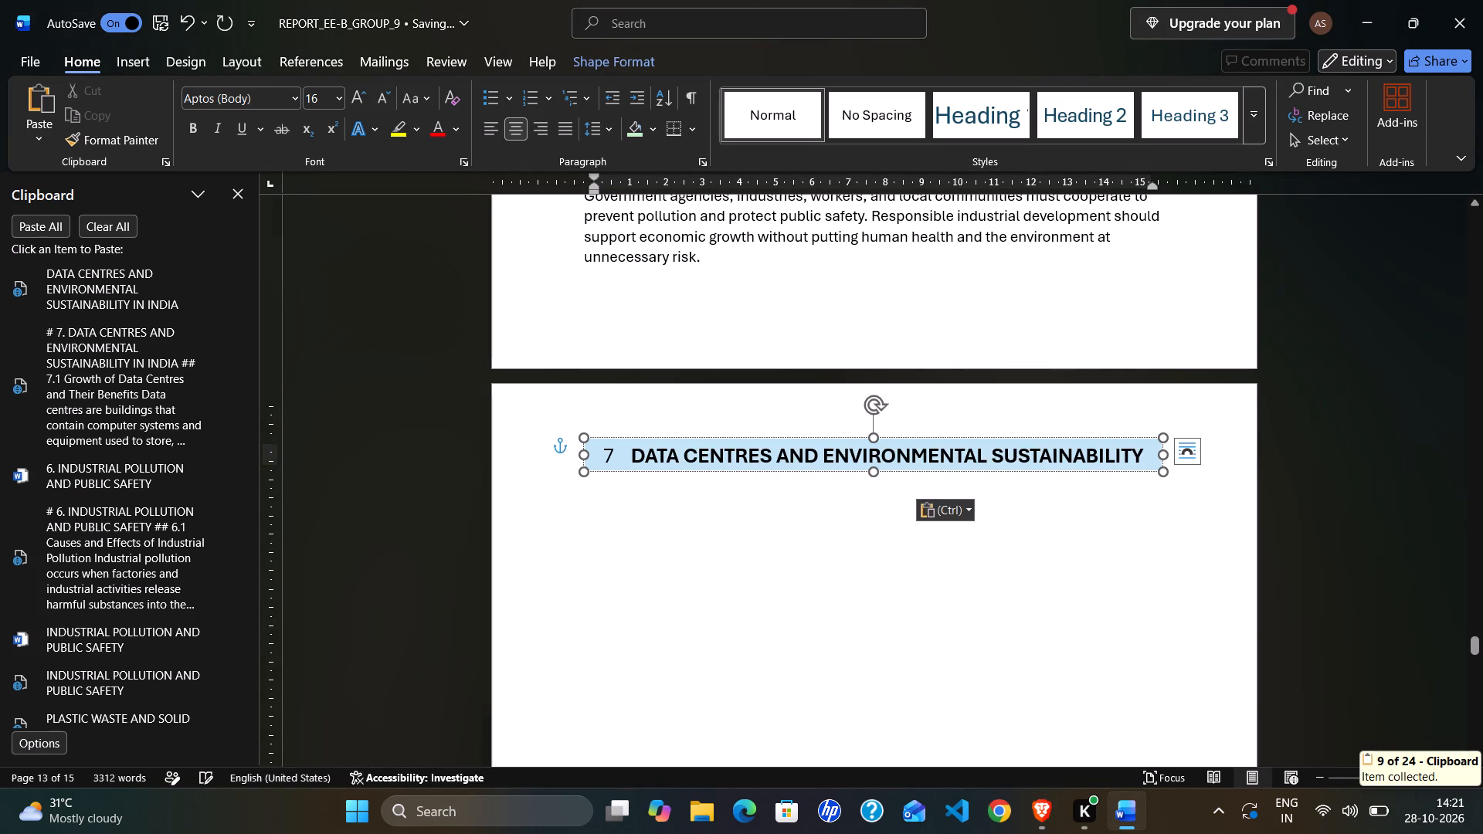
Remove the bold formatting from "DATA CENTRES AND ENVIRONMENTAL SUSTAINABILITY" in the Section 7 banner.
left_click_drag(626, 455, 970, 472)
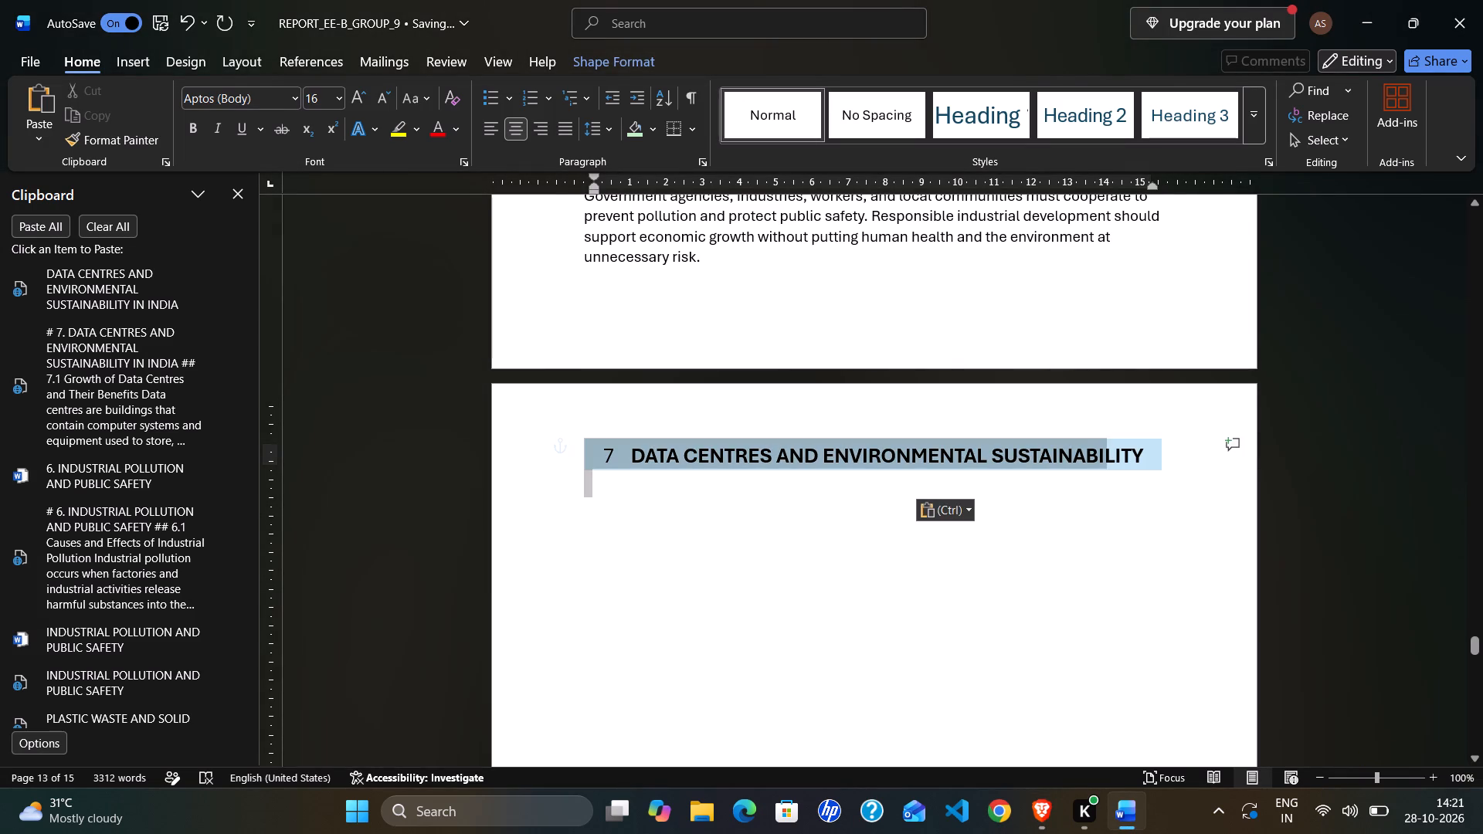
left_click_drag(970, 472, 855, 472)
left_click(592, 445)
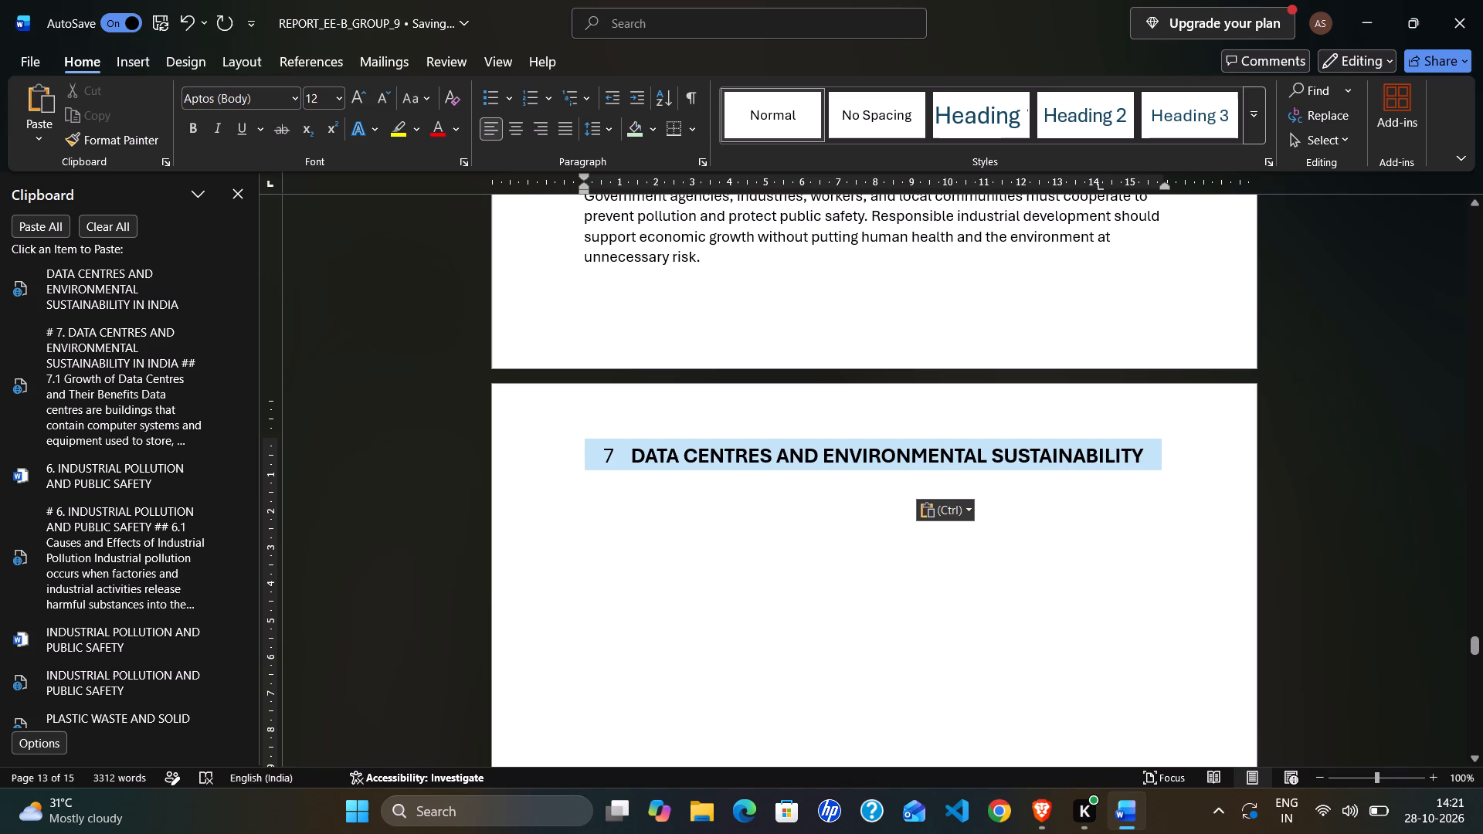
double_click(598, 449)
left_click(602, 456)
left_click_drag(602, 456, 663, 459)
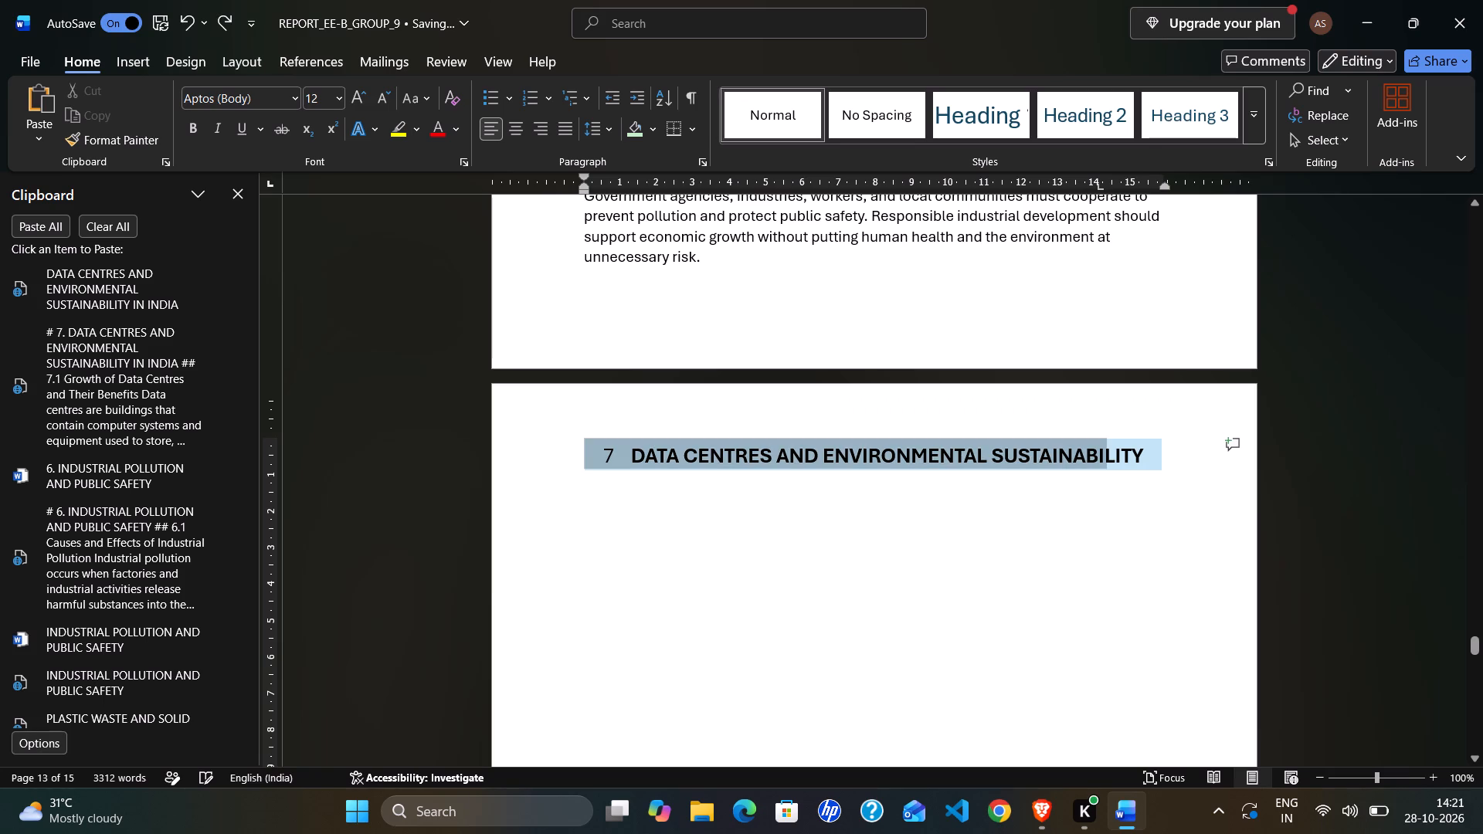
left_click_drag(663, 459, 1016, 483)
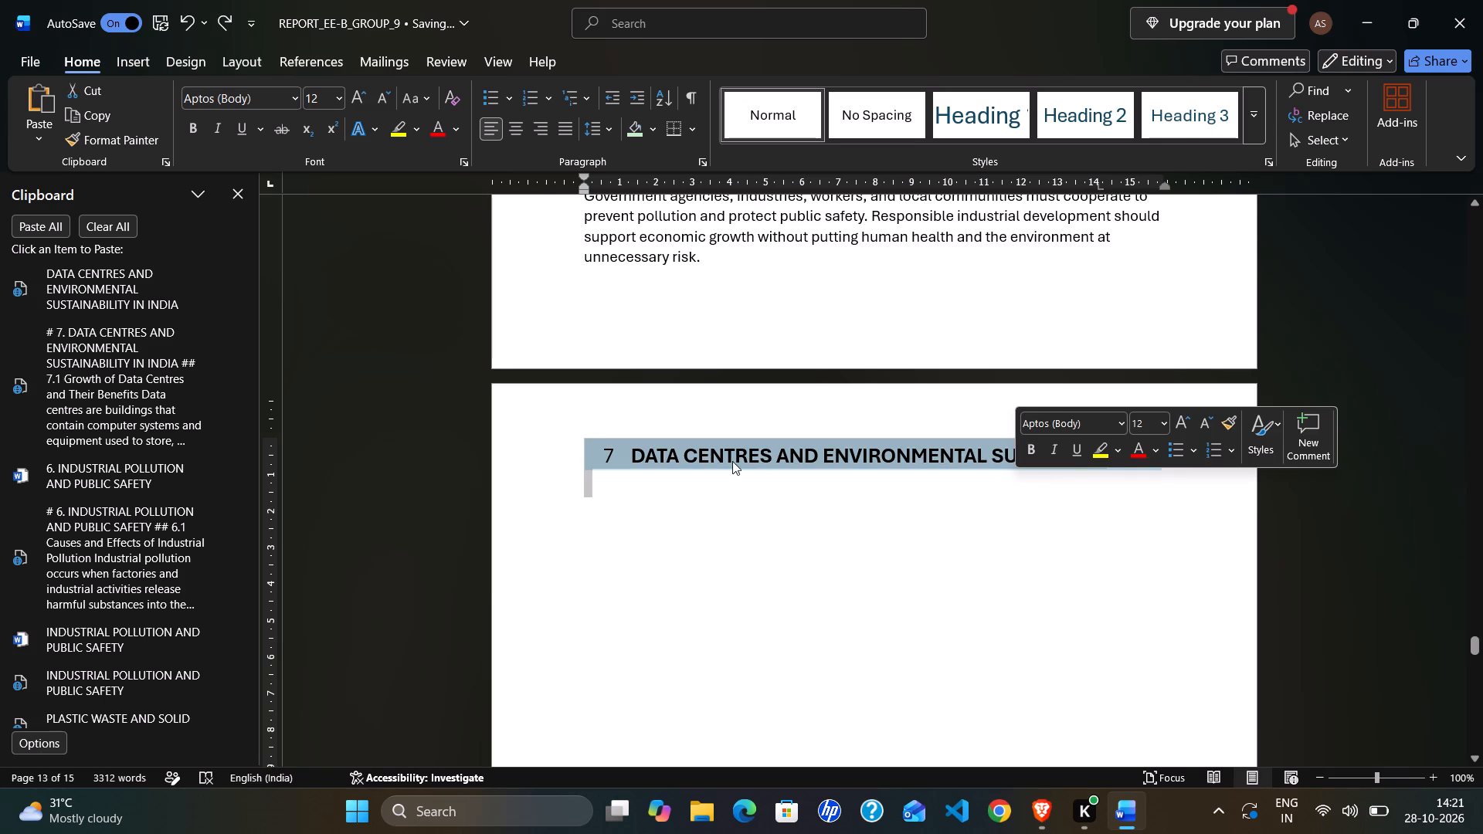
left_click(729, 461)
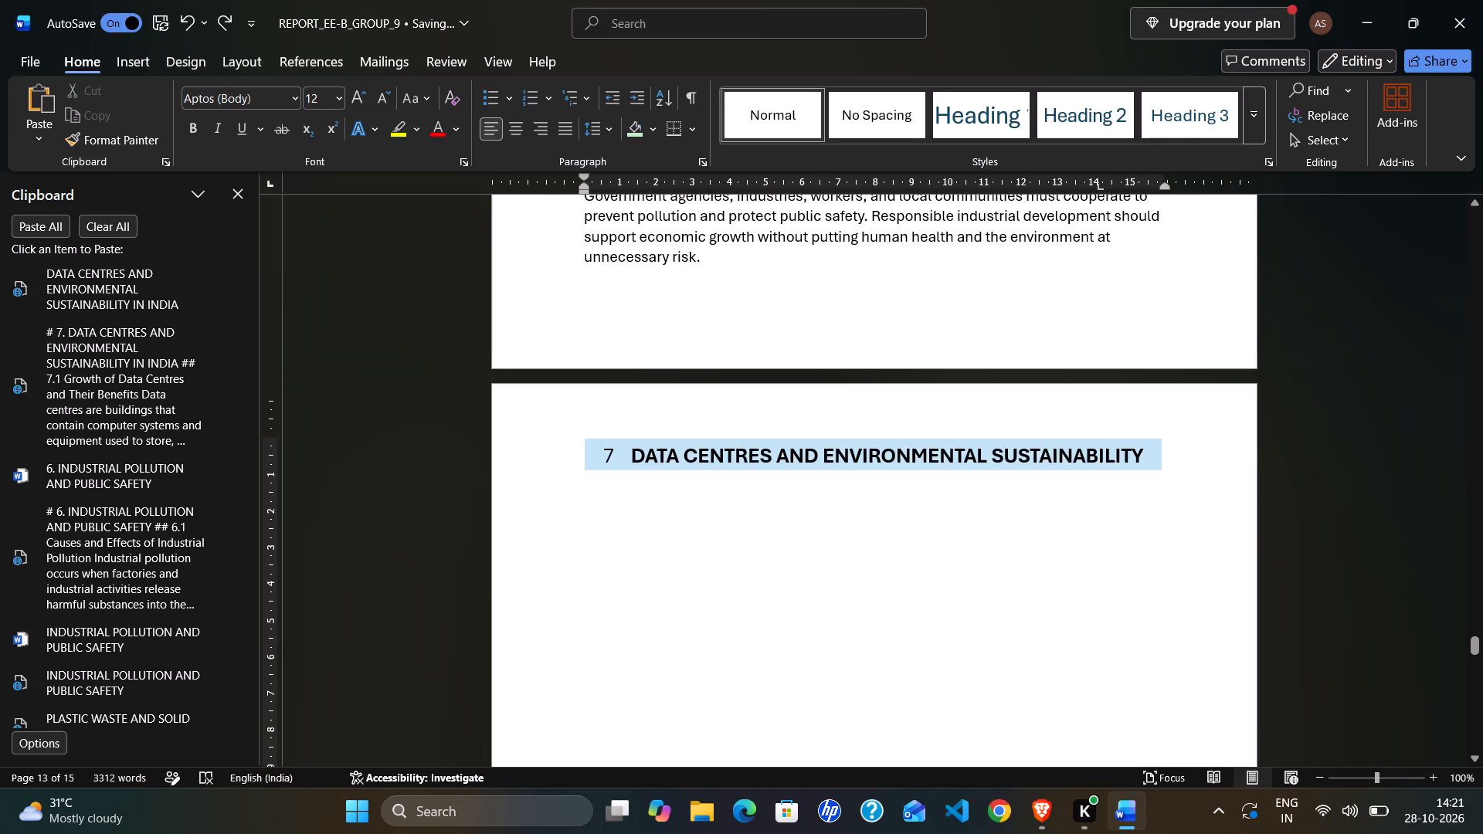
left_click_drag(634, 454, 788, 474)
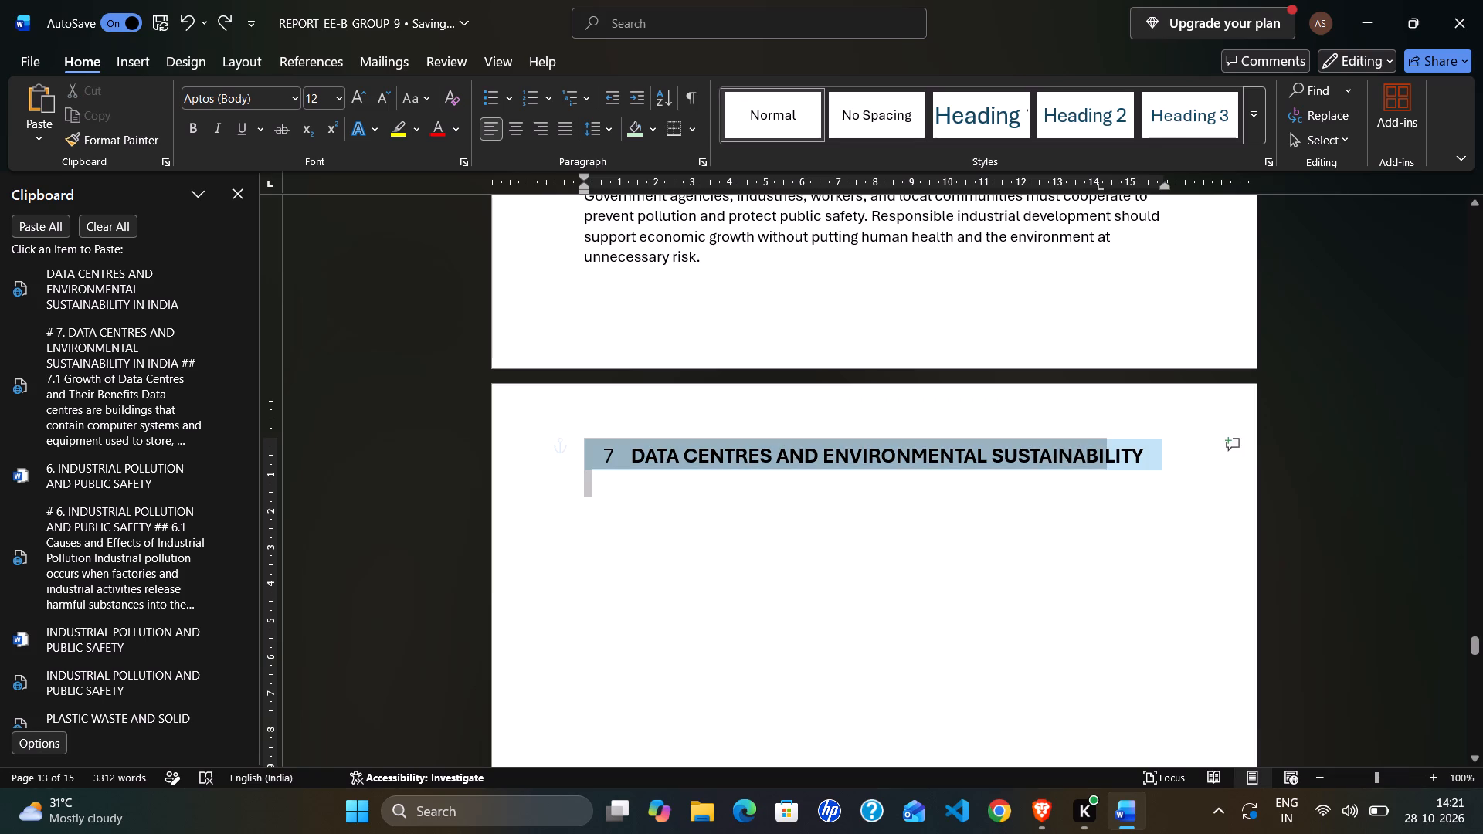
left_click_drag(788, 474, 842, 529)
left_click(824, 532)
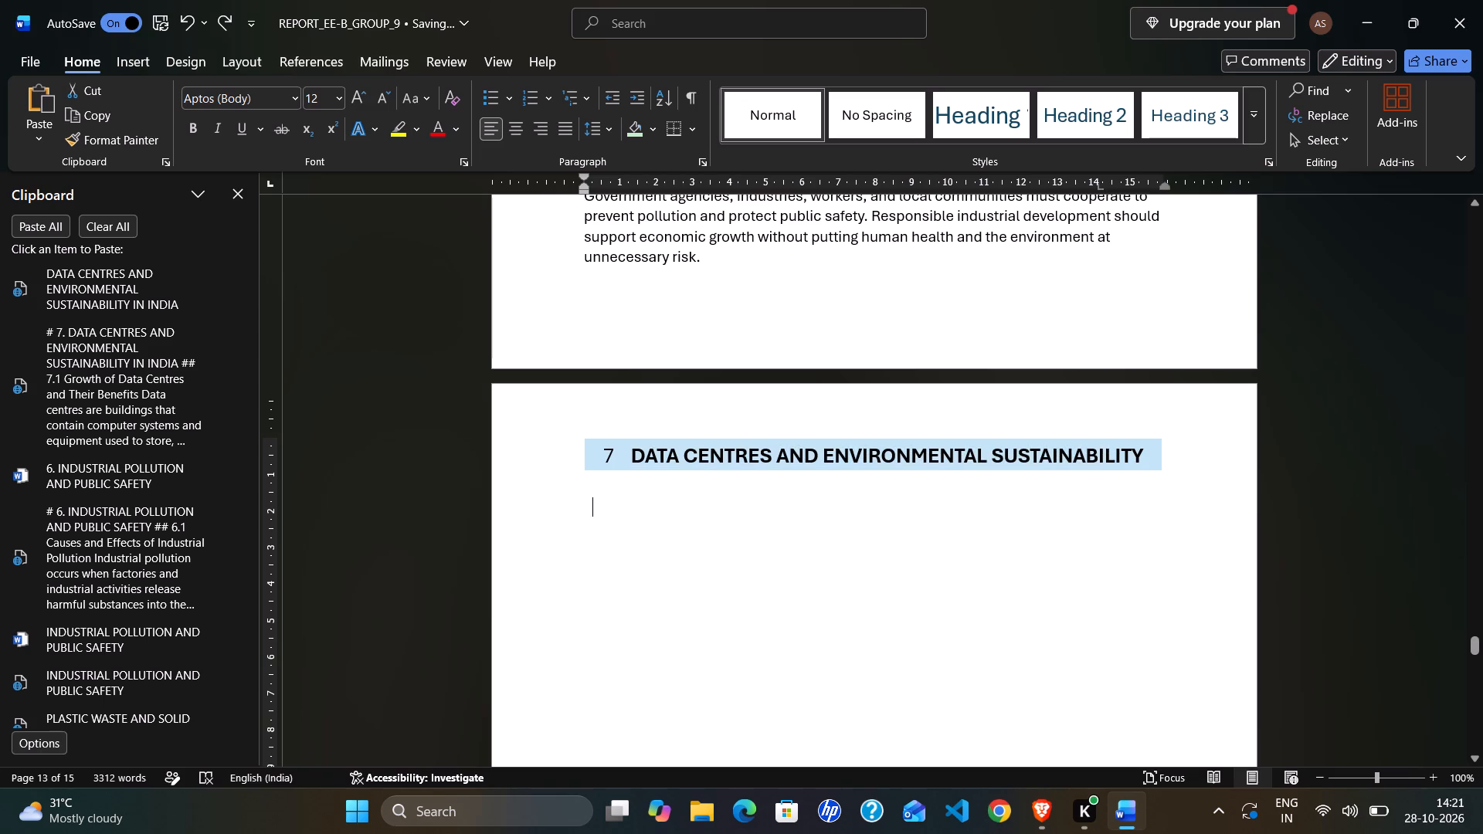
left_click(755, 459)
left_click_drag(764, 457, 765, 456)
left_click_drag(765, 456, 1037, 457)
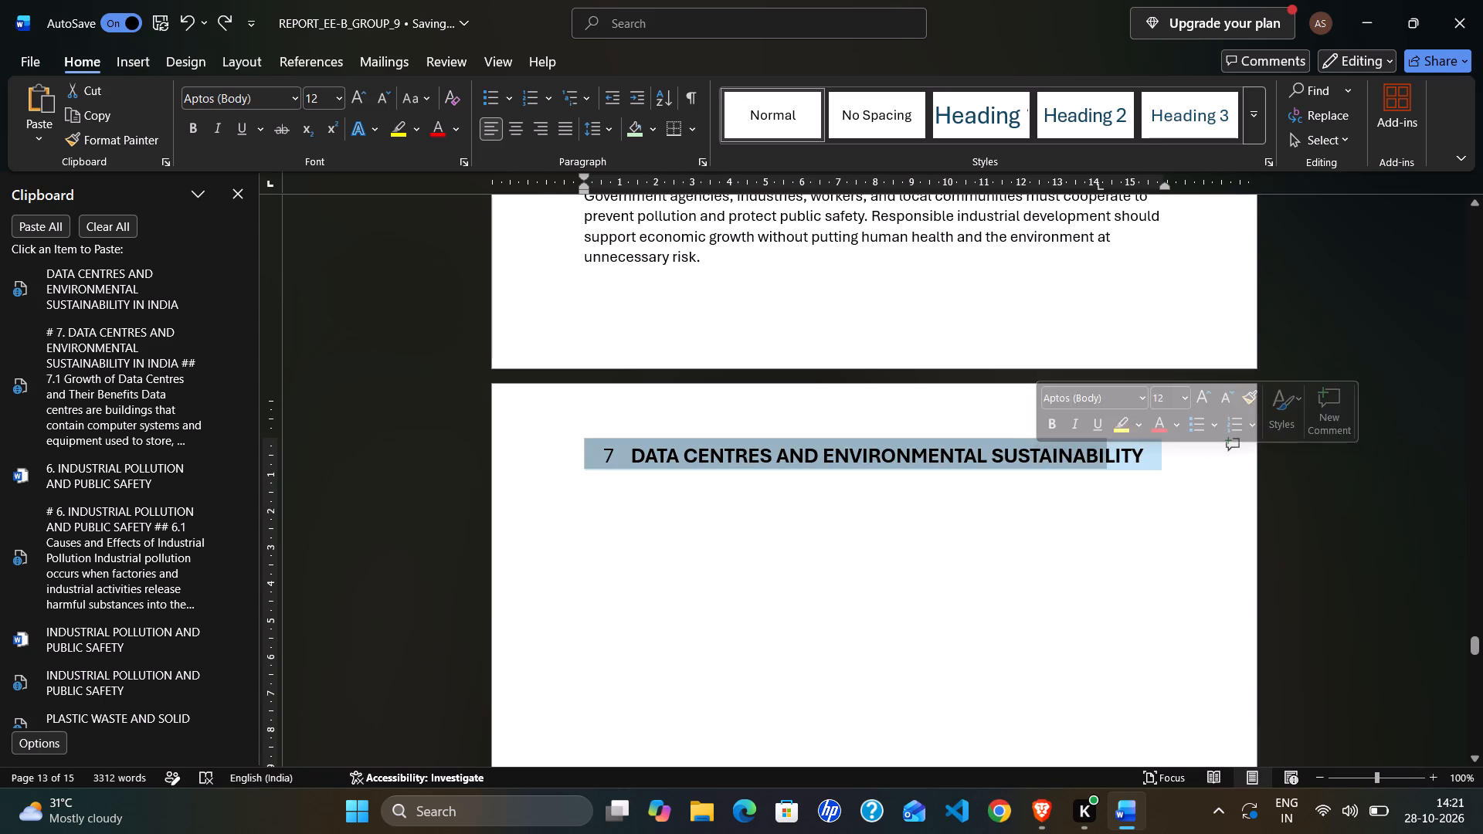
left_click(1094, 506)
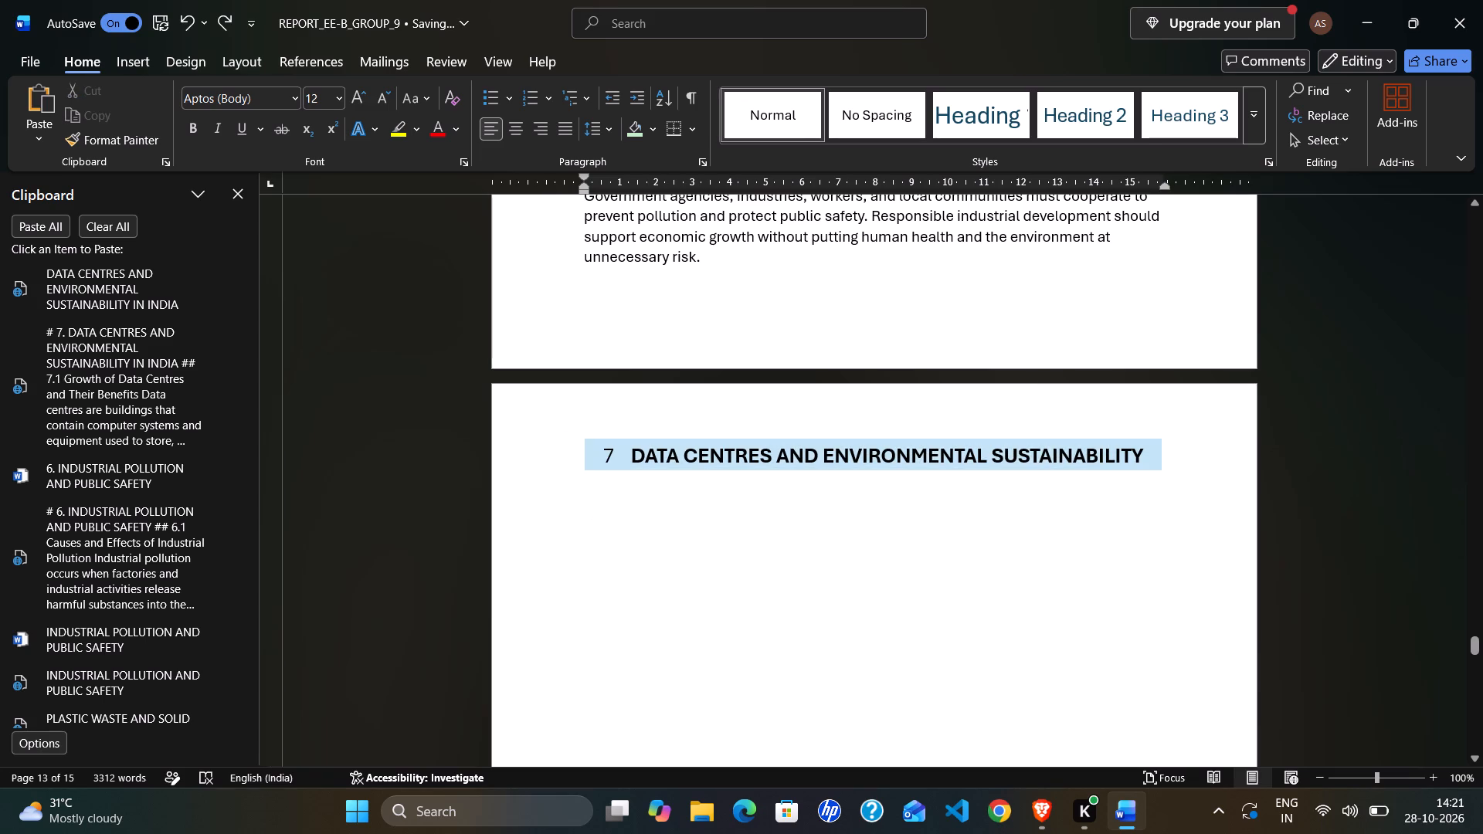
left_click_drag(1142, 453, 762, 468)
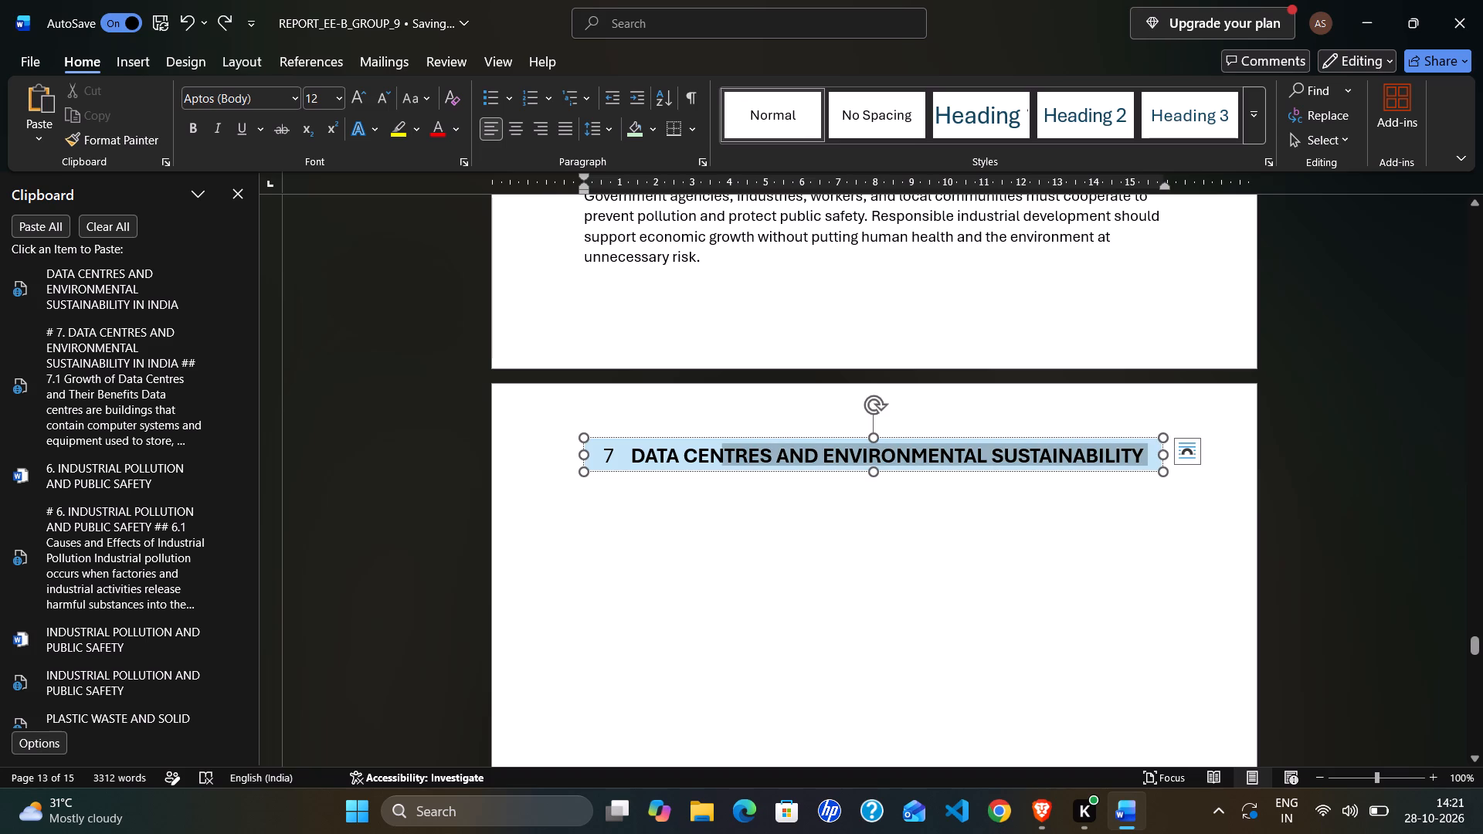
left_click_drag(762, 468, 639, 465)
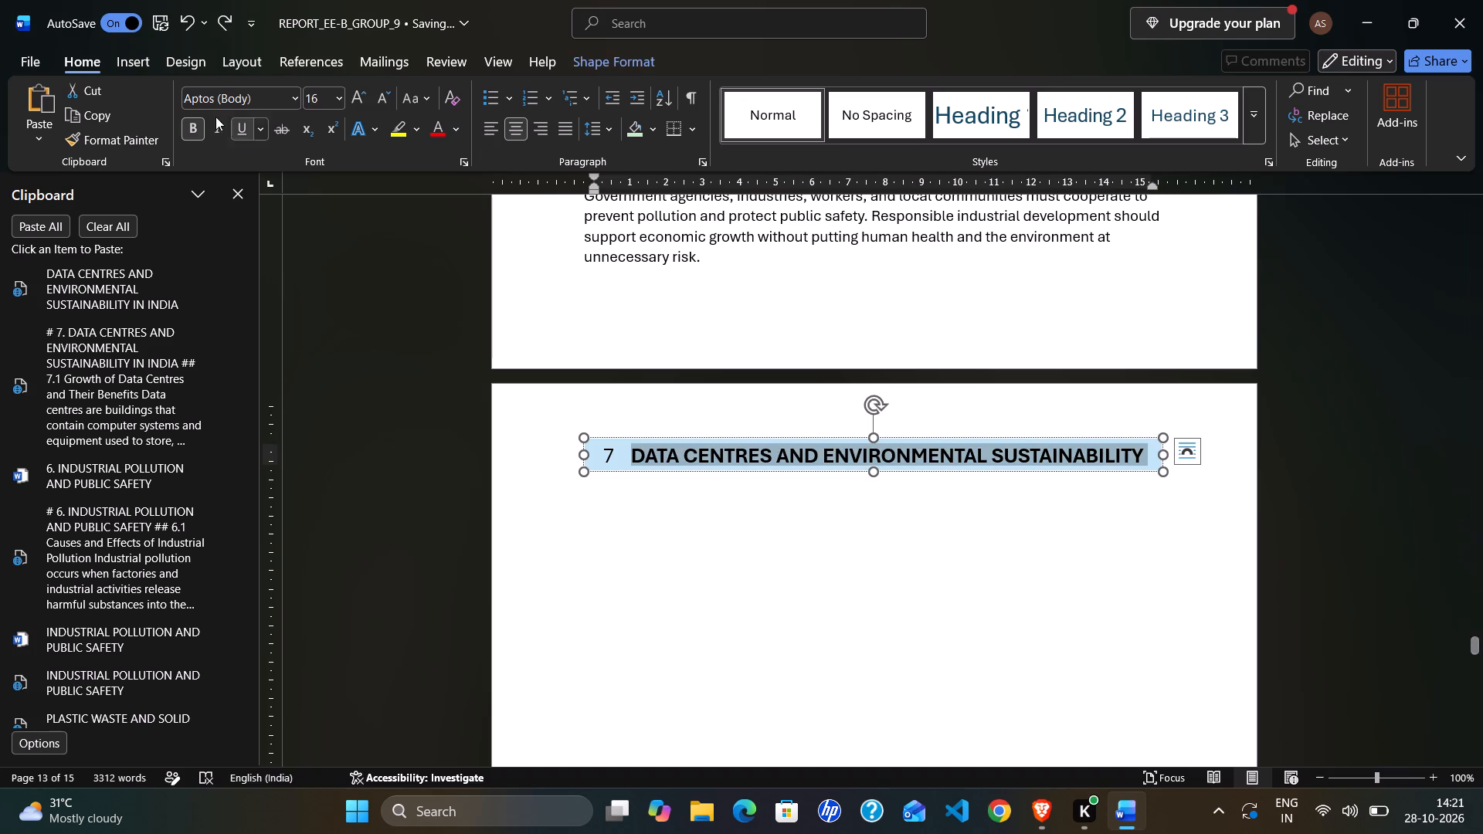
left_click(190, 131)
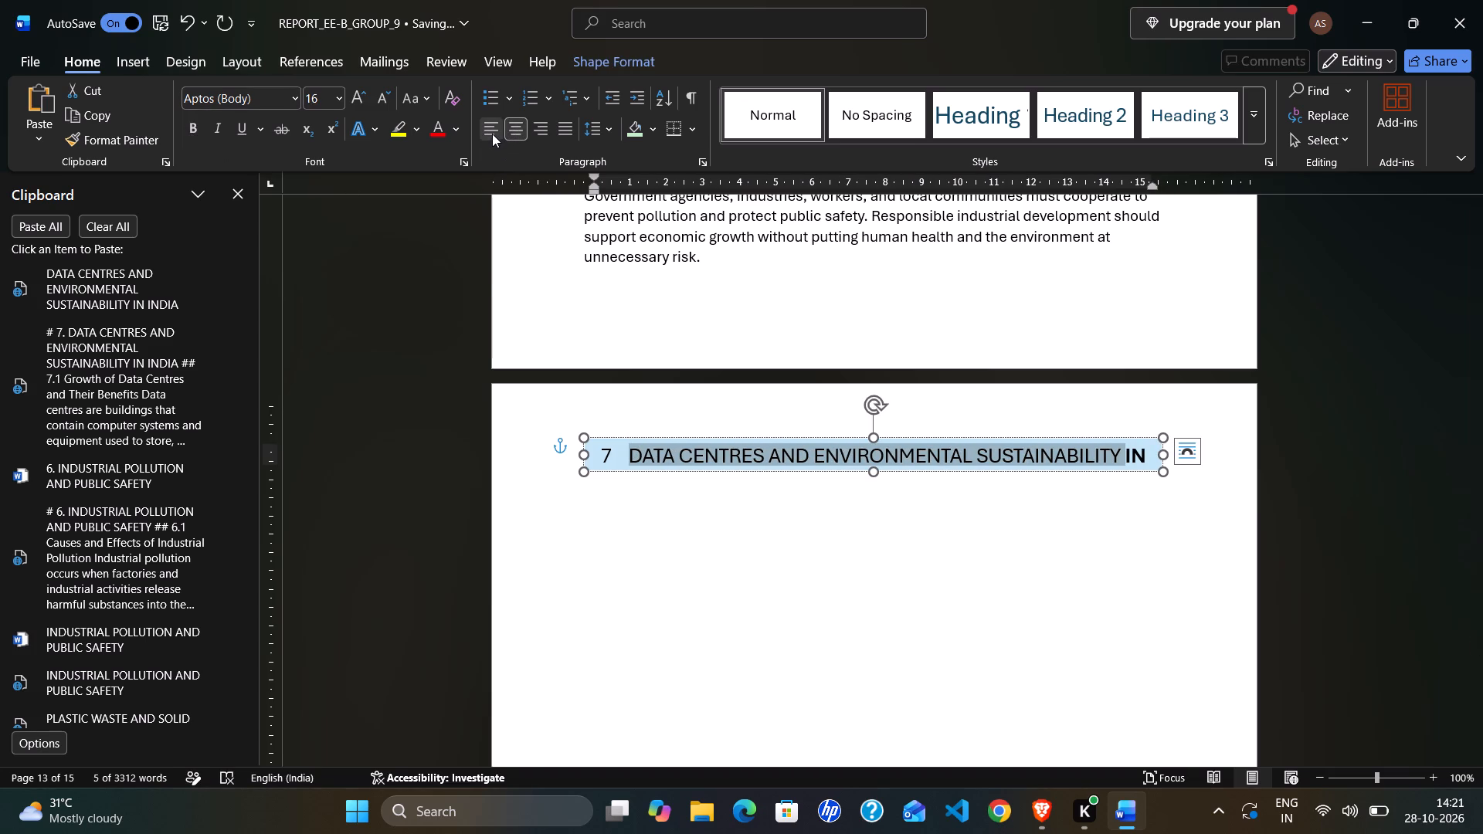
Left-align the full Section 7 banner line, including the 7, and clear the bold from its remaining word IN.
left_click(599, 455)
left_click_drag(599, 455, 697, 459)
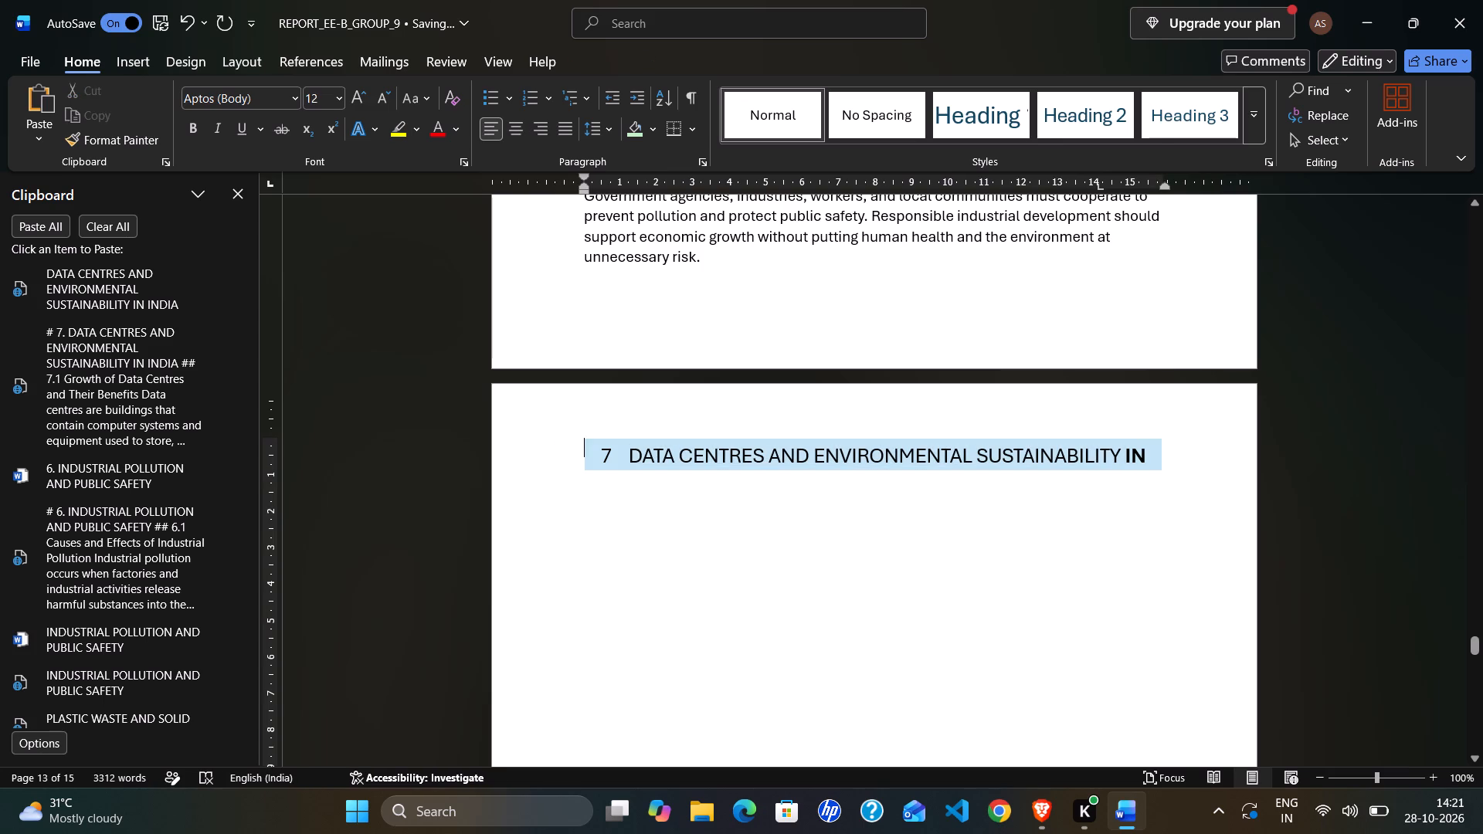
left_click_drag(1143, 458, 945, 449)
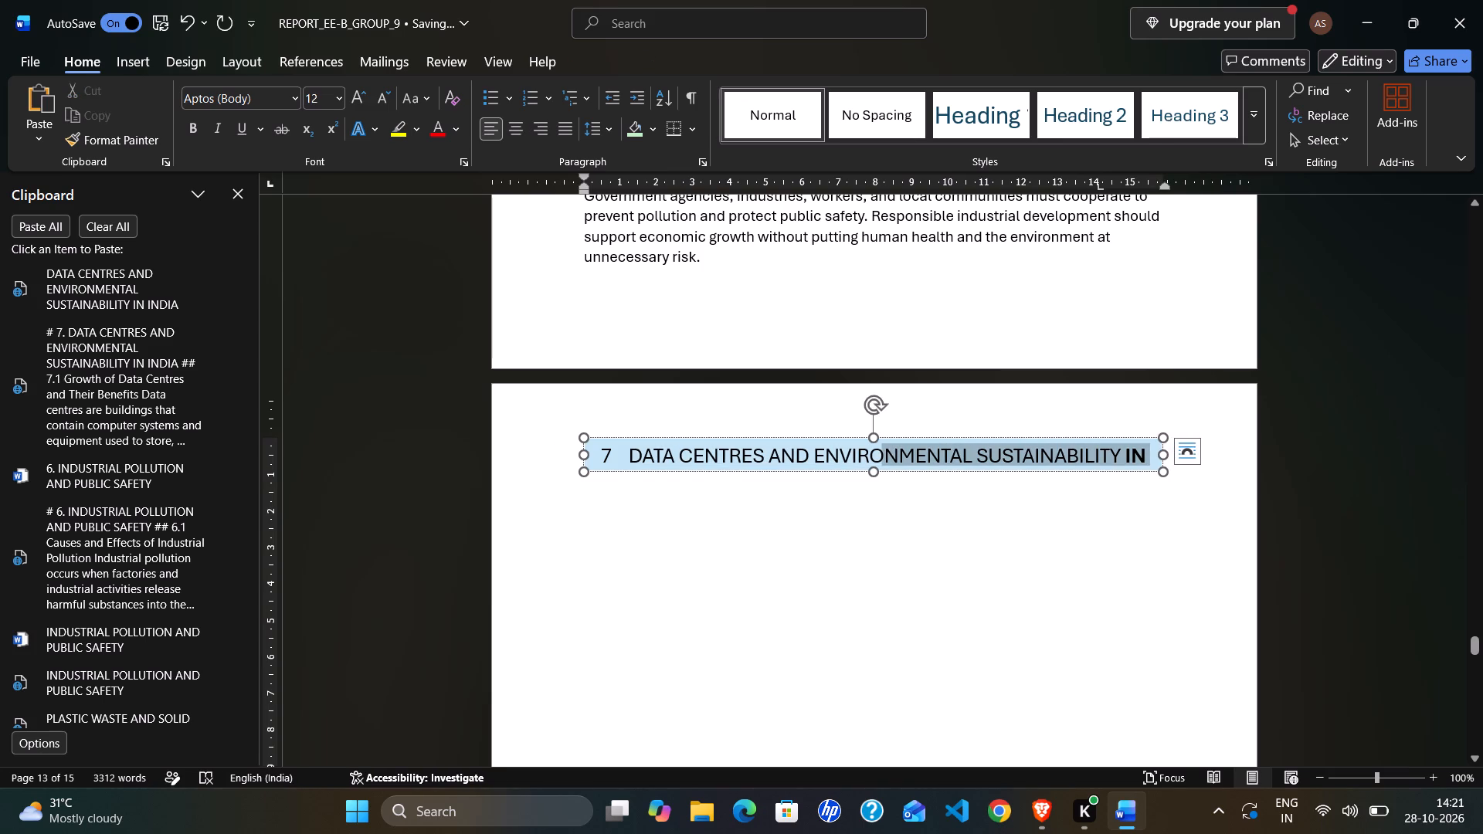
left_click_drag(945, 449, 568, 401)
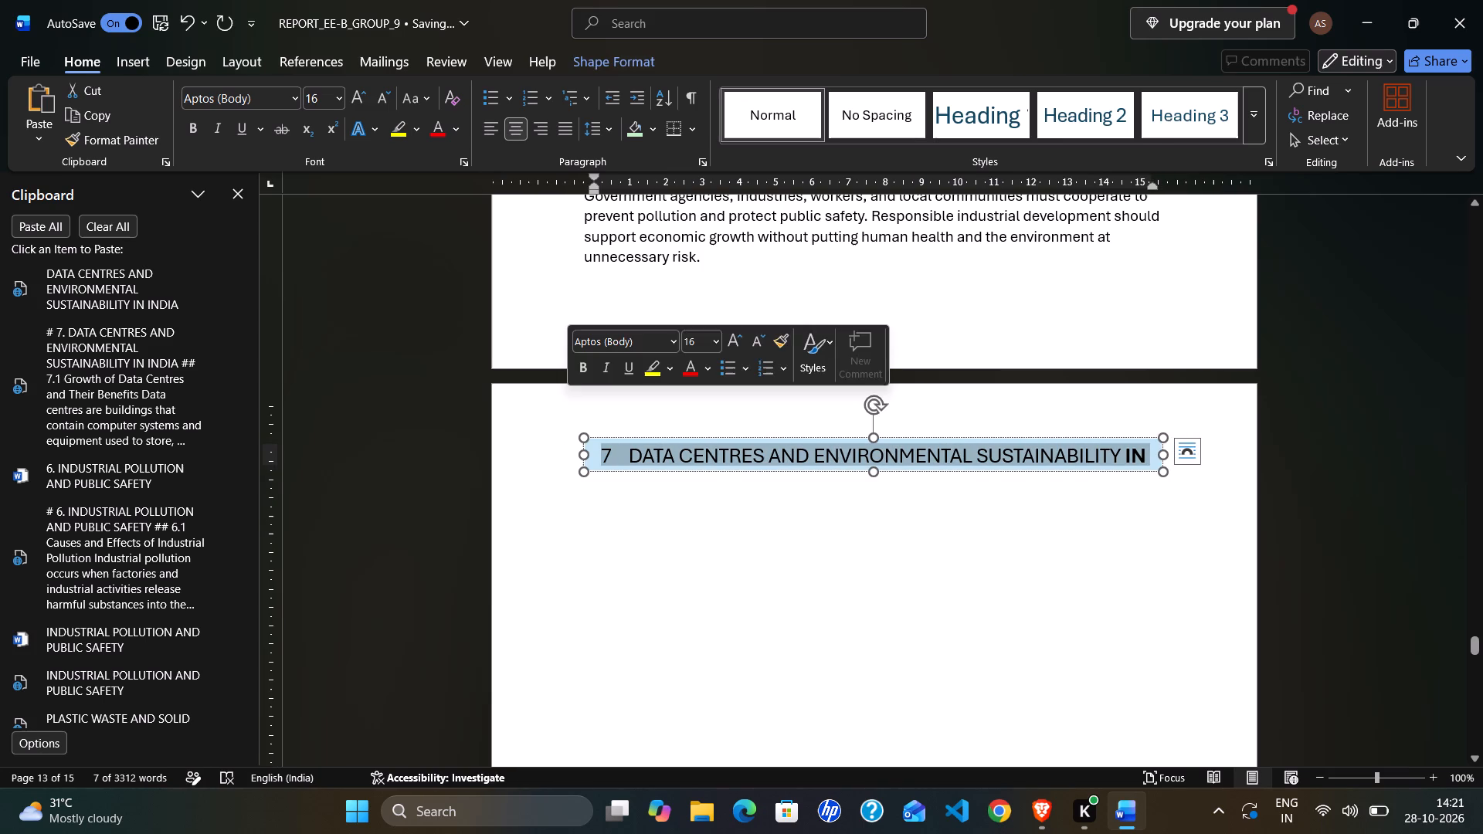
left_click(485, 130)
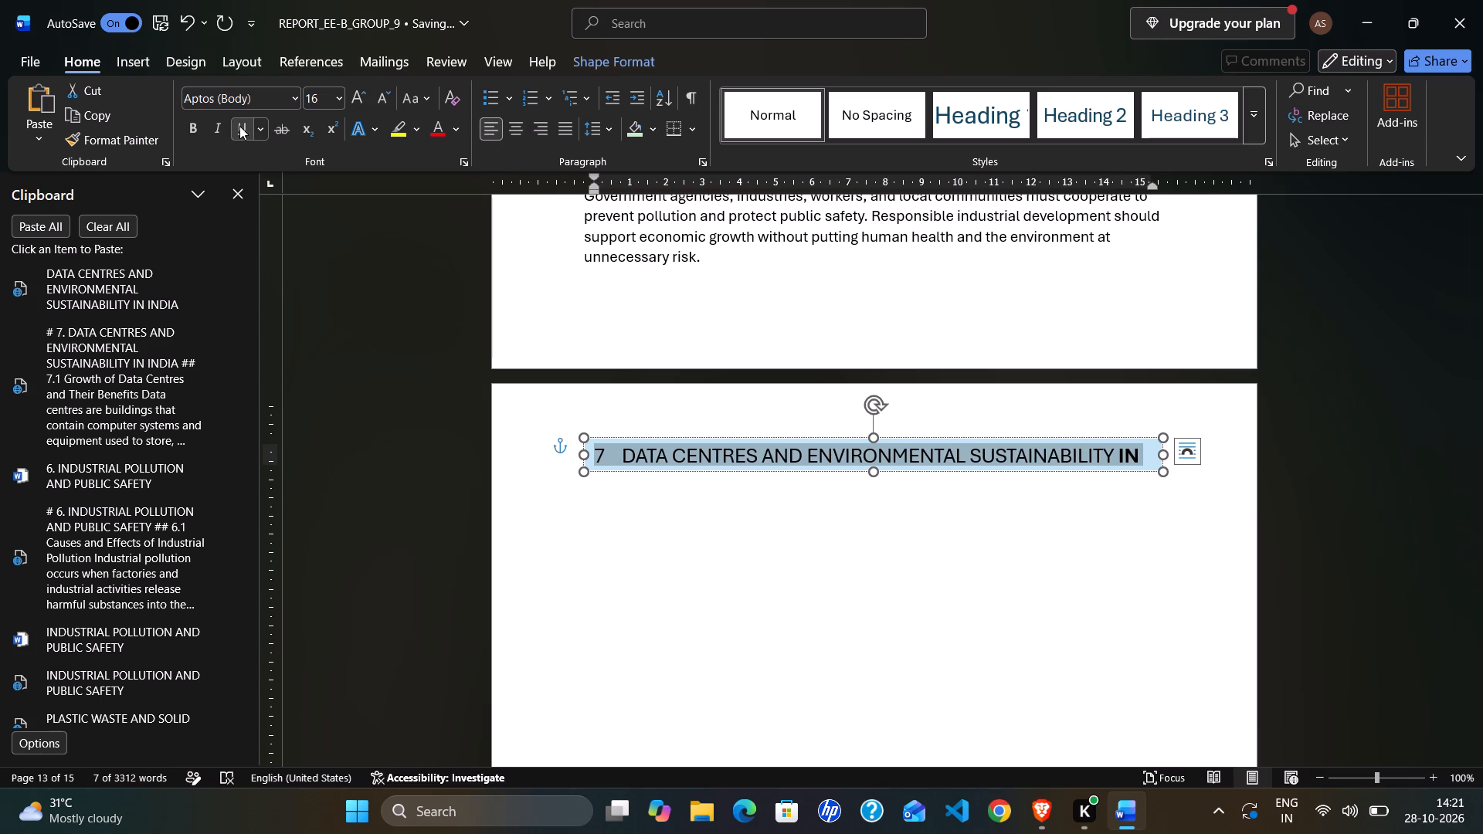
left_click(195, 125)
left_click(195, 125)
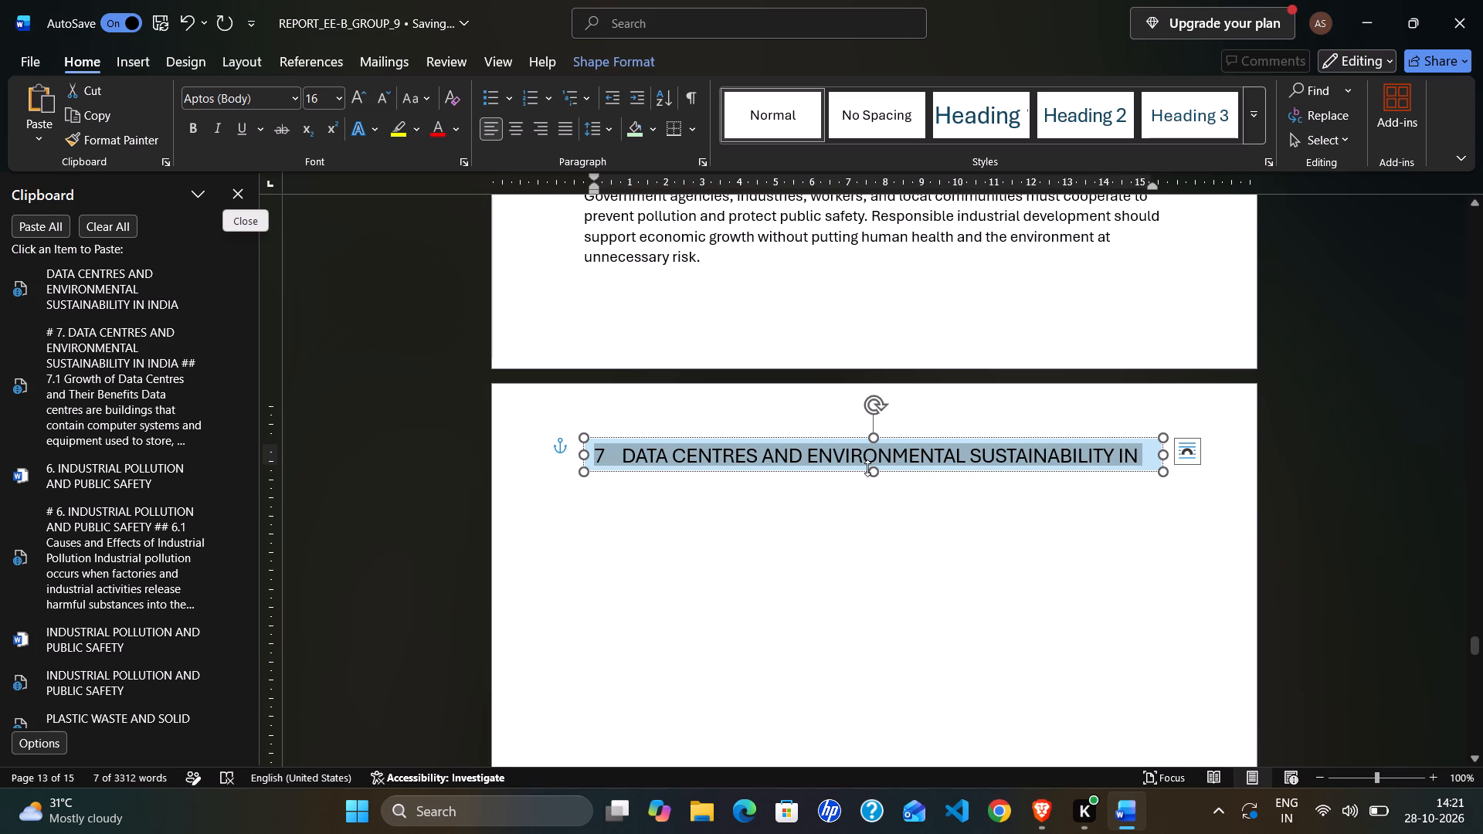
Extend the Section 7 banner's height downward to fit a second line of title text.
left_click_drag(869, 469, 874, 496)
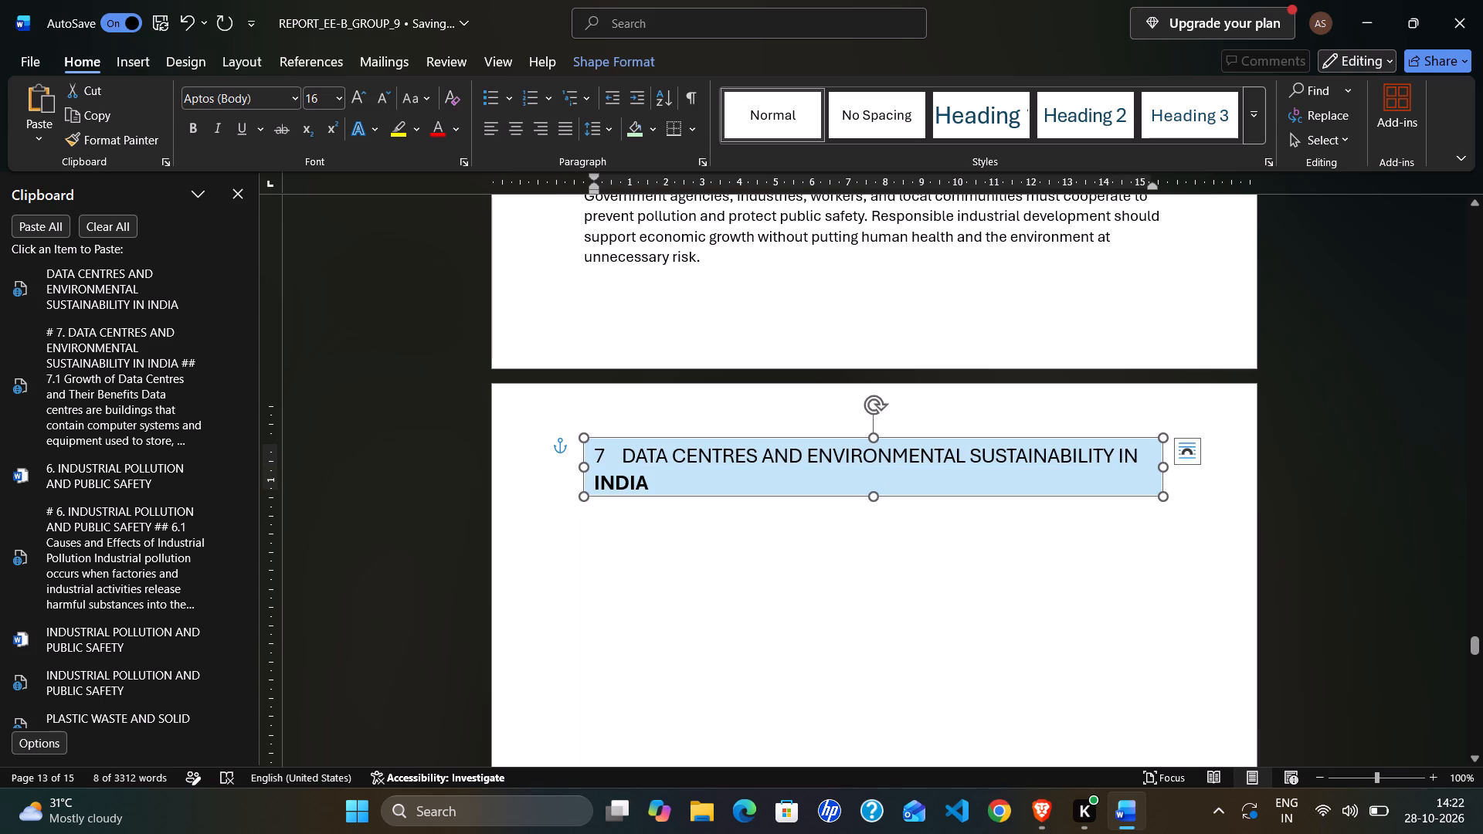
Remove the bold formatting from INDIA on the banner's second line.
left_click_drag(592, 475, 646, 483)
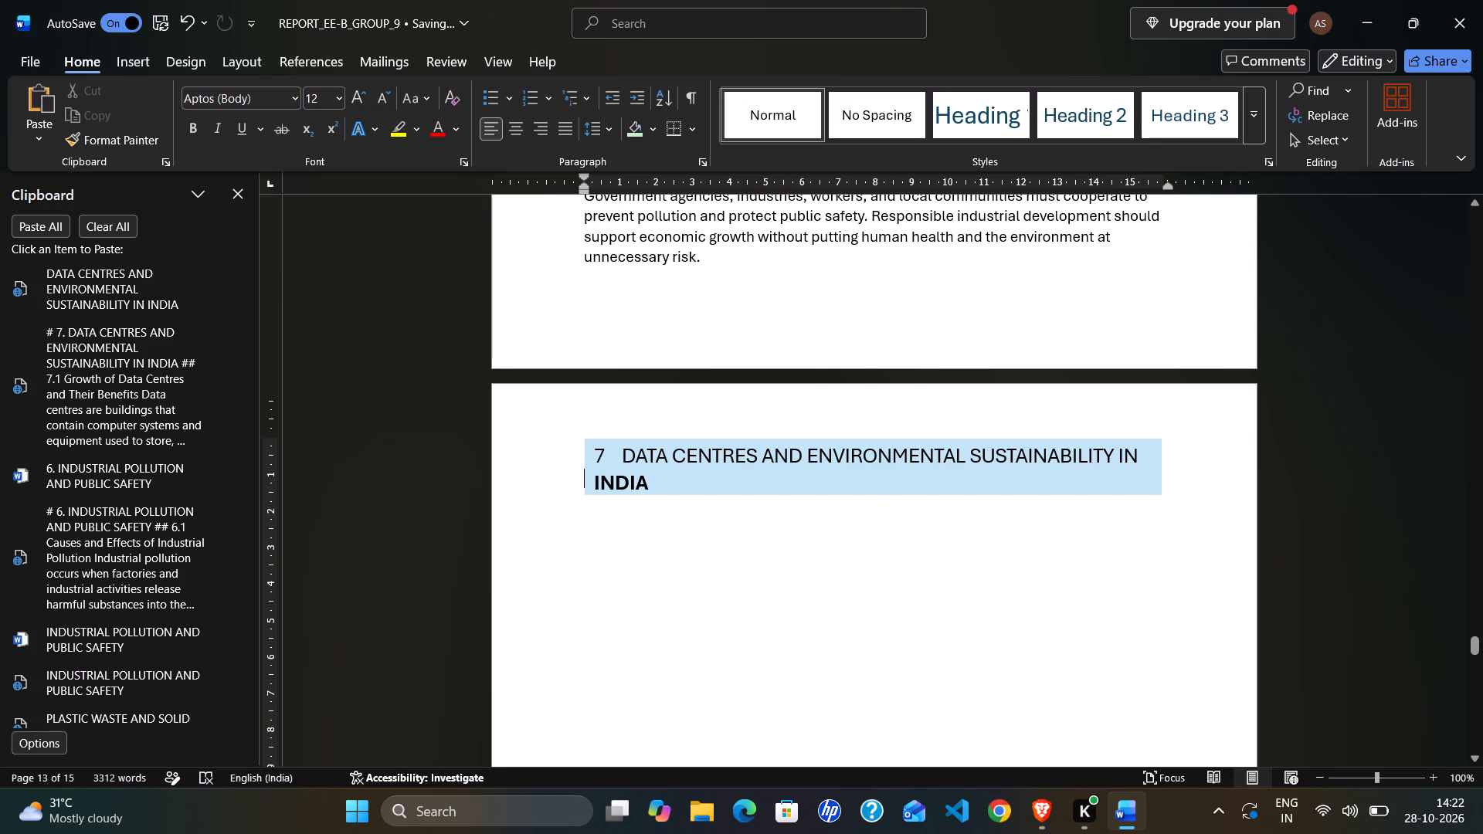
left_click_drag(594, 483, 648, 485)
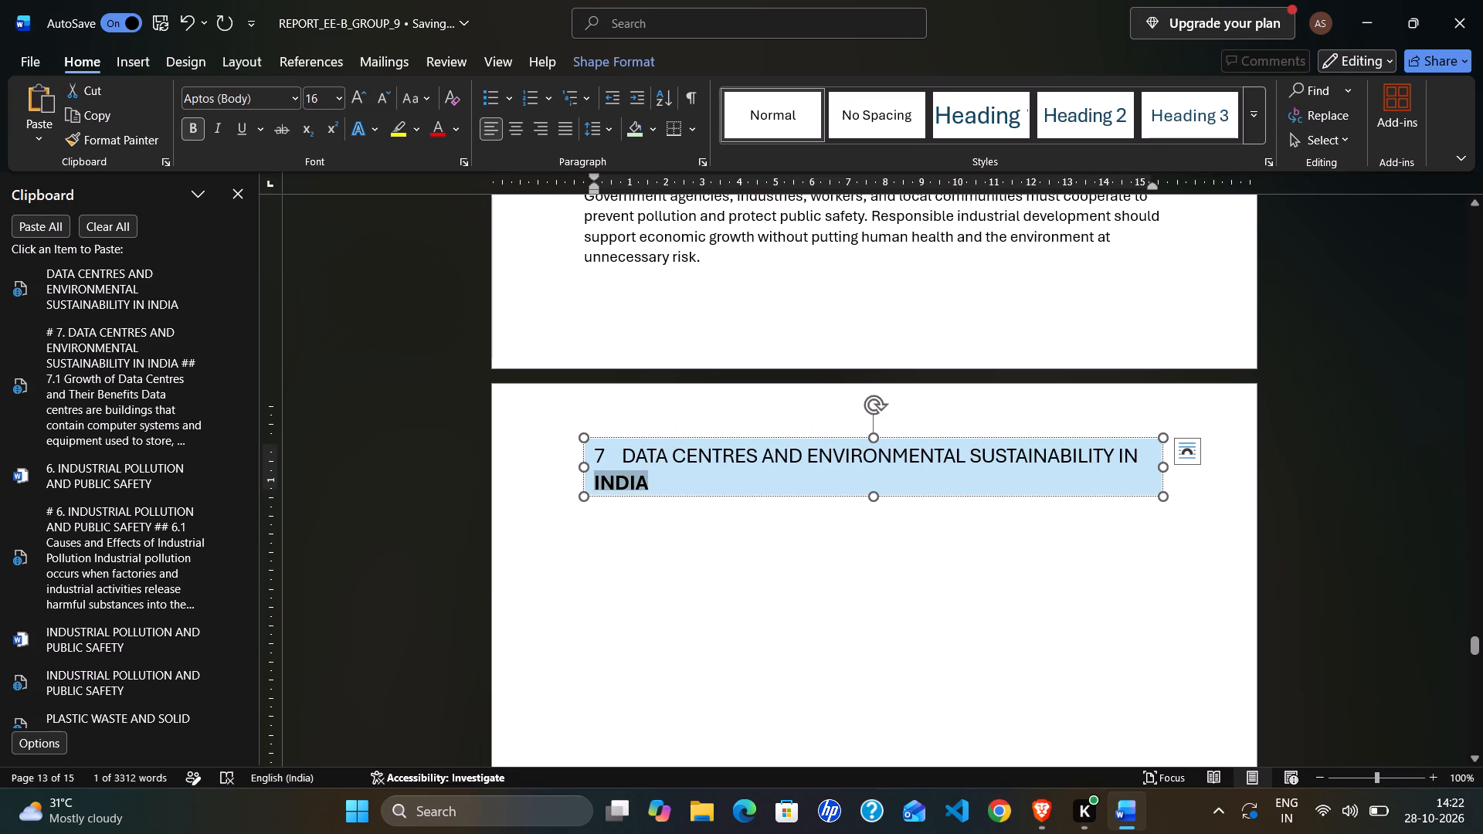
left_click(197, 129)
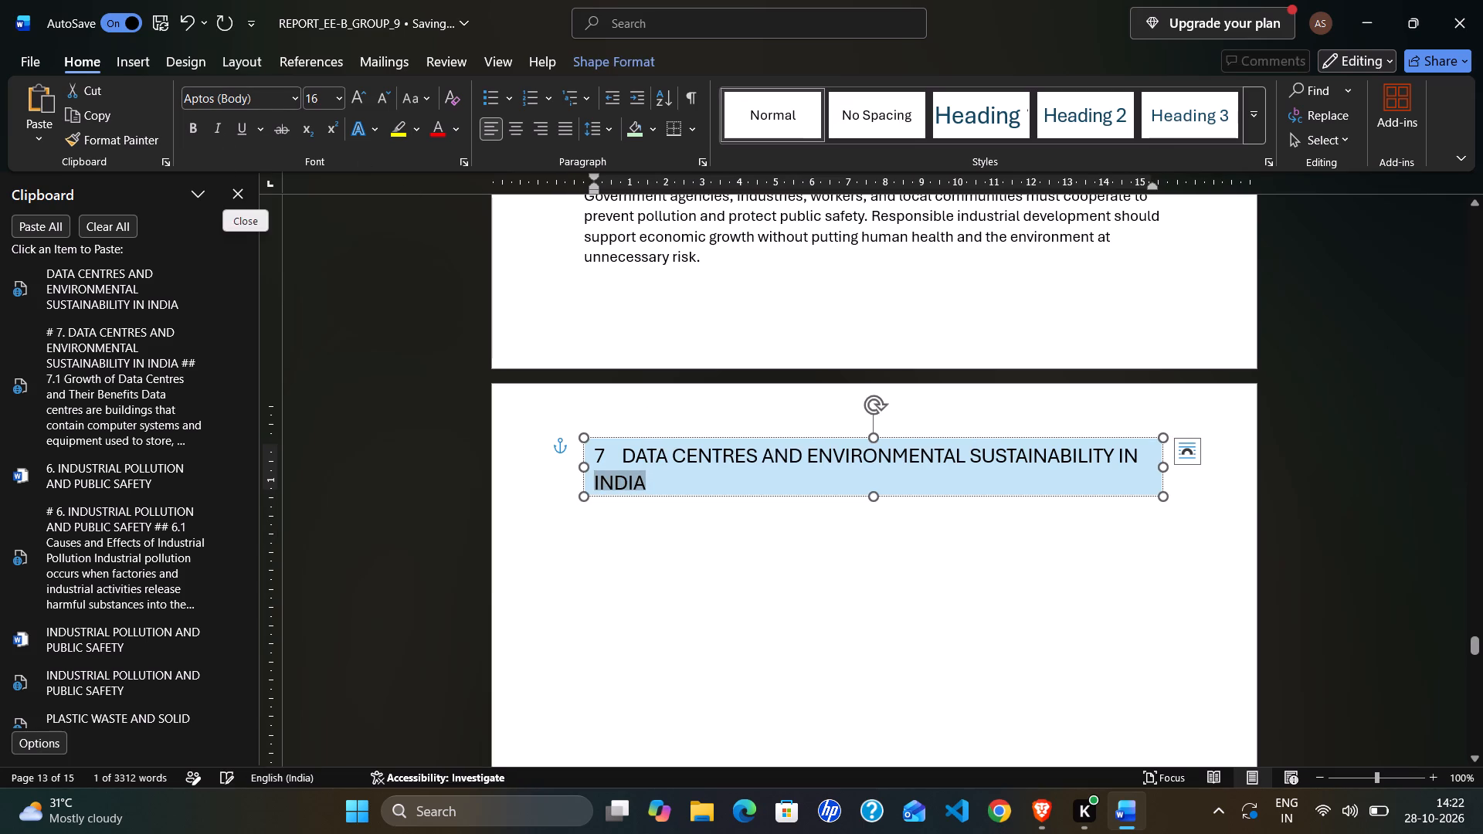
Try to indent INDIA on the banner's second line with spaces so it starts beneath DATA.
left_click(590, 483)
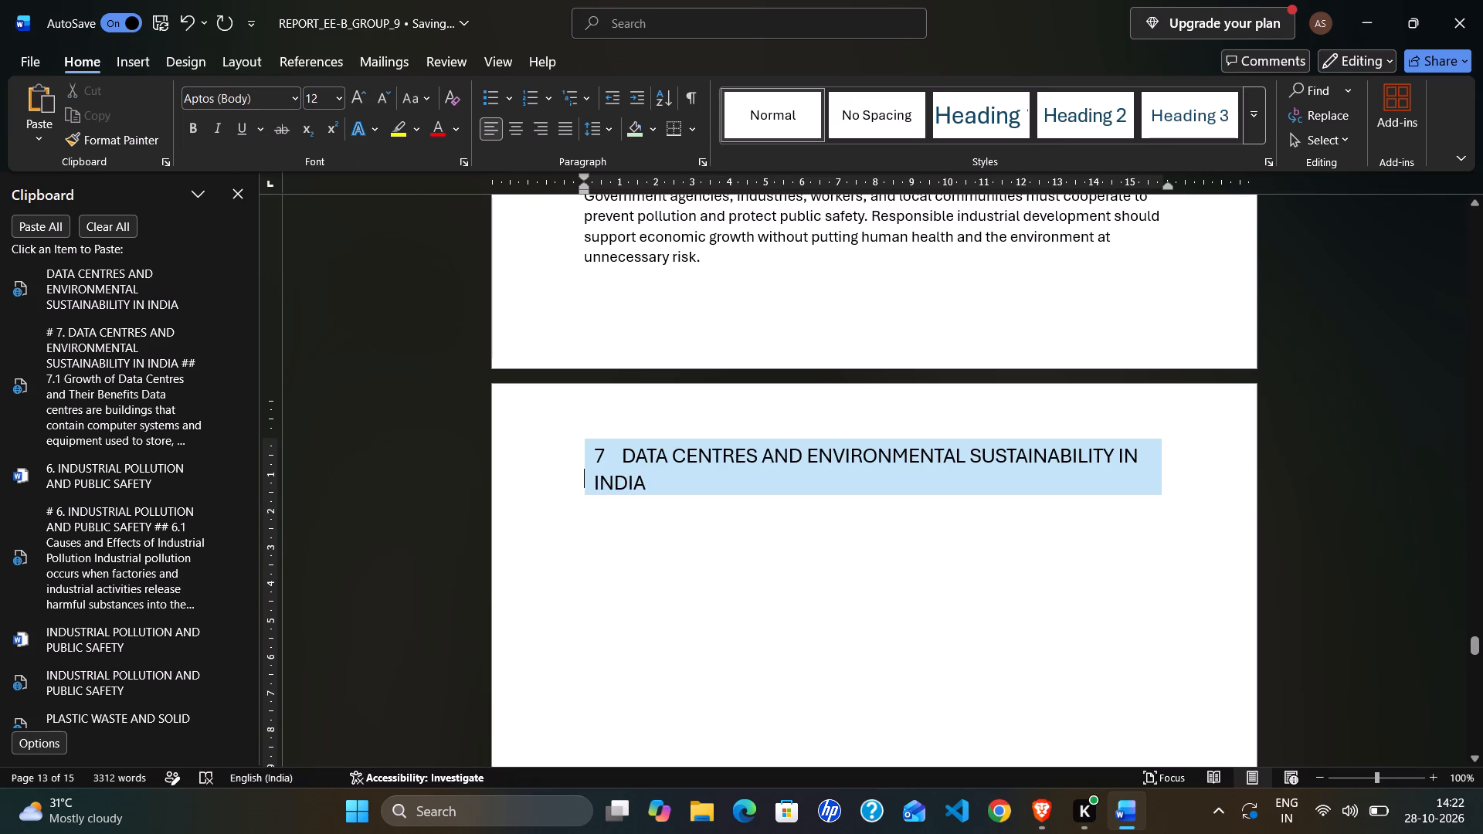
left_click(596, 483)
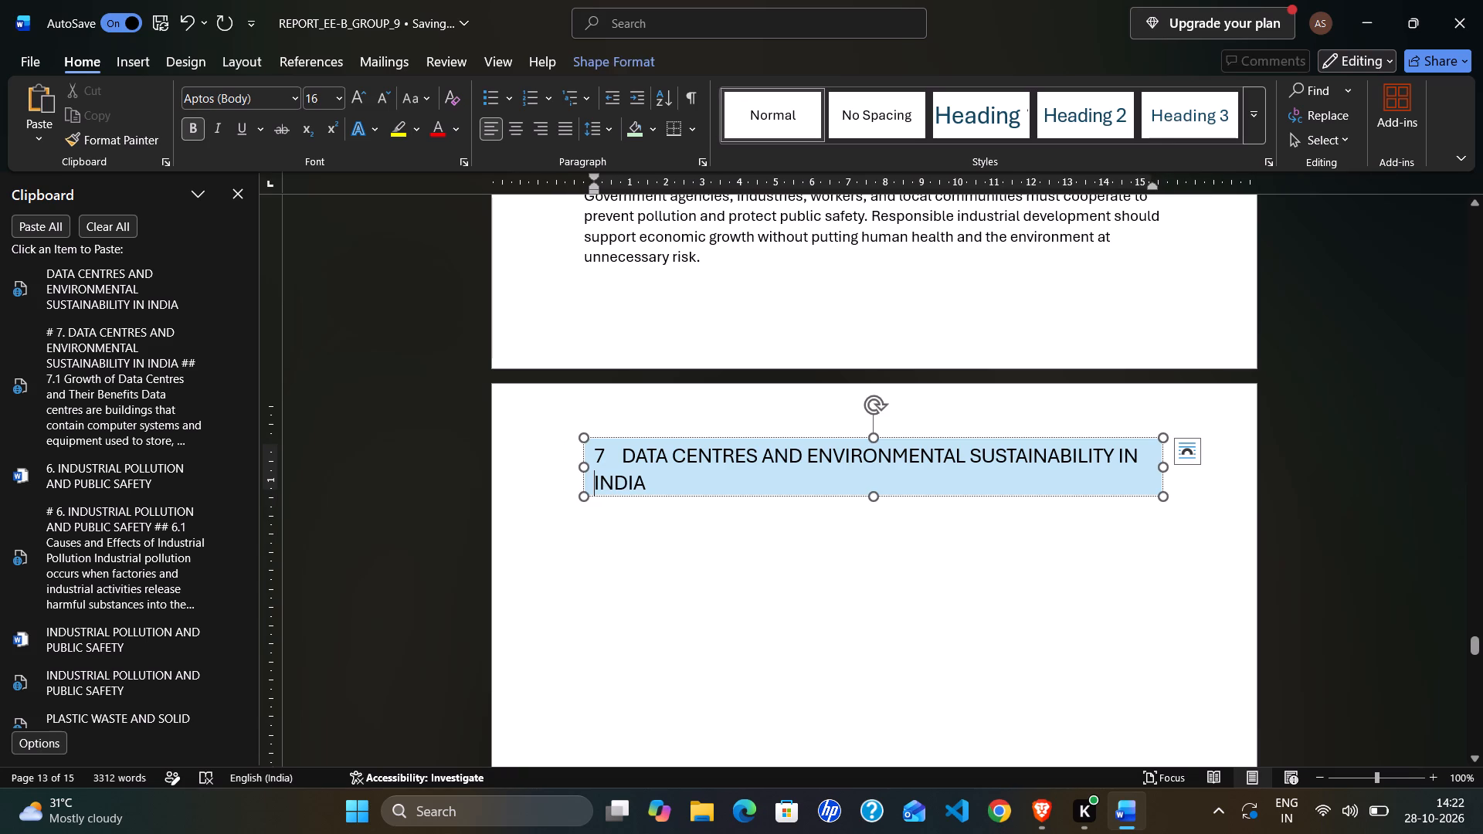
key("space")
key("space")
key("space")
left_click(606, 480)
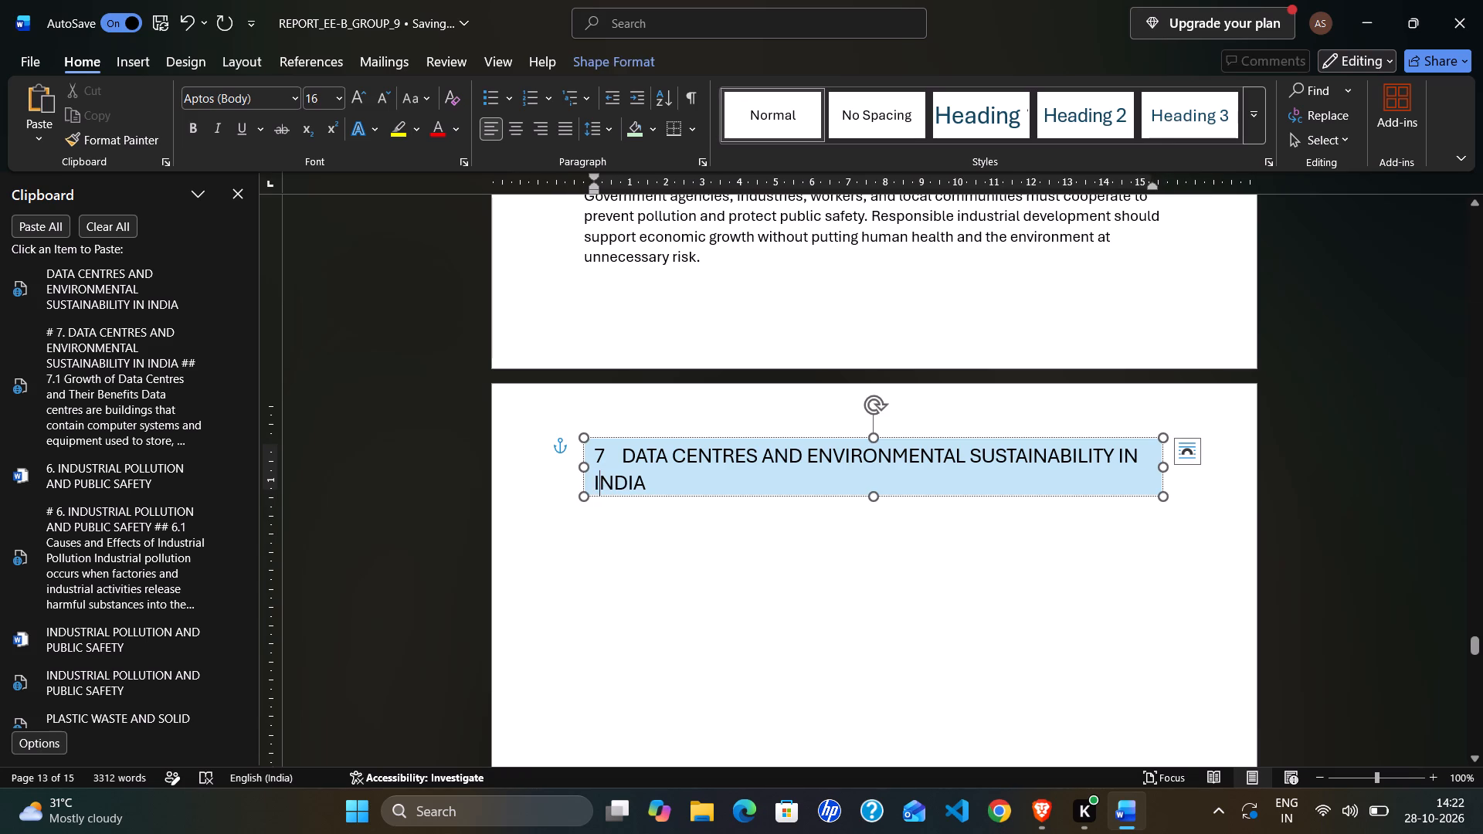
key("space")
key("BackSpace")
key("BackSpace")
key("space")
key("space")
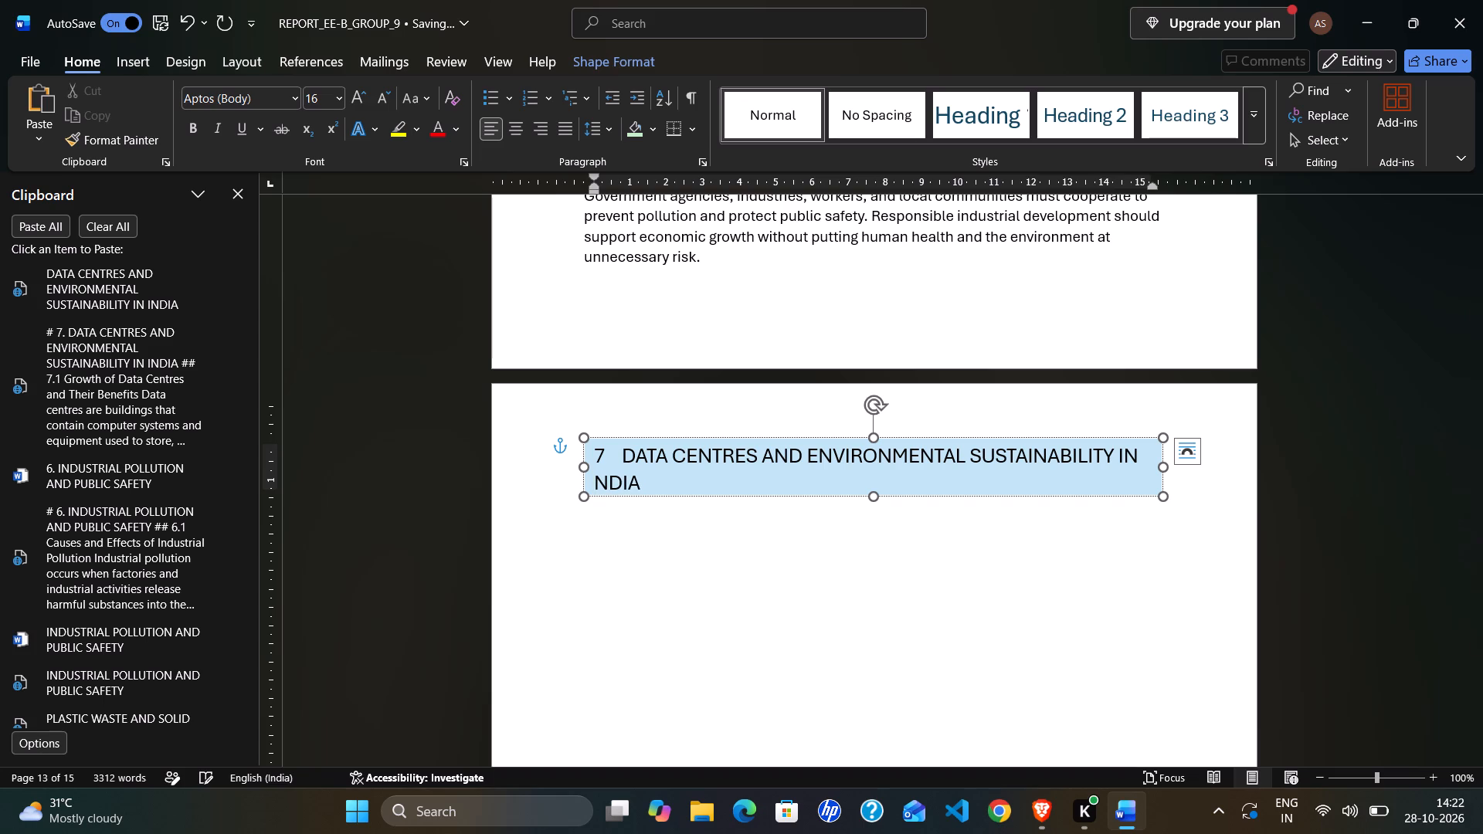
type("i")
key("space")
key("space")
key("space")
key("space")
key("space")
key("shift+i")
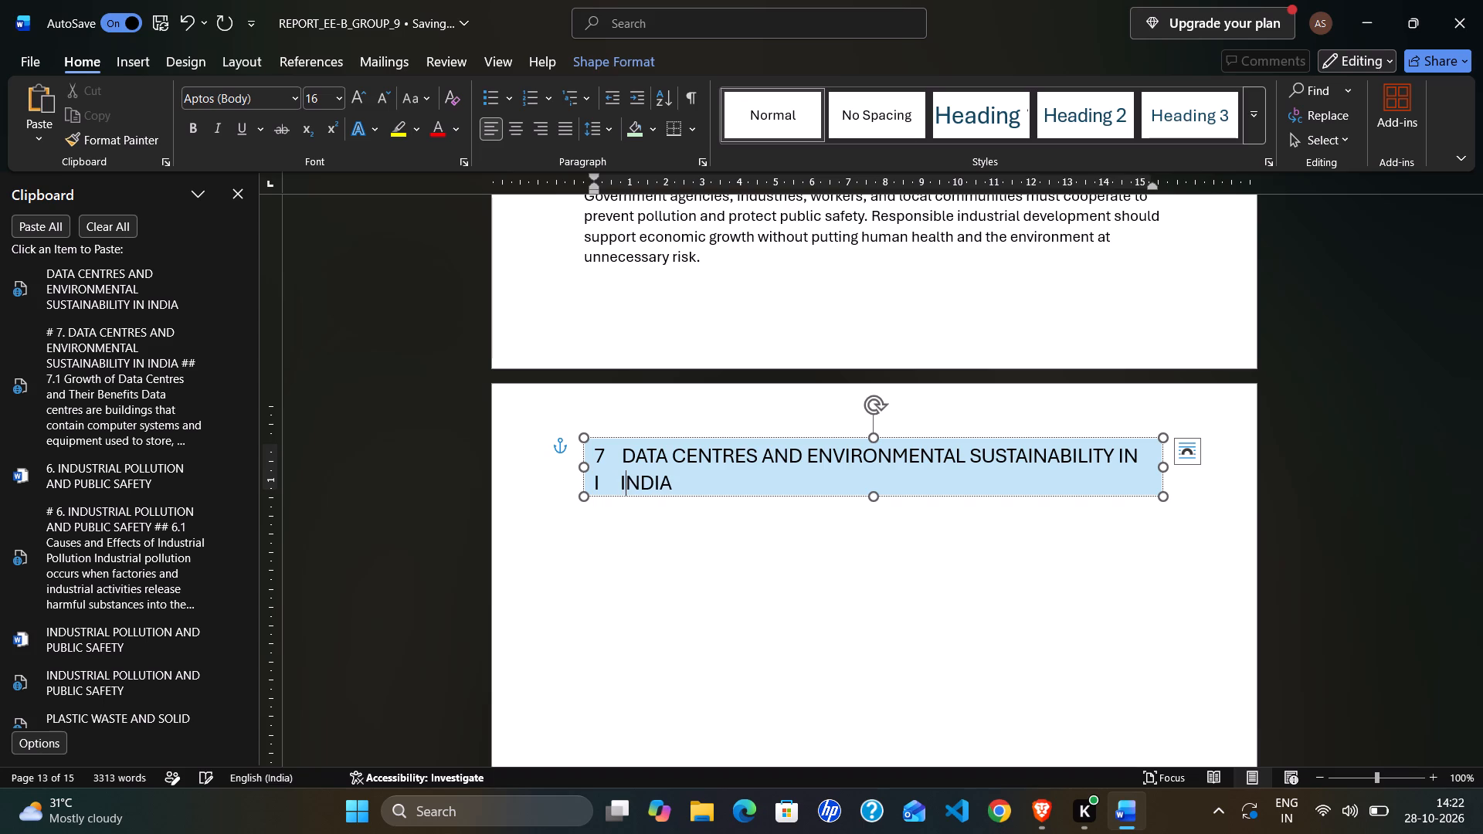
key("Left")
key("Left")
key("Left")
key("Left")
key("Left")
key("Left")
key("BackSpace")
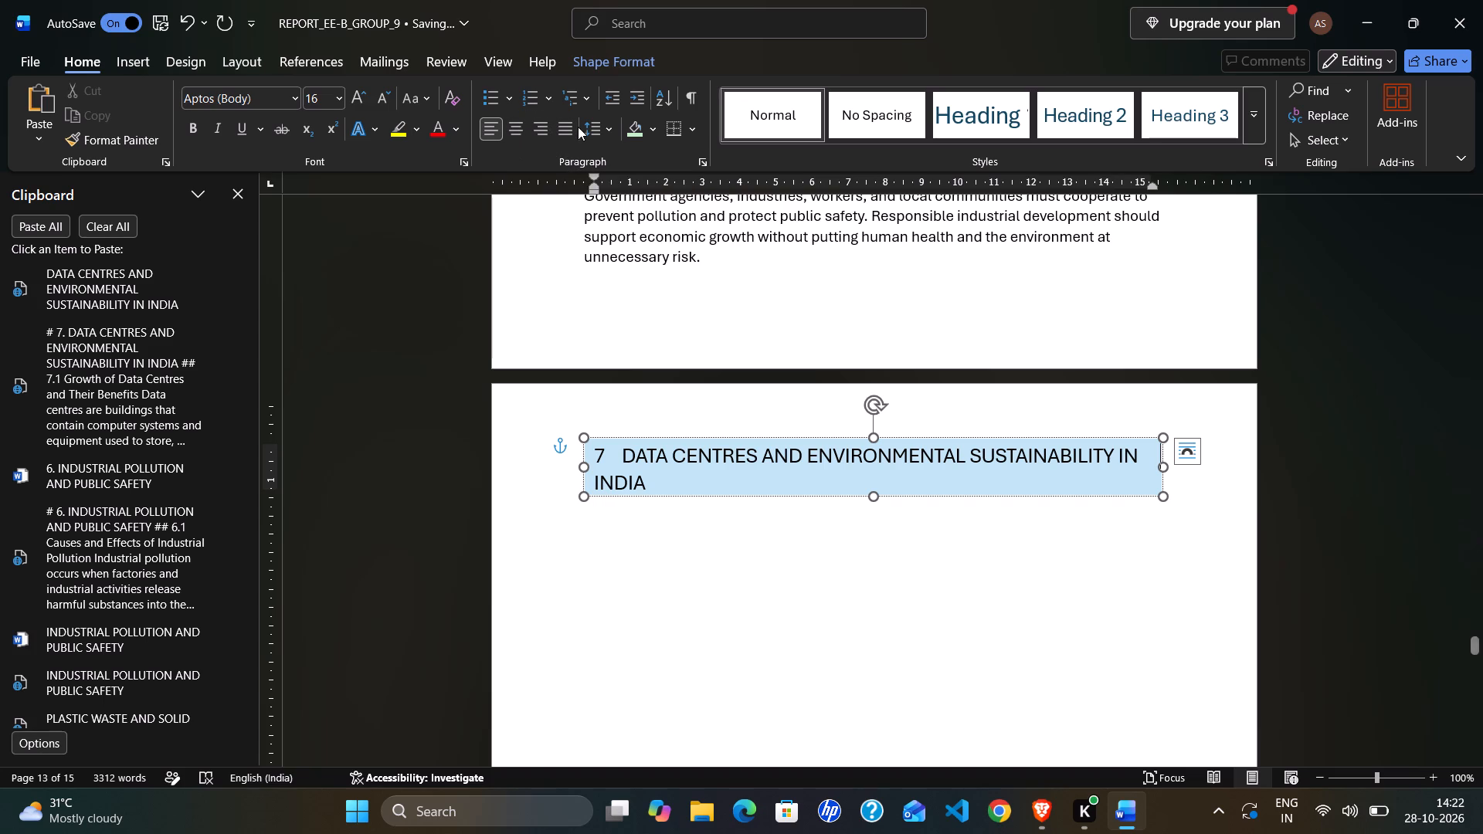
Centre the two-line title in the Section 7 banner.
left_click(515, 136)
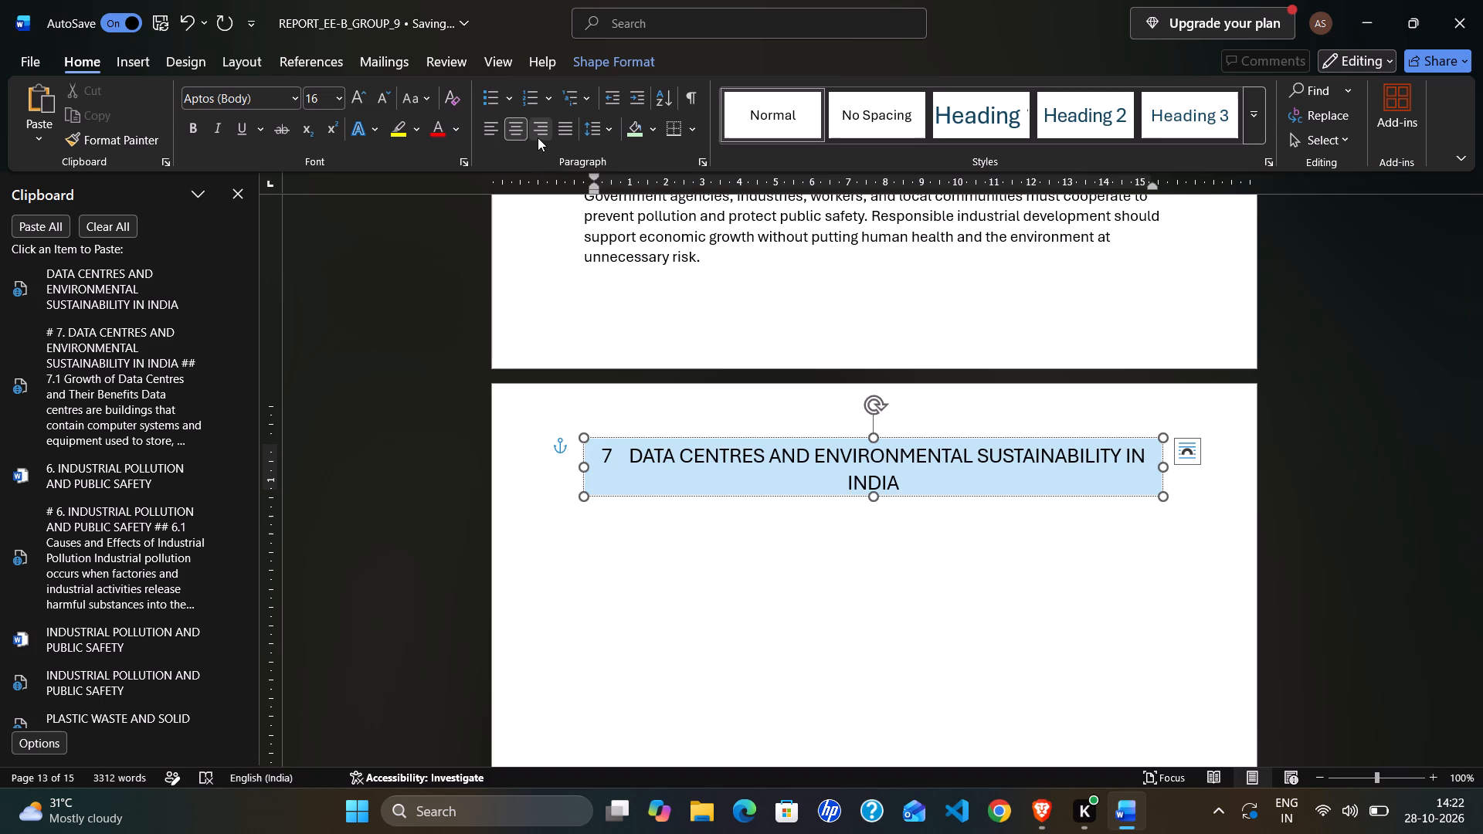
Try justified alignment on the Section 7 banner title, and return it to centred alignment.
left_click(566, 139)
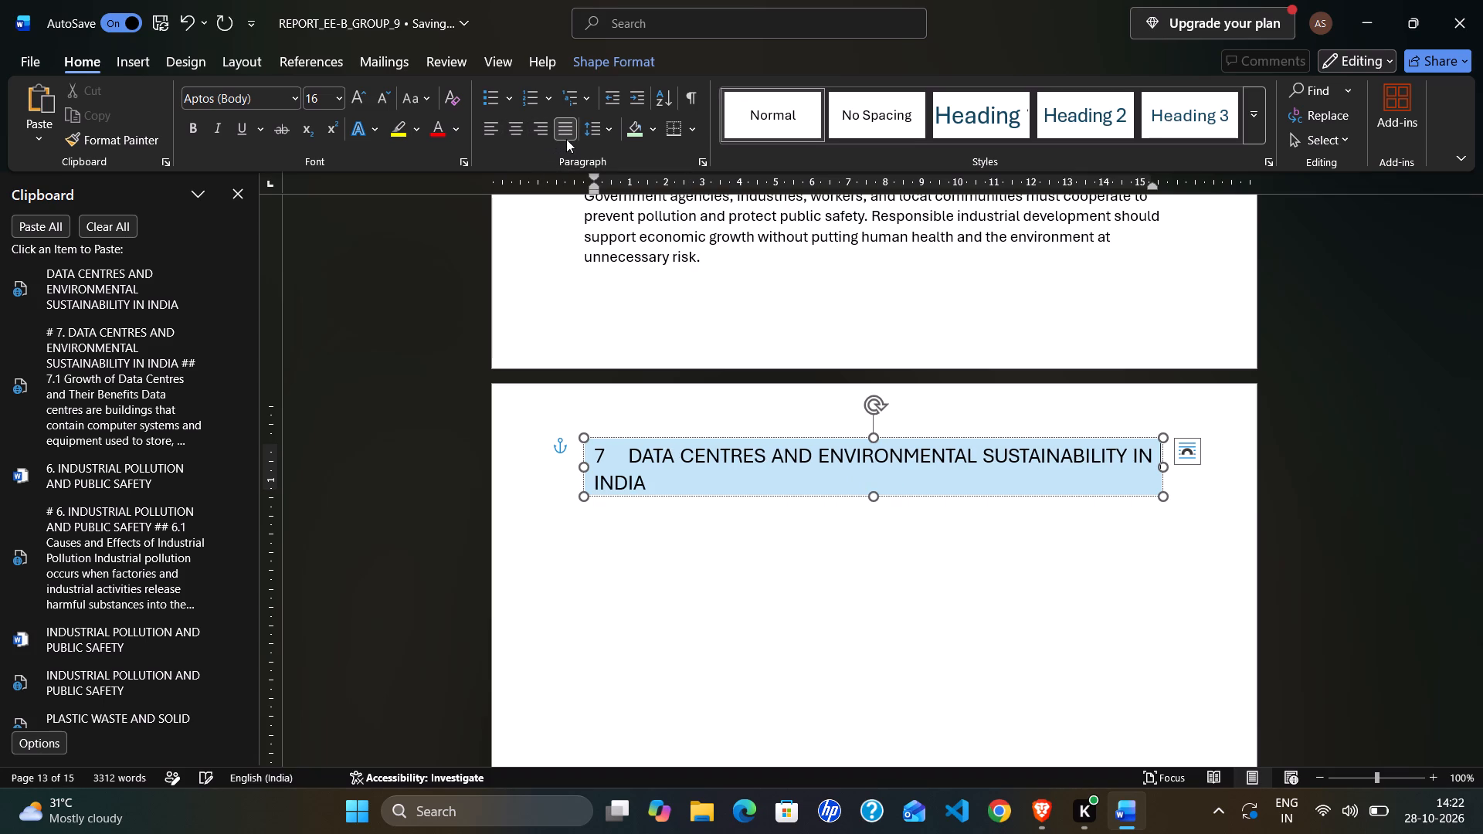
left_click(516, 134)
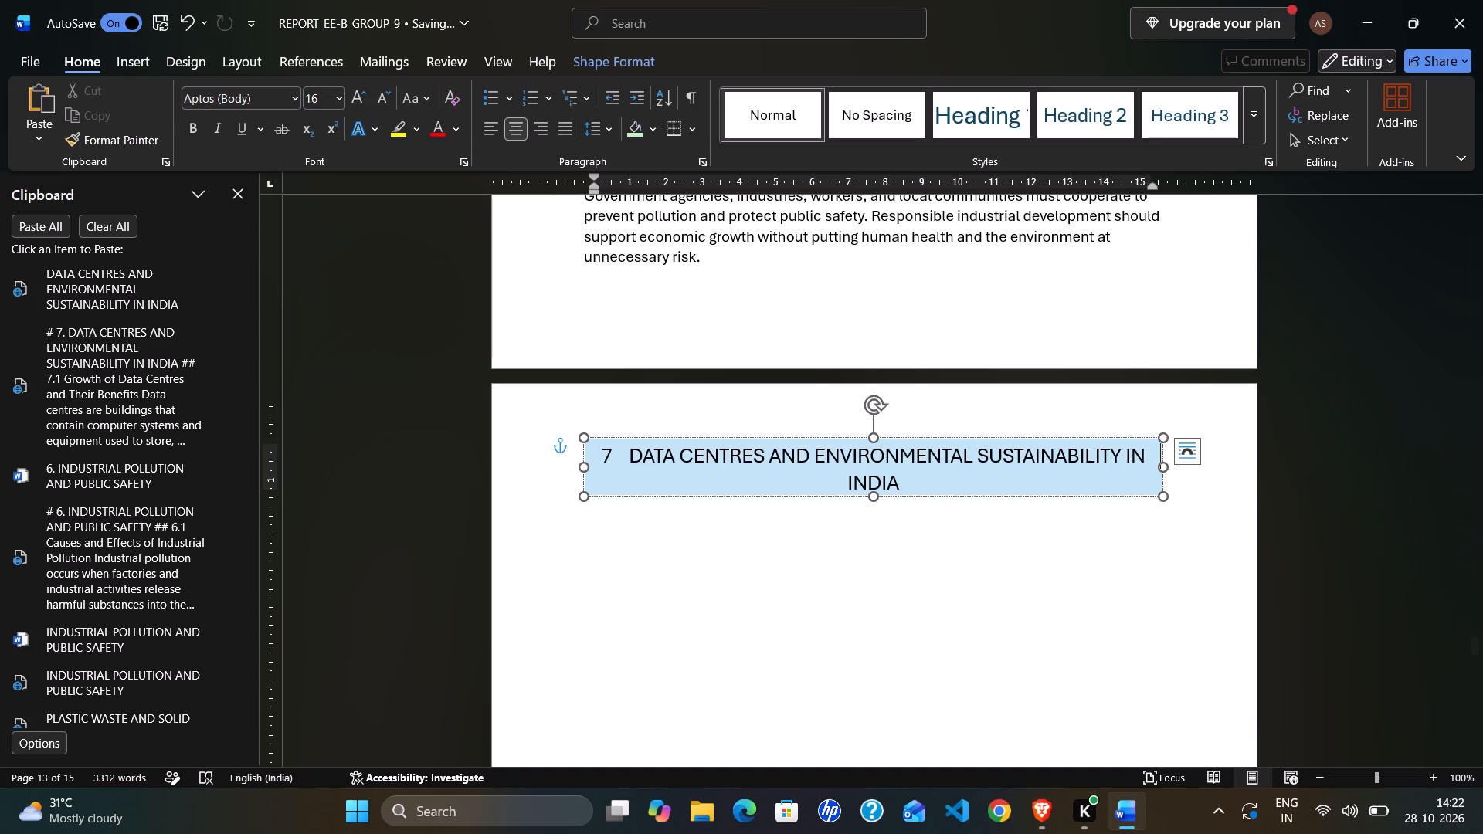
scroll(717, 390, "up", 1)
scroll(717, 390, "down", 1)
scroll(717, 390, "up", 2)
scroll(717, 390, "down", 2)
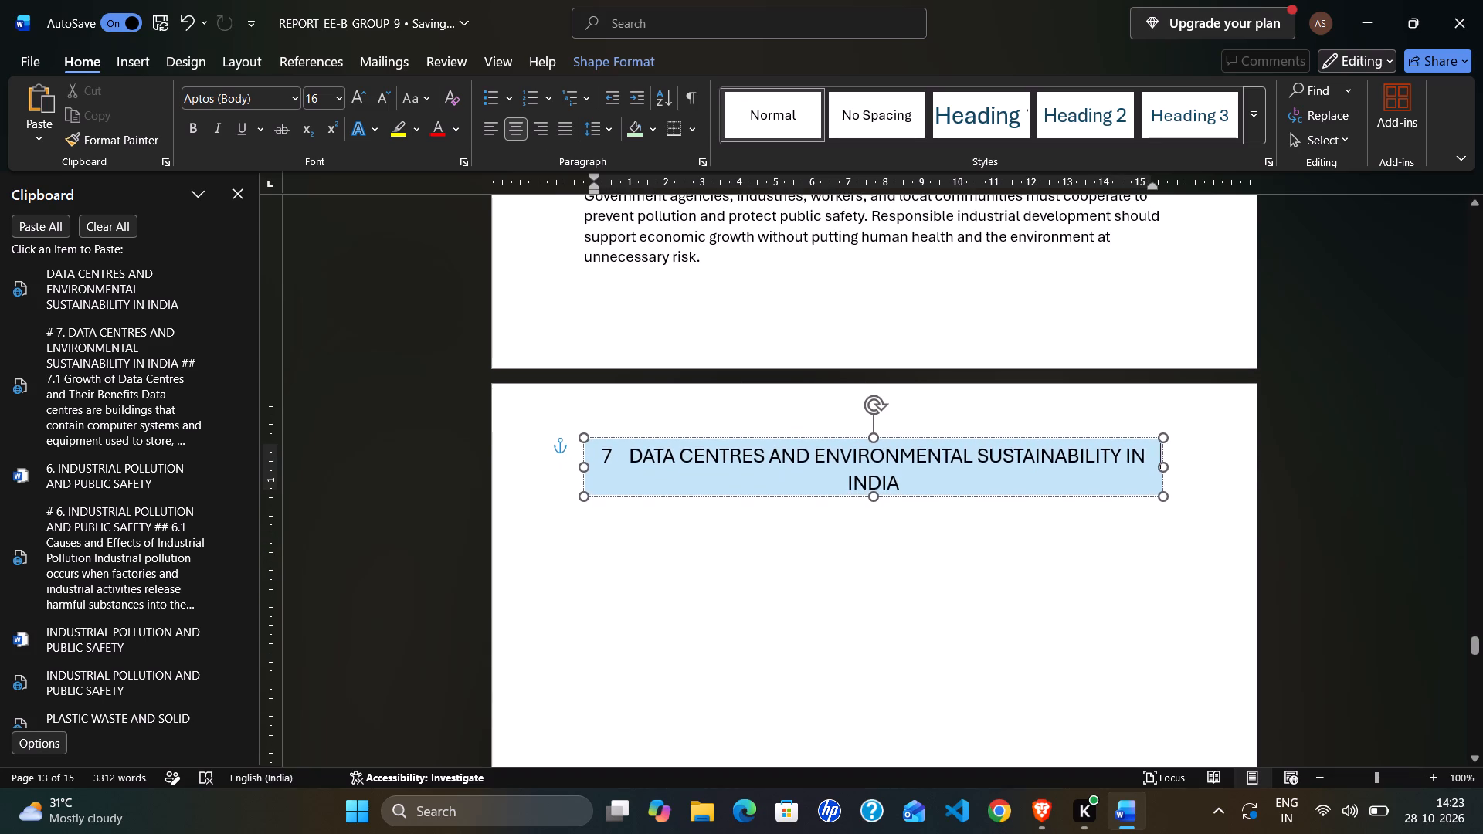
Copy the full Section 7 draft from ChatGPT in the browser and paste it into the Word report below the Section 7 banner.
key("alt+Tab")
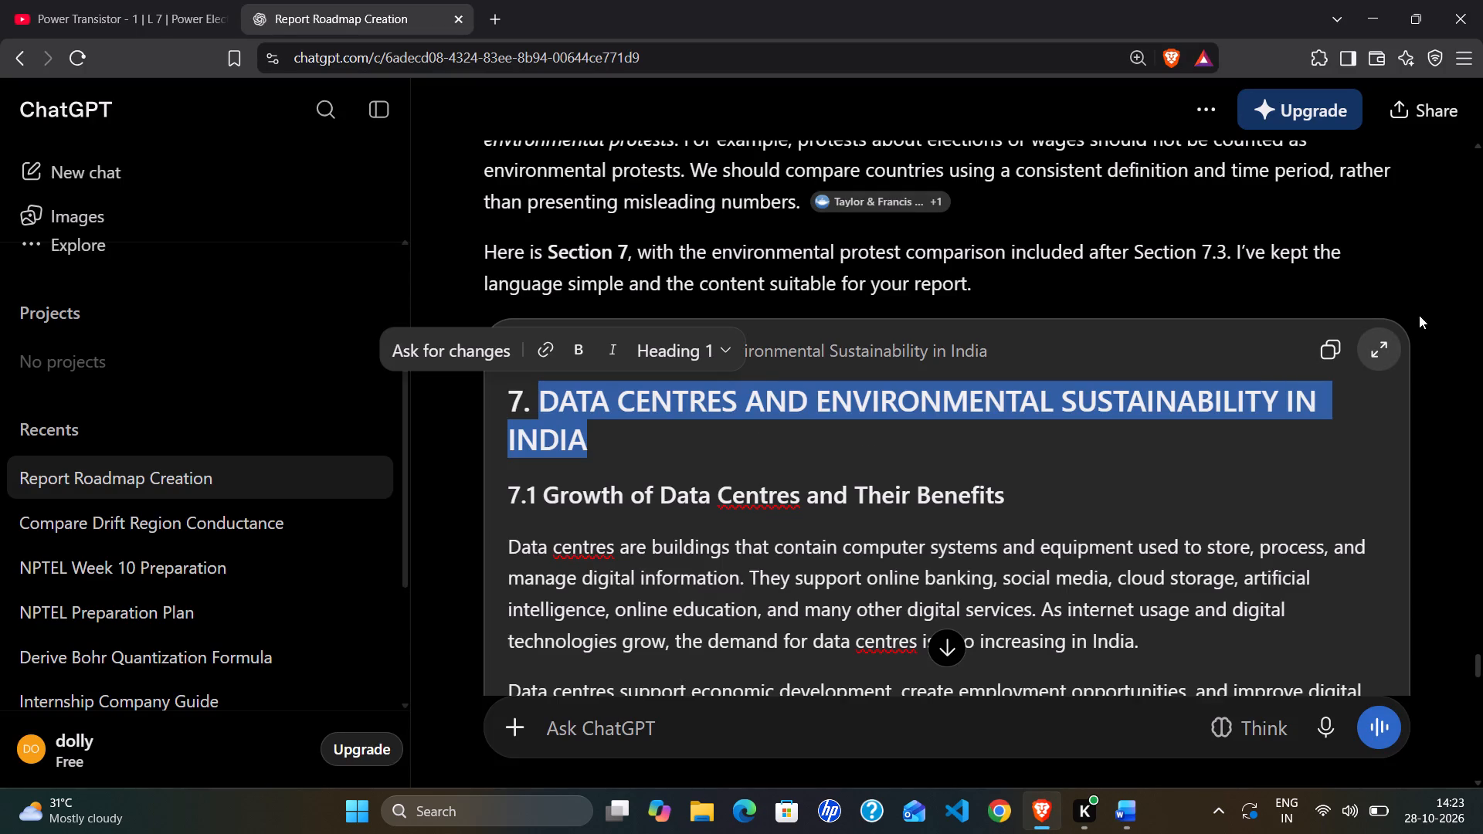
left_click(1320, 351)
key("alt+Tab")
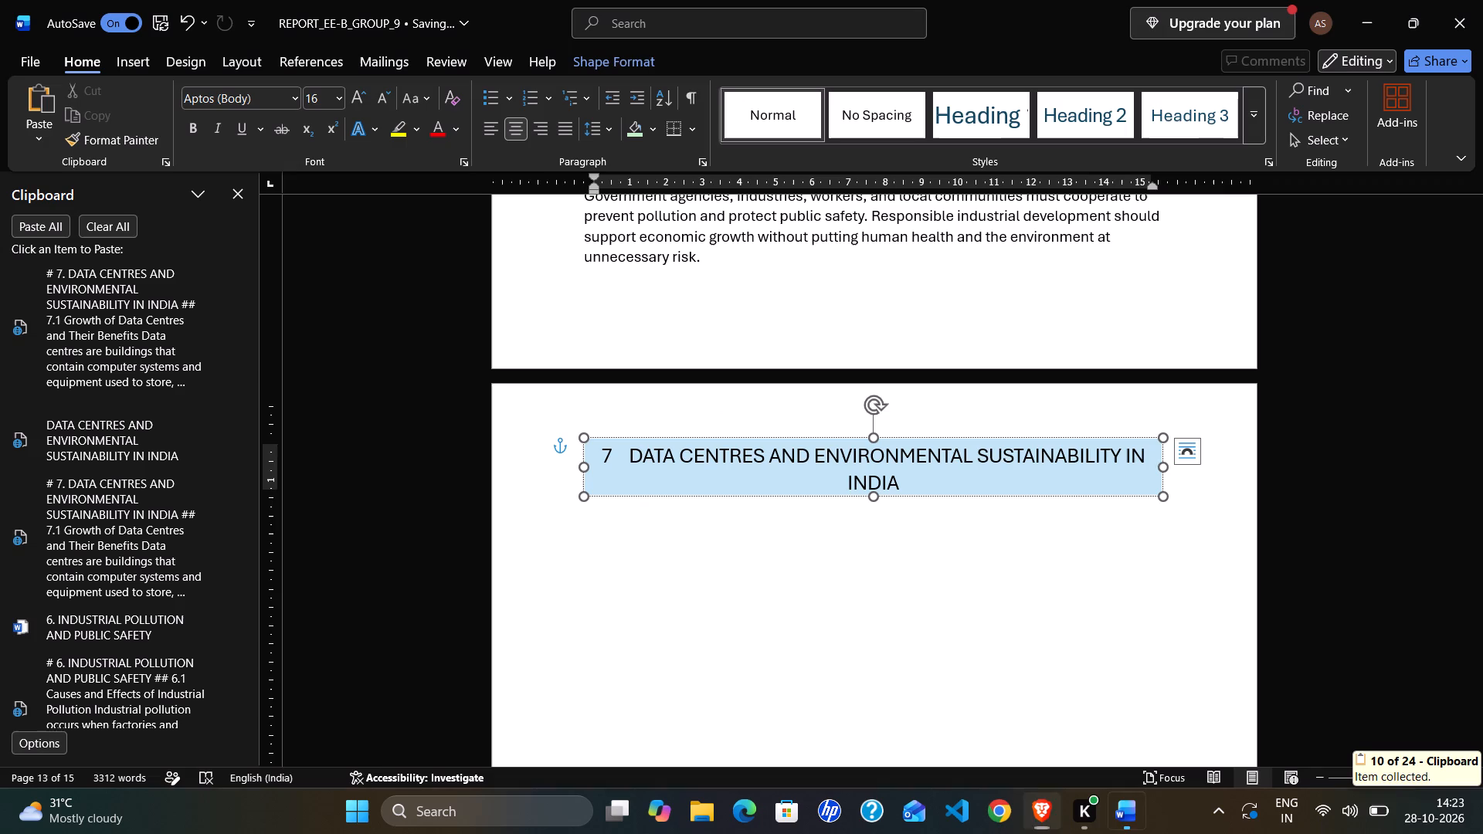
scroll(1052, 666, "down", 2)
left_click(582, 422)
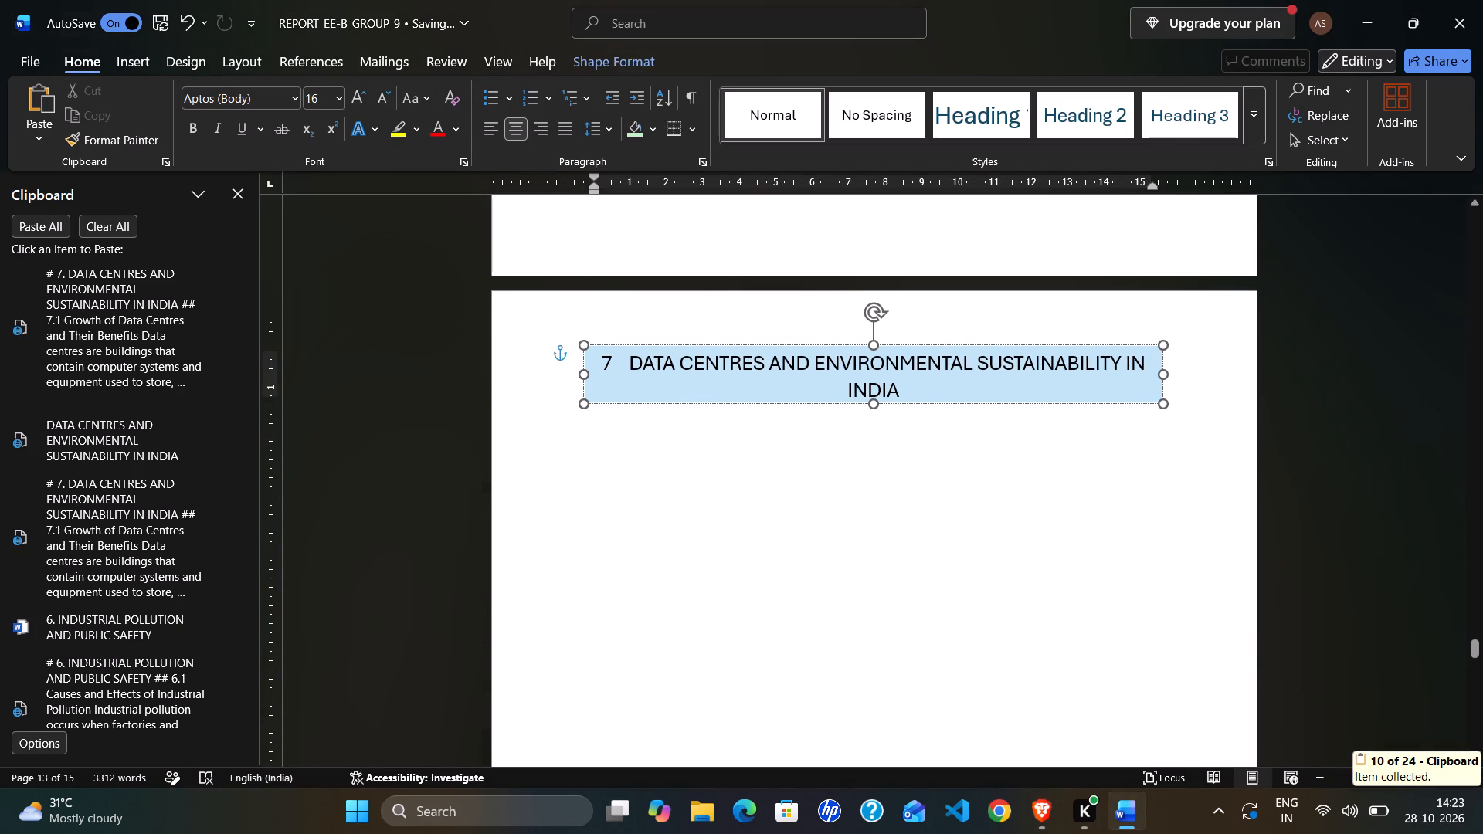
key("ctrl+v")
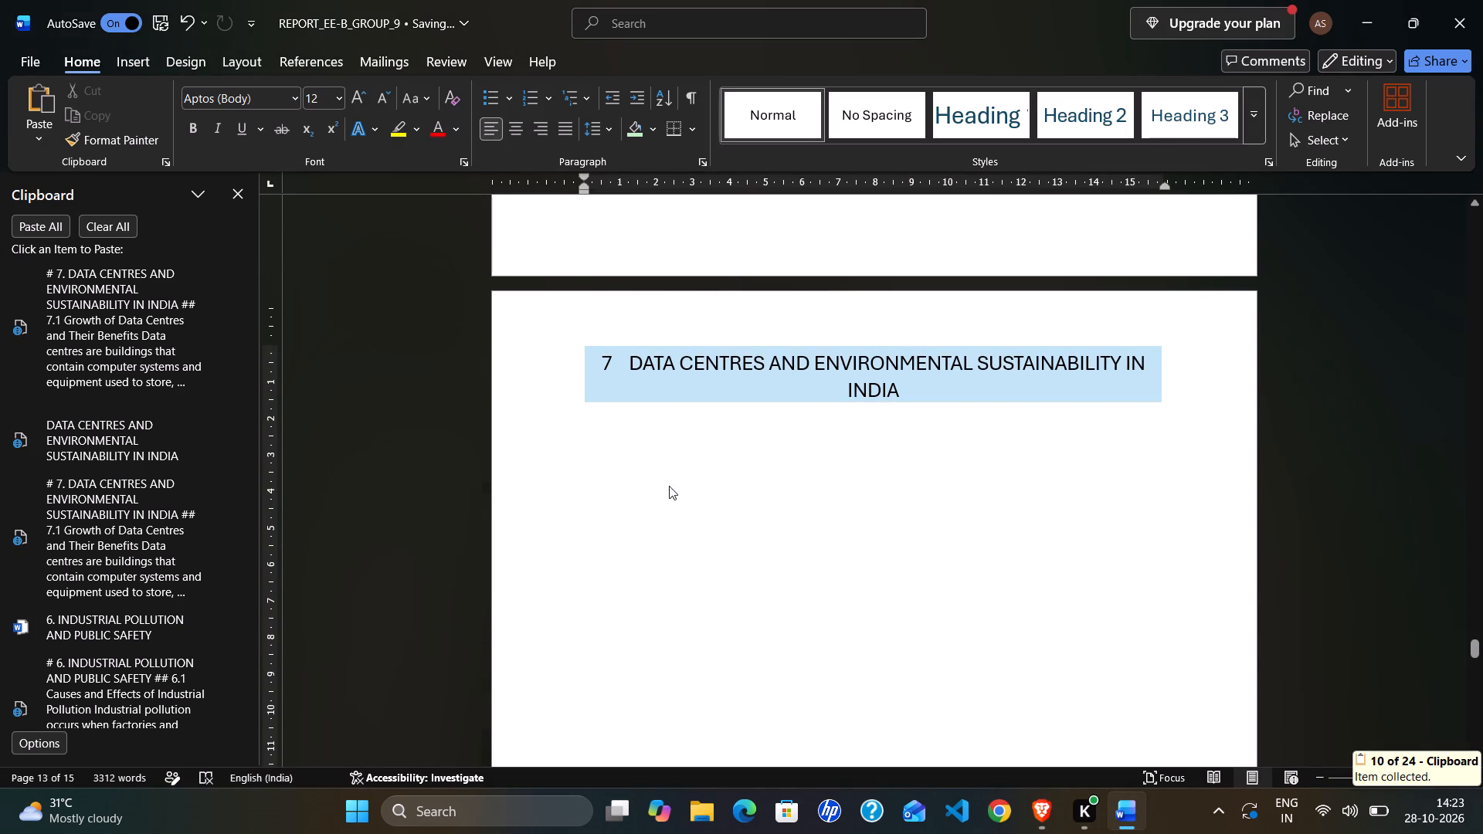
Shade the whole climate and environmental protests comparison table with Light Gray, Background 2, Darker 10%.
scroll(669, 486, "down", 2)
scroll(669, 486, "up", 14)
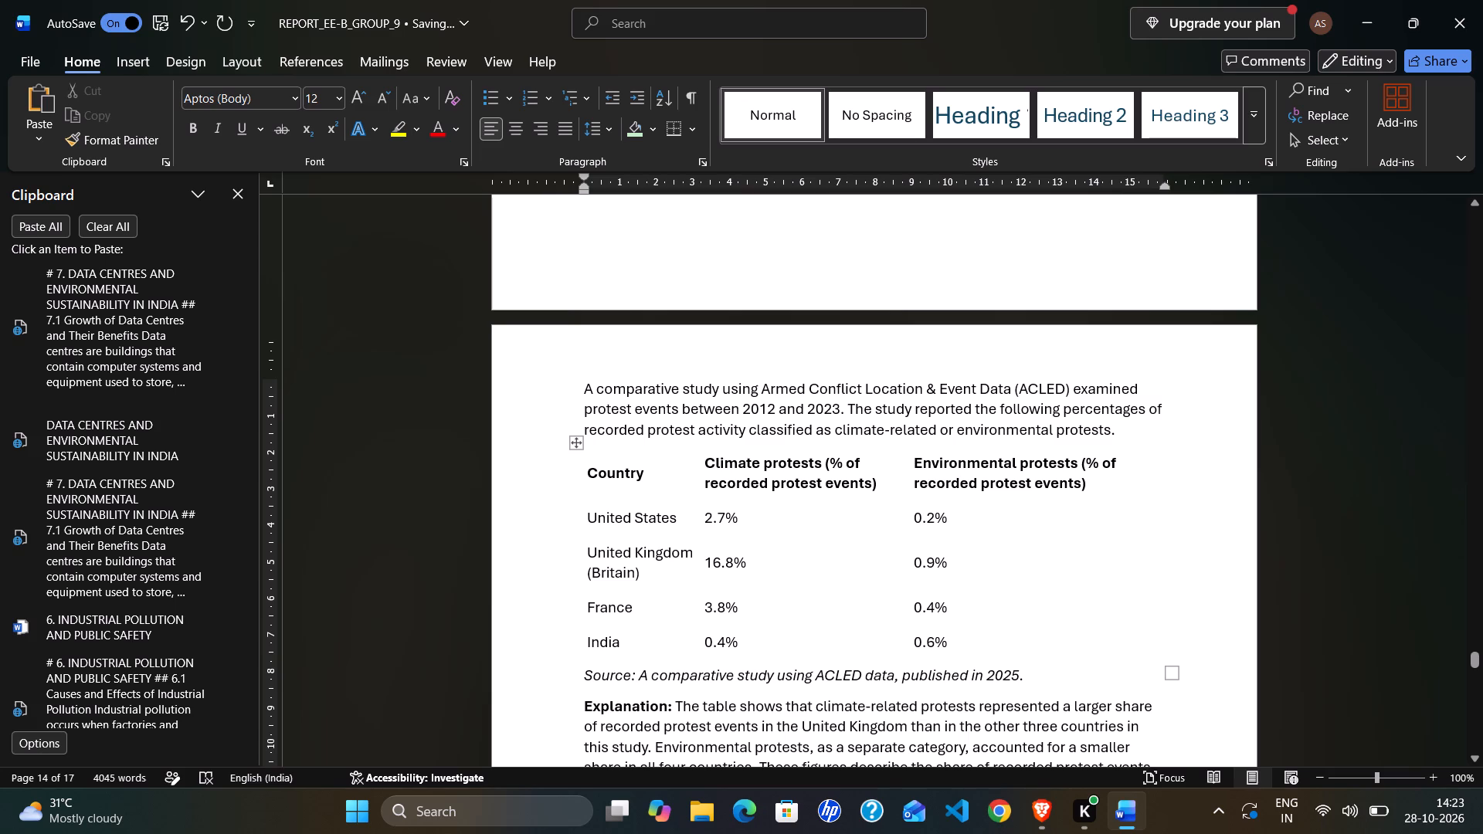
left_click(576, 446)
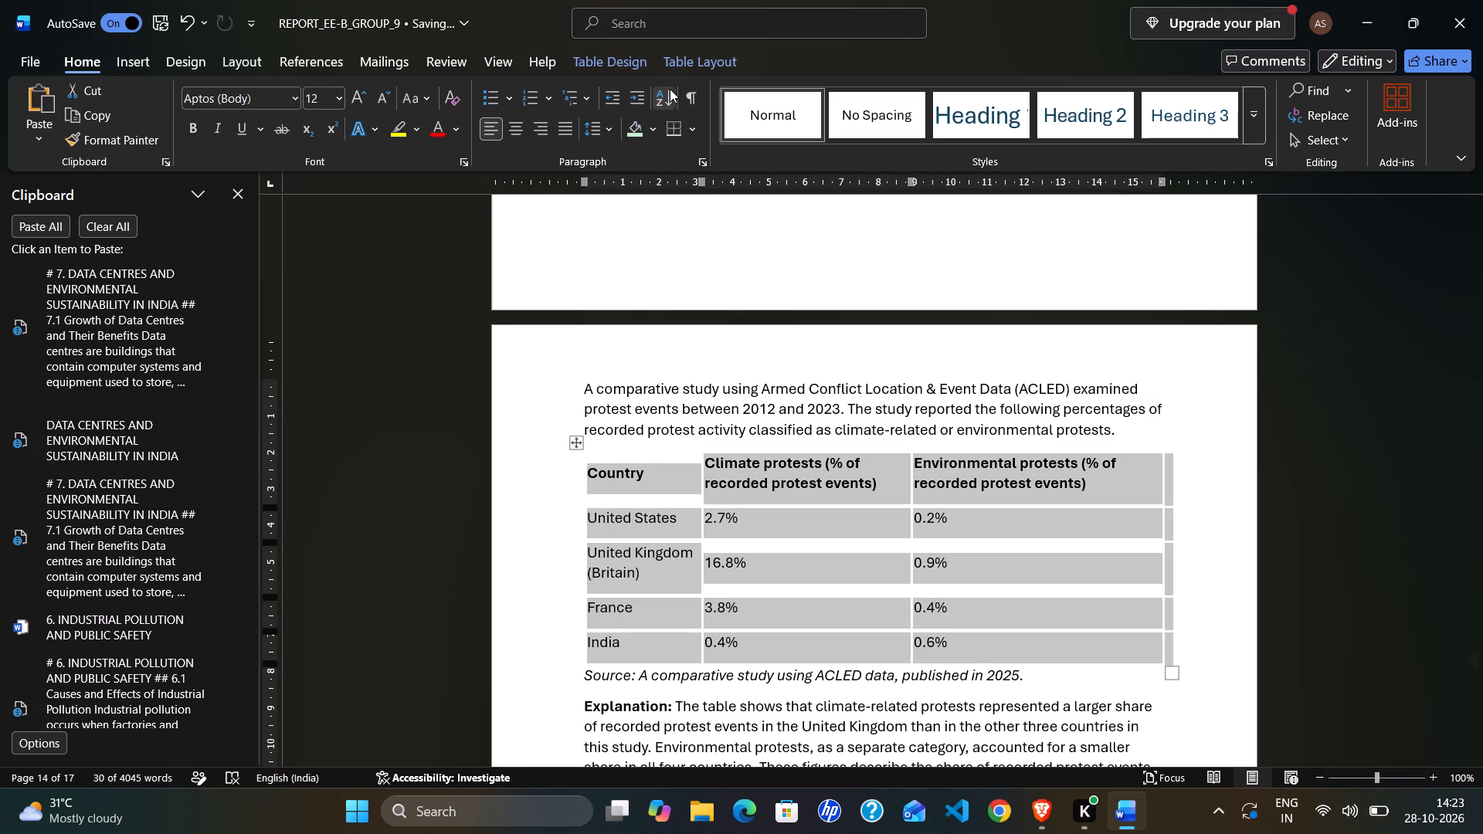
left_click(618, 60)
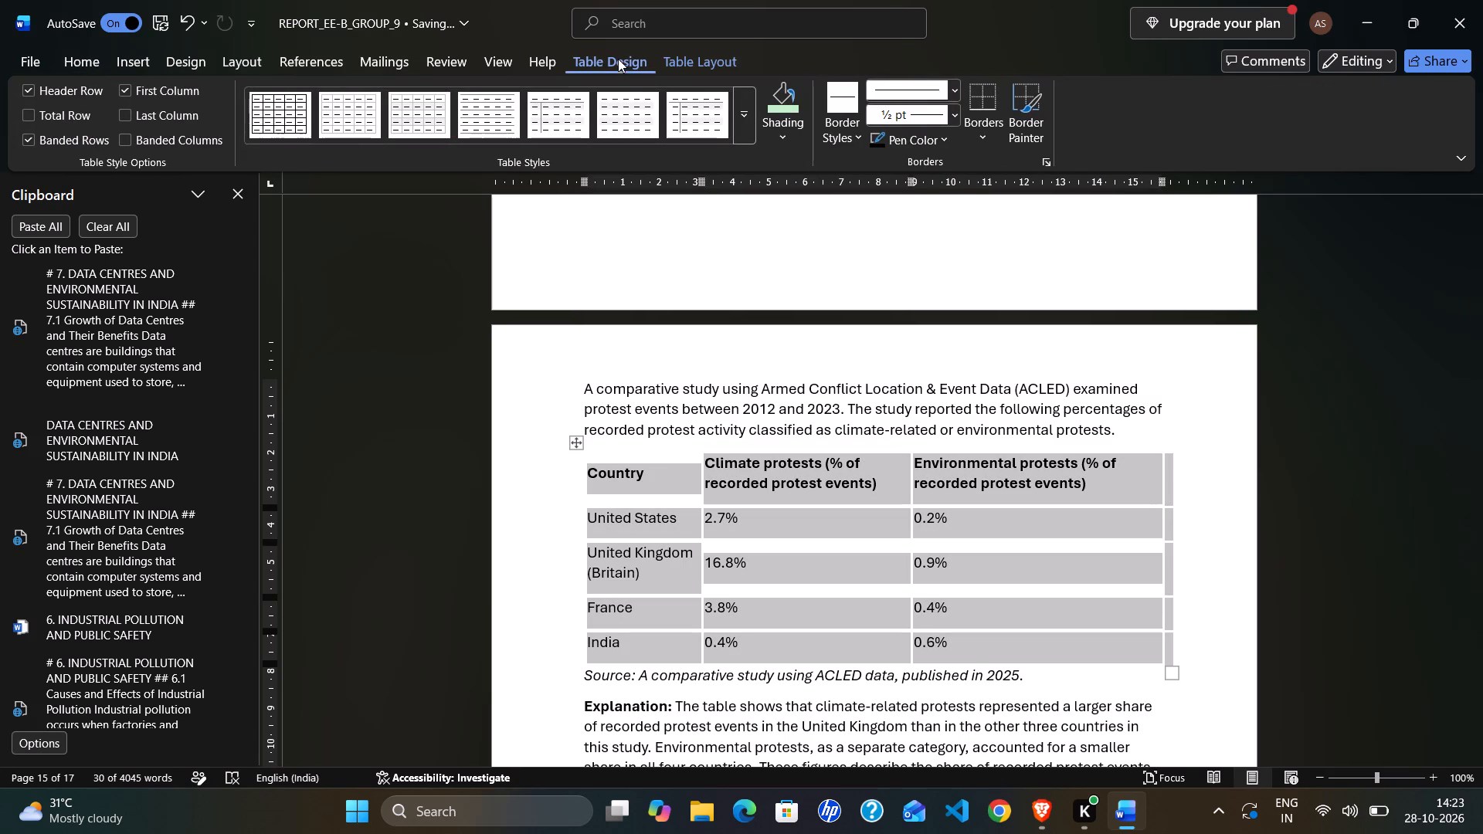
left_click(779, 141)
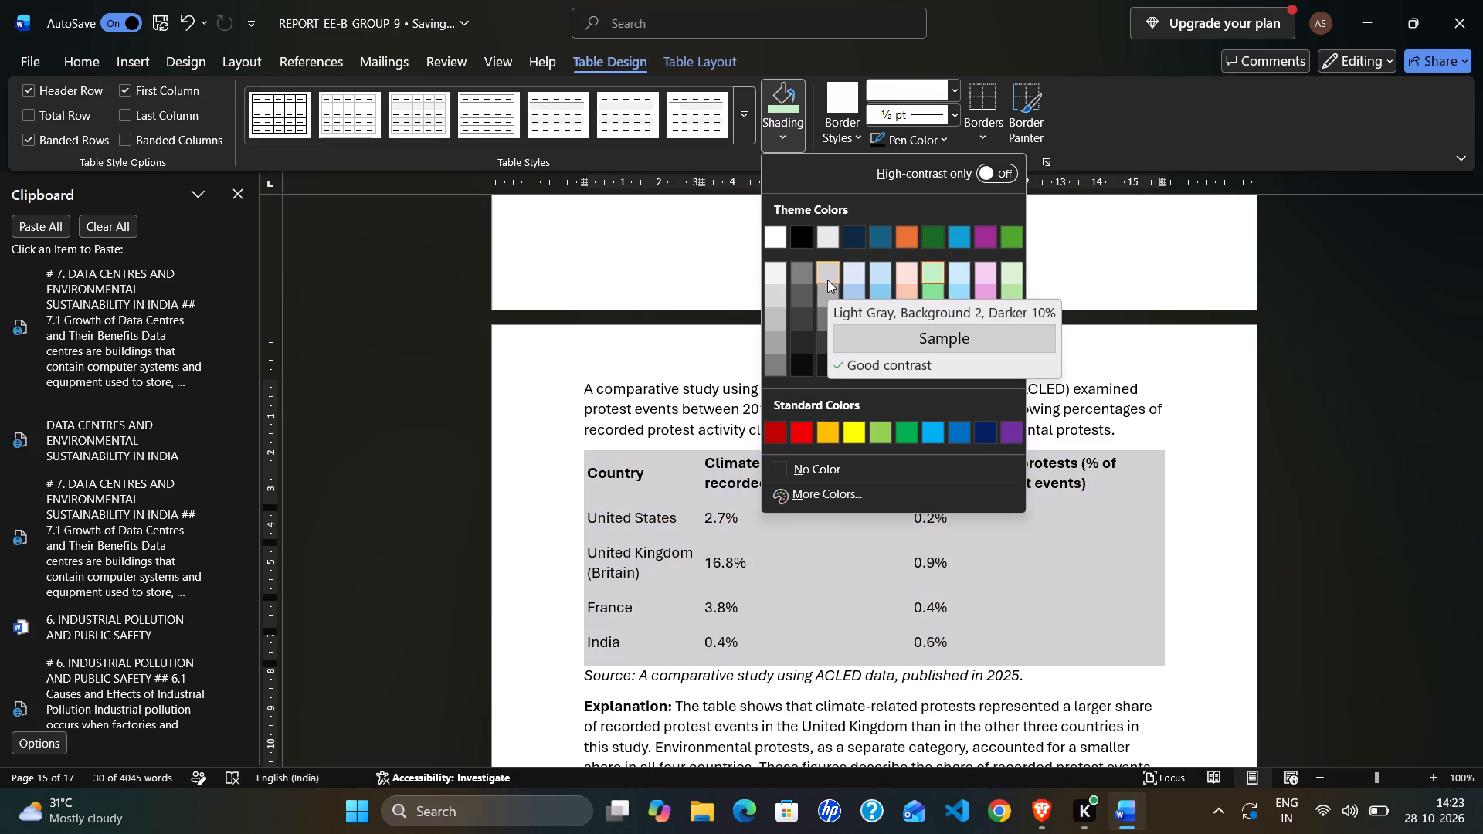
left_click(827, 280)
left_click(537, 501)
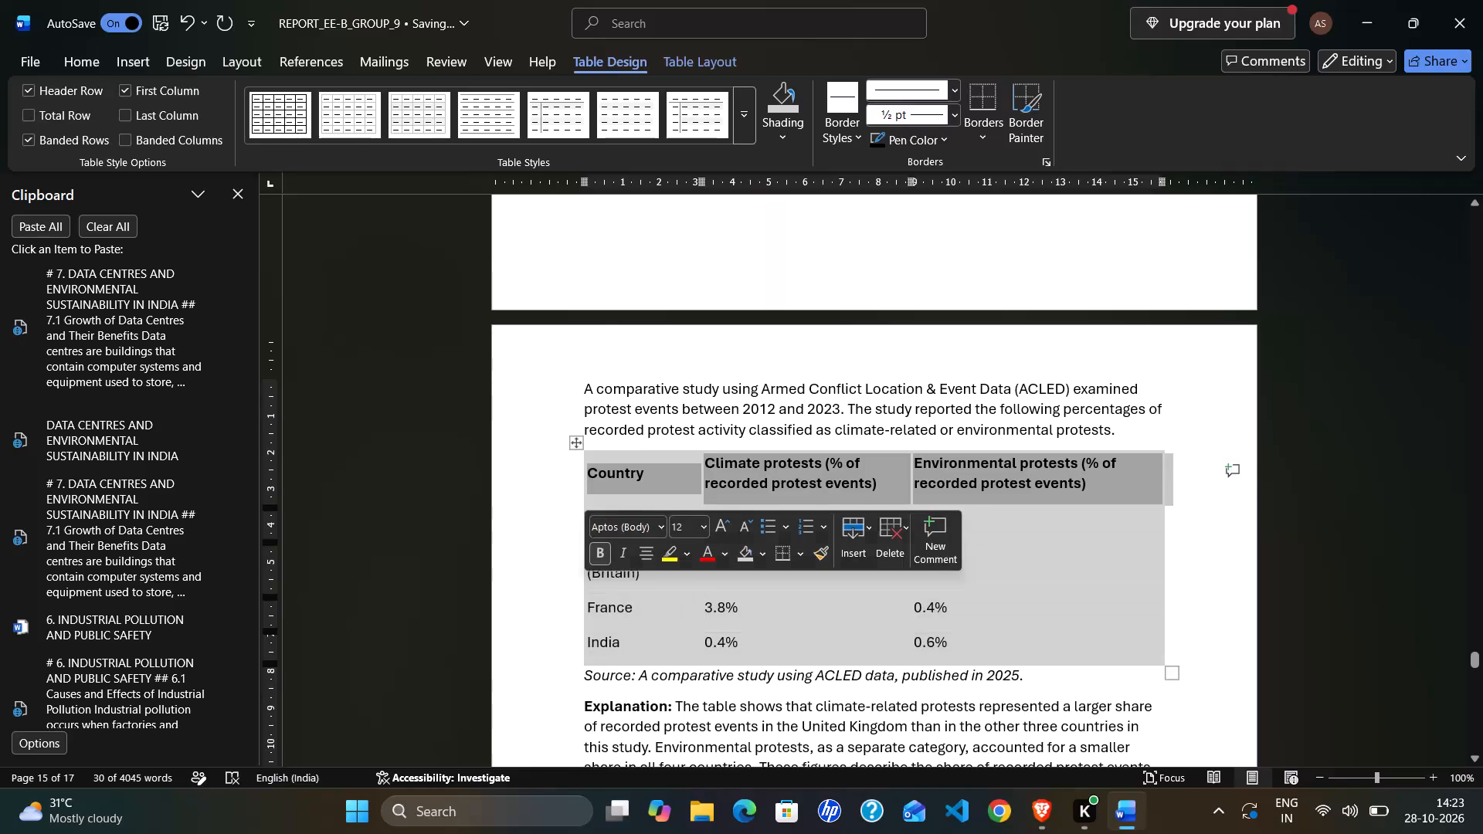
scroll(548, 521, "down", 4)
left_click(548, 521)
Review the rest of the pasted Section 7, from the protest table's explanation through 7.4 to the blank page after it.
scroll(548, 521, "down", 3)
scroll(551, 521, "up", 3)
scroll(551, 521, "down", 1)
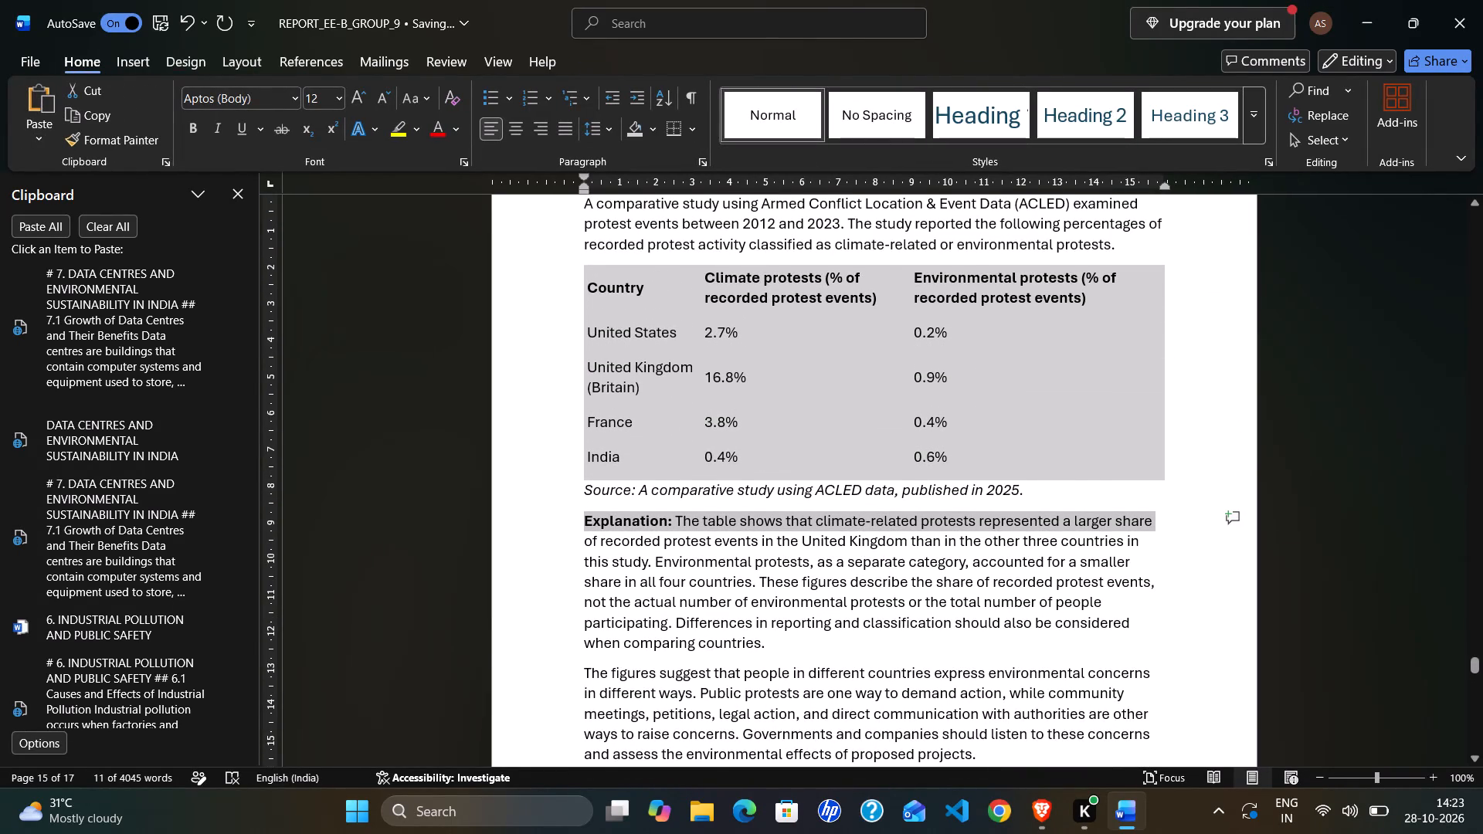
scroll(551, 521, "down", 10)
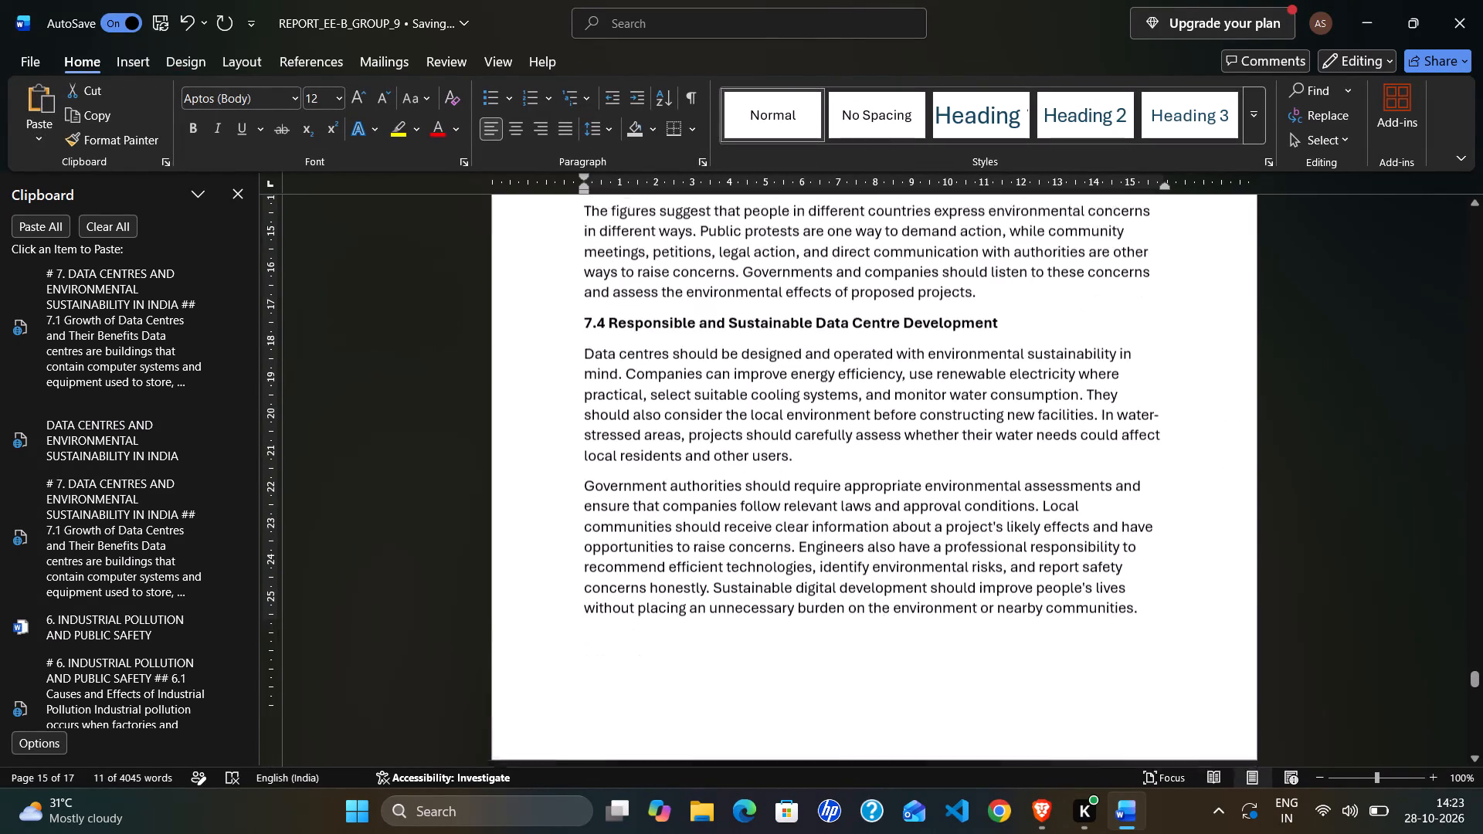
scroll(551, 521, "down", 11)
scroll(551, 521, "up", 4)
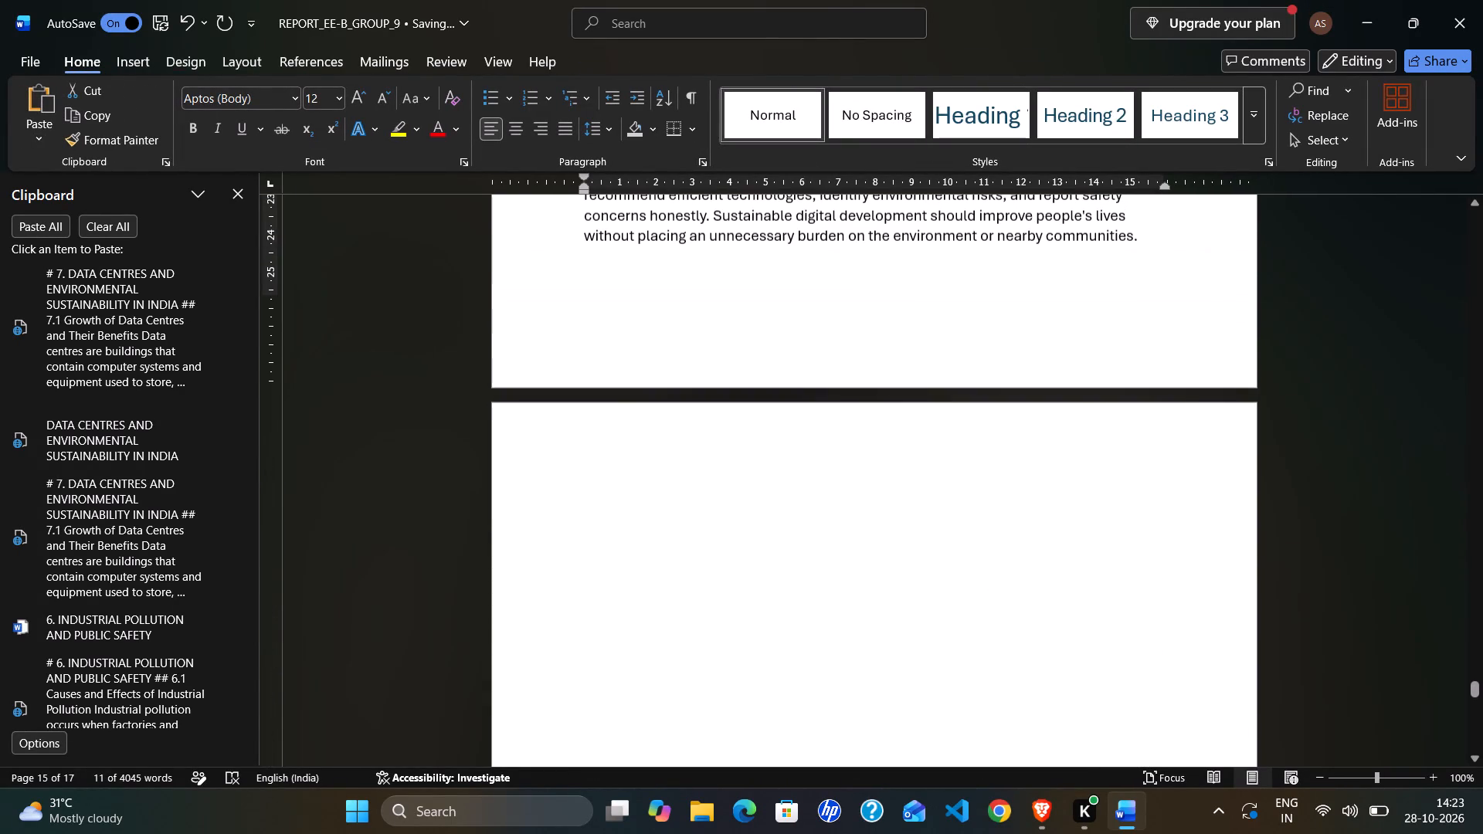
scroll(551, 521, "down", 3)
scroll(551, 521, "up", 1)
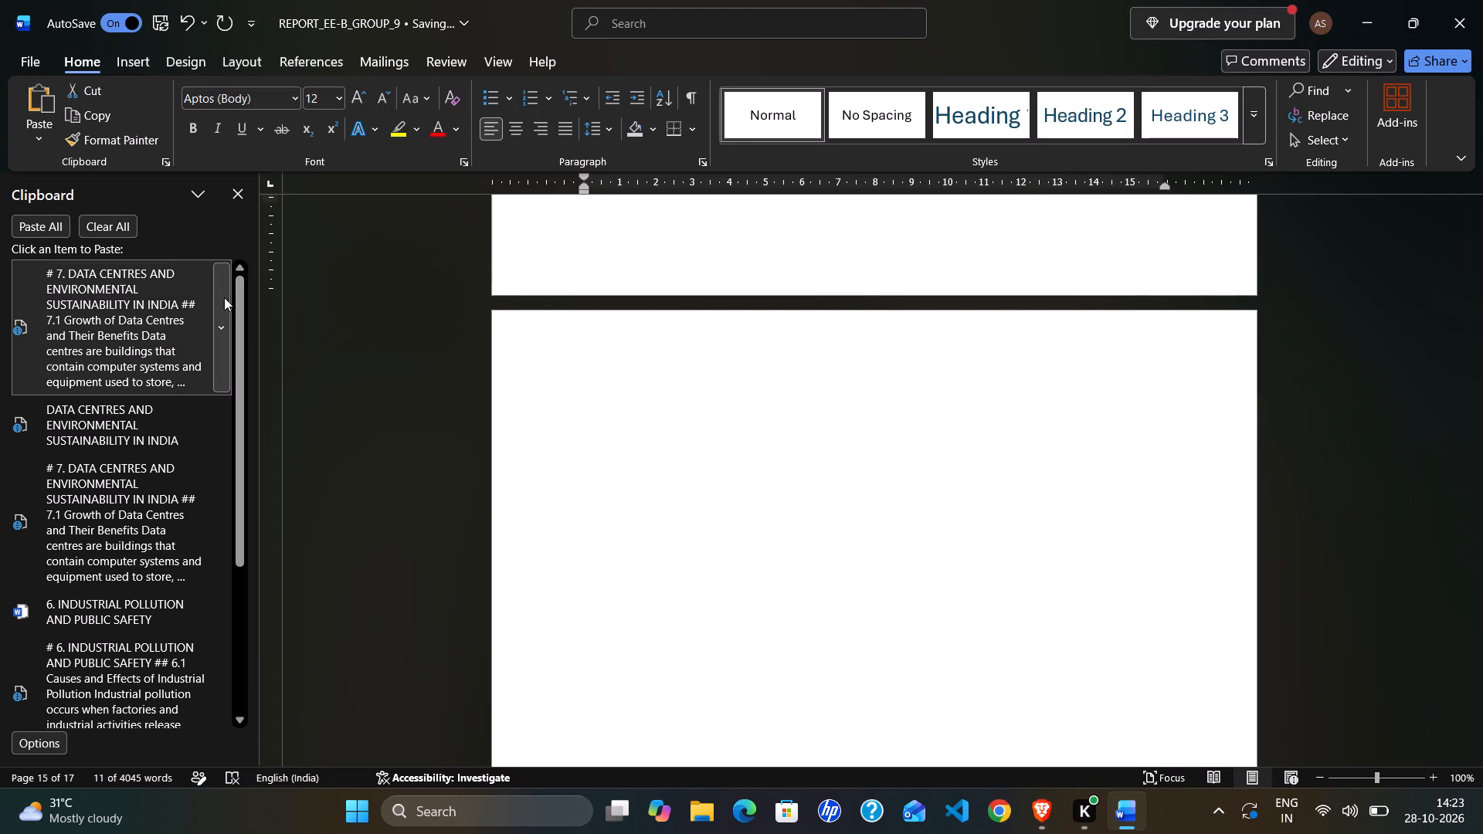
Delete both full Section 7 drafts and the full Section 6 draft from the clipboard history.
left_click(221, 302)
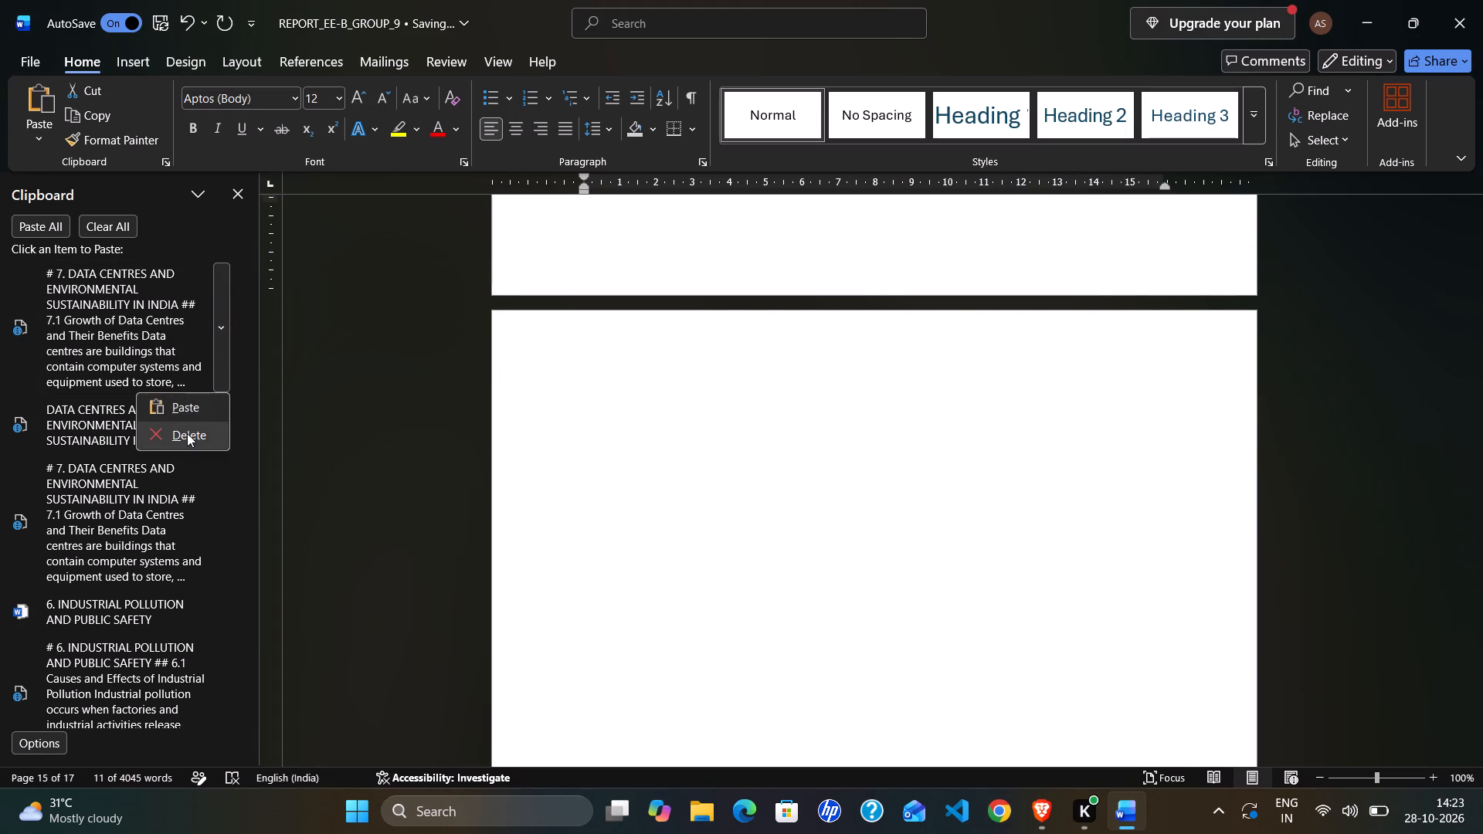
left_click(187, 433)
left_click(220, 392)
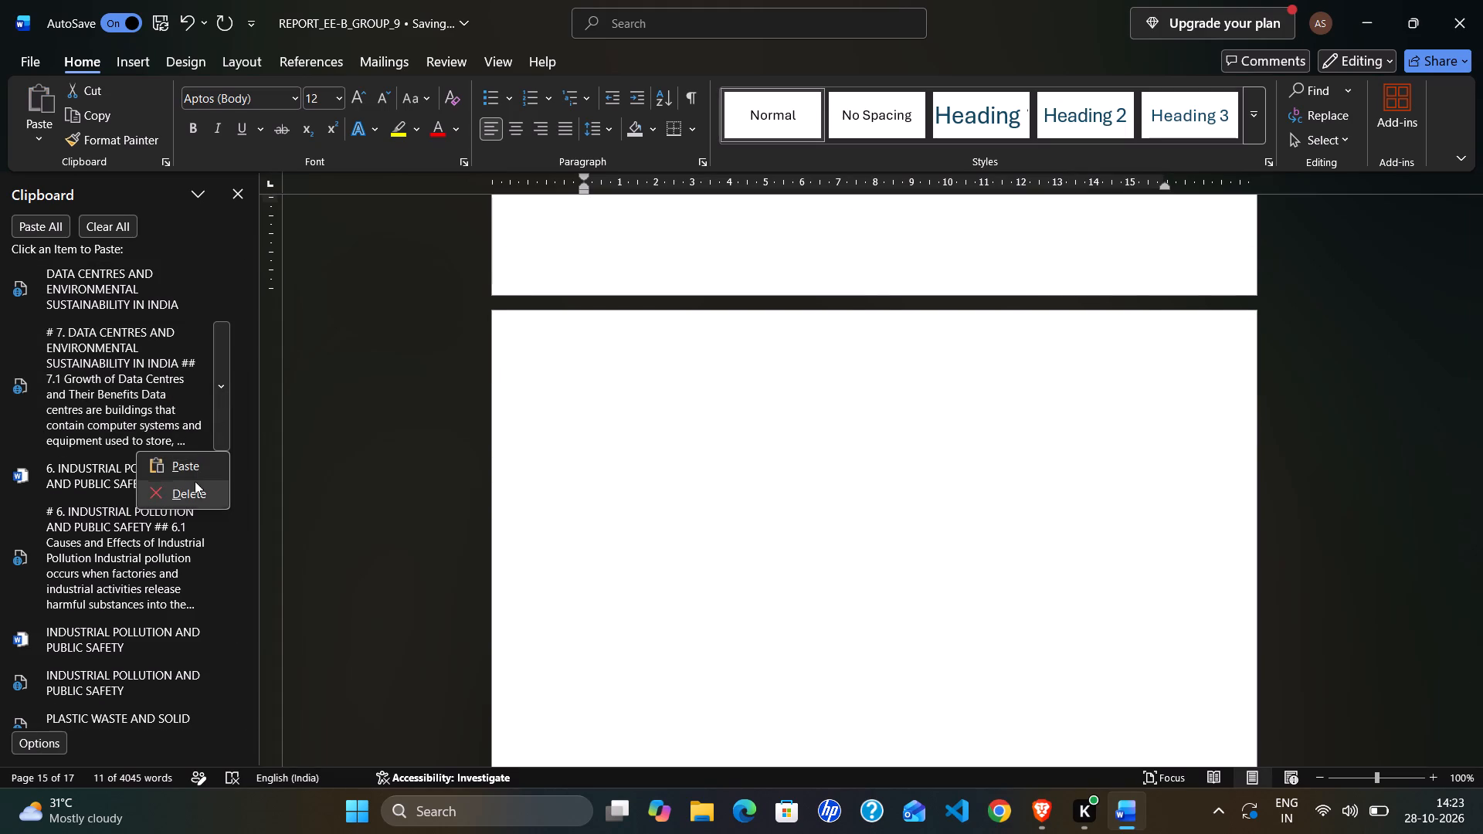
left_click(193, 493)
left_click(235, 442)
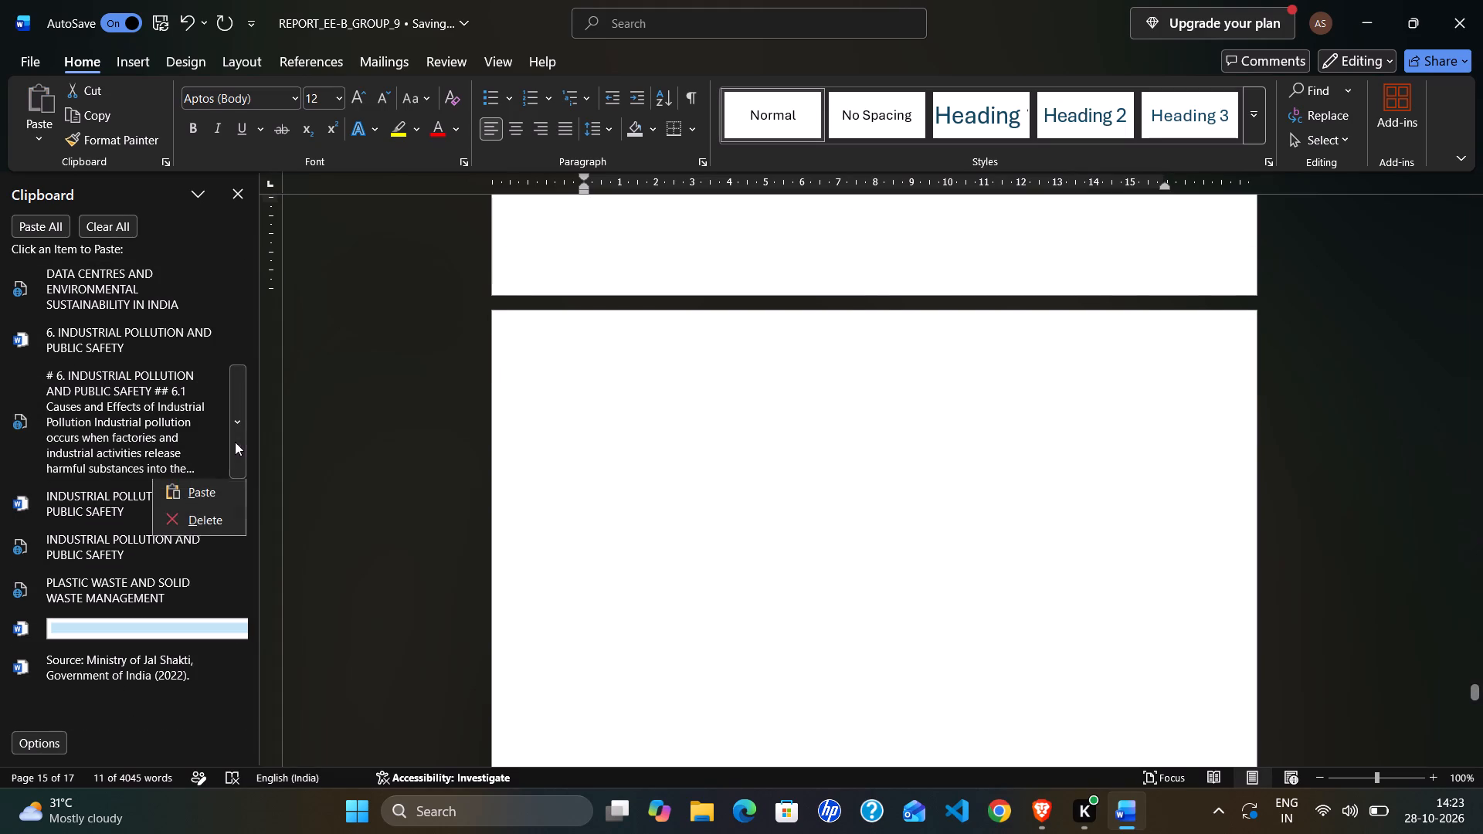
left_click(218, 522)
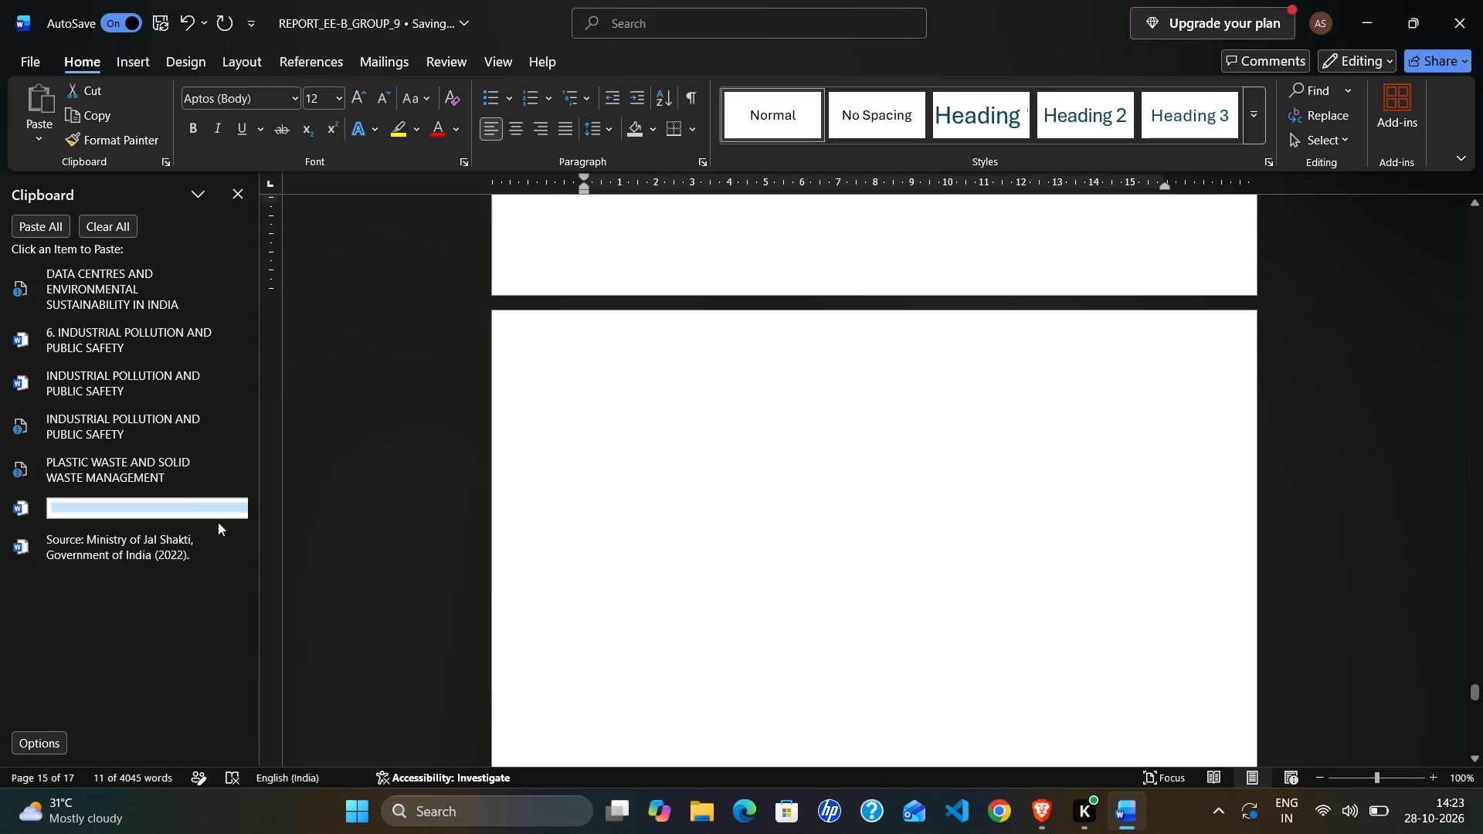
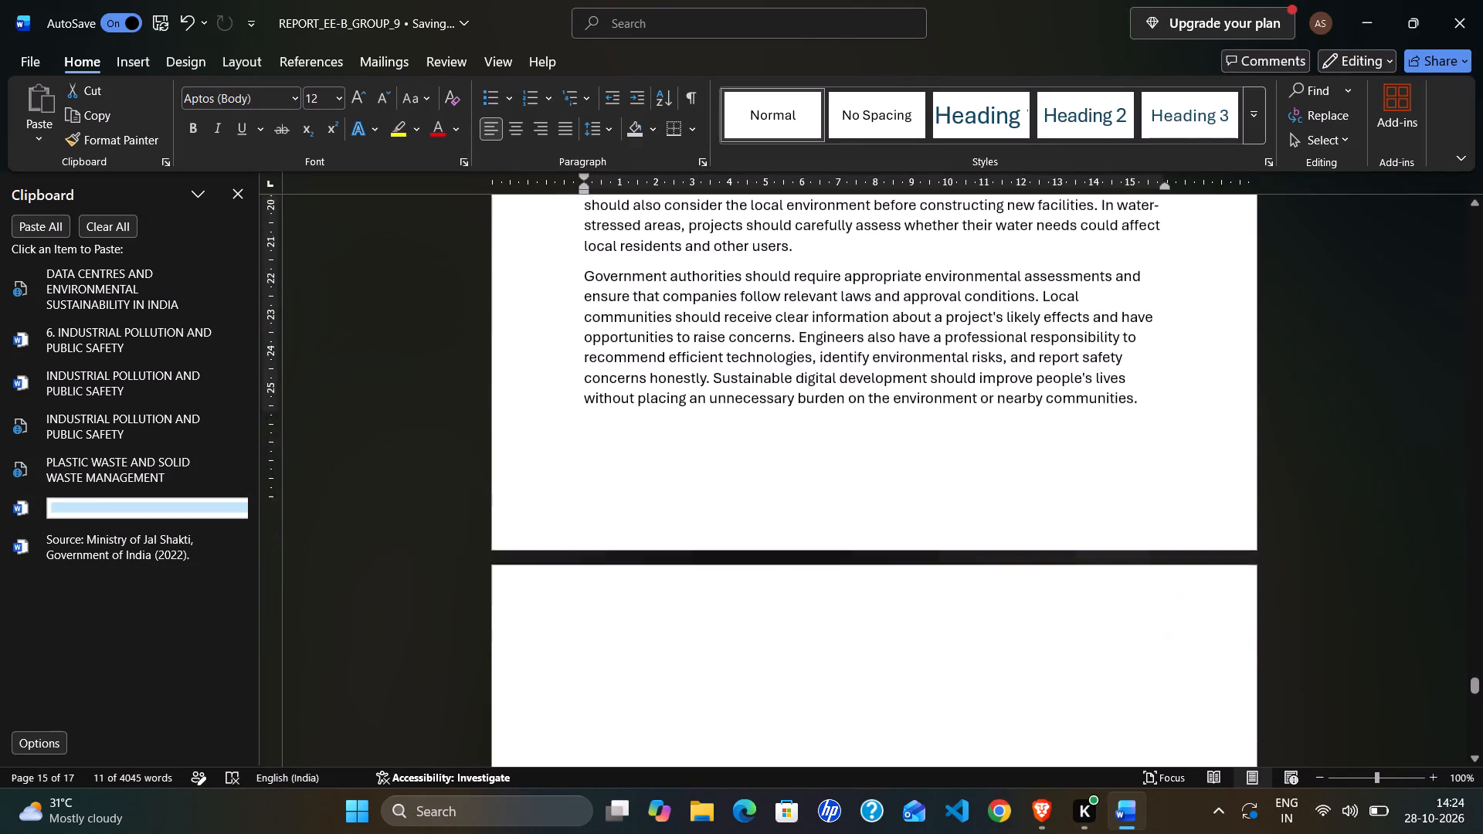
Paste the empty light-blue heading banner from the clipboard history, with the insertion point on the blank page after Section 7.
left_click(674, 499)
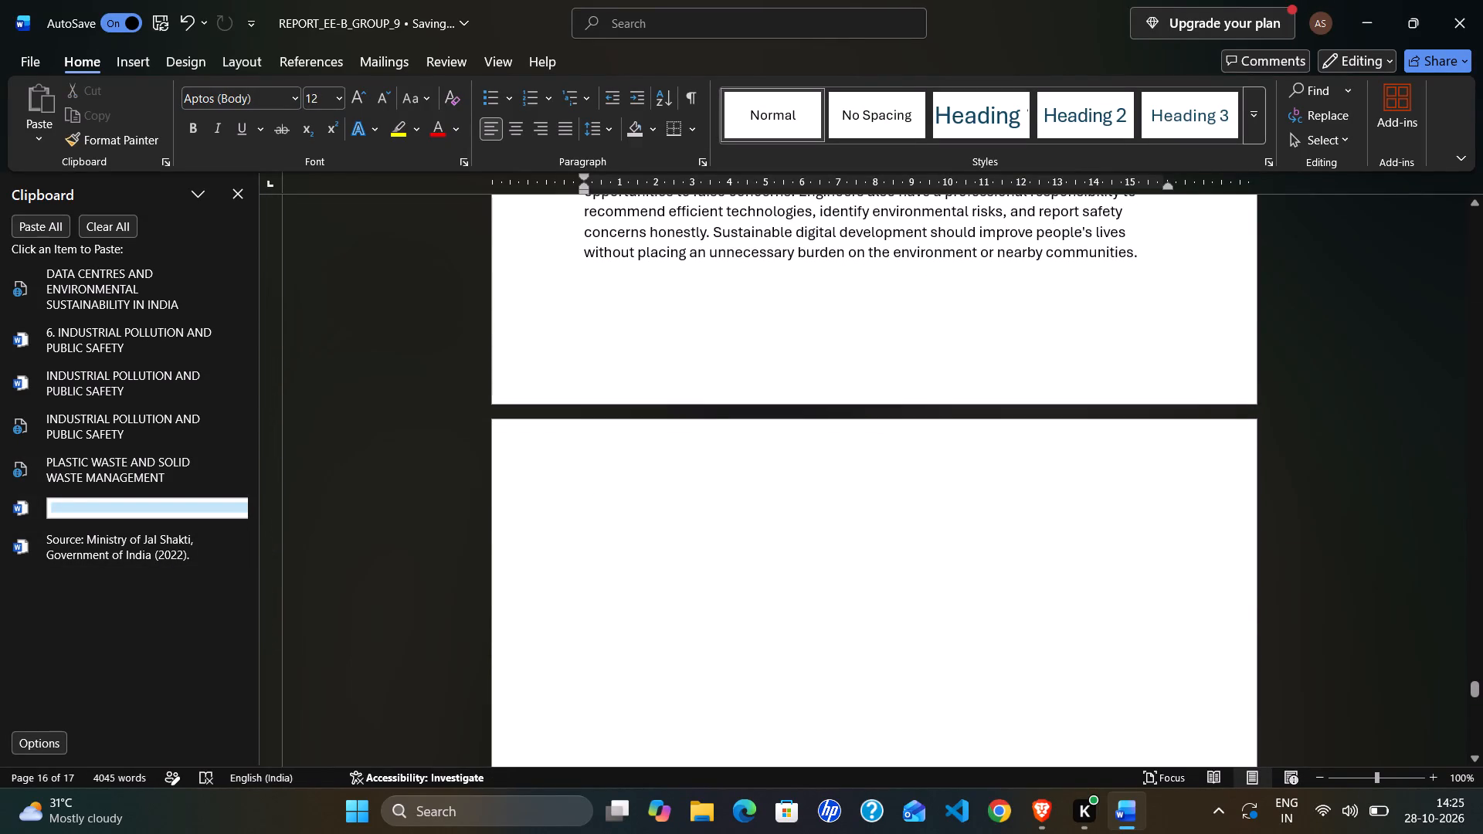
left_click(102, 512)
left_click(209, 514)
Paste another empty light-blue heading banner at the top of the blank page directly after Section 7.
scroll(477, 557, "up", 4)
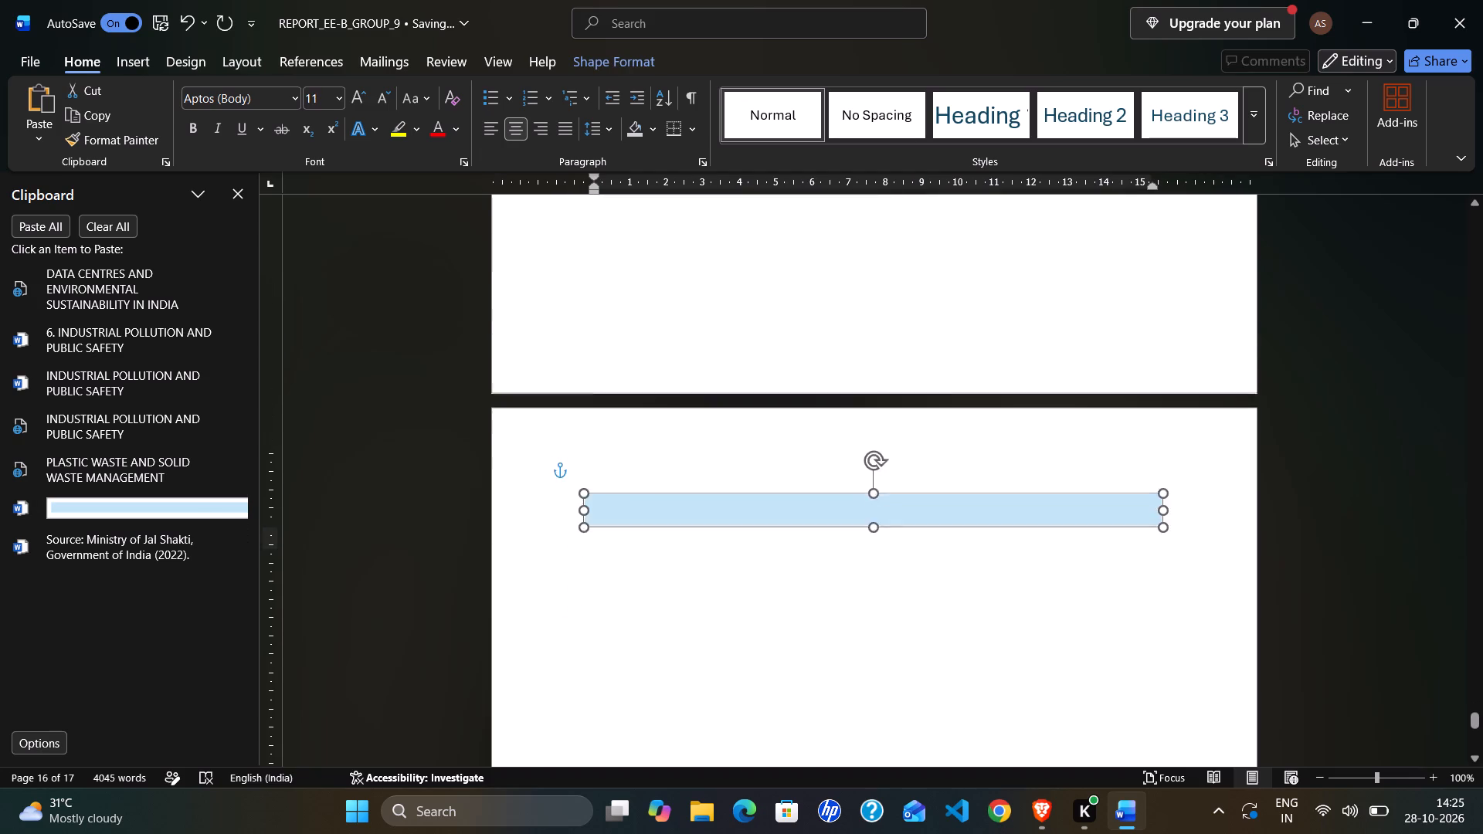
scroll(505, 570, "up", 20)
scroll(505, 570, "up", 5)
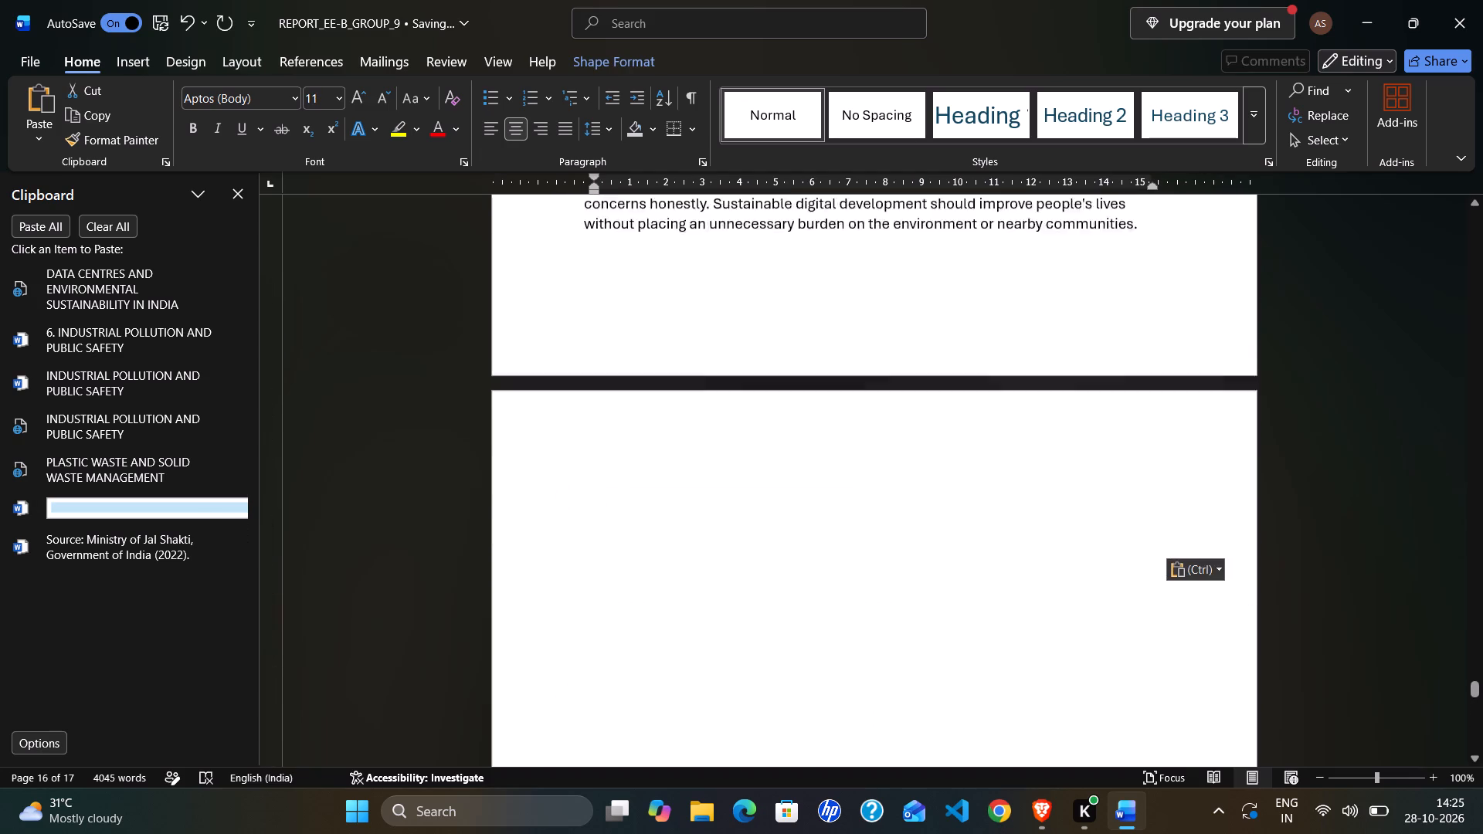
scroll(505, 570, "up", 2)
scroll(505, 570, "down", 3)
left_click(579, 541)
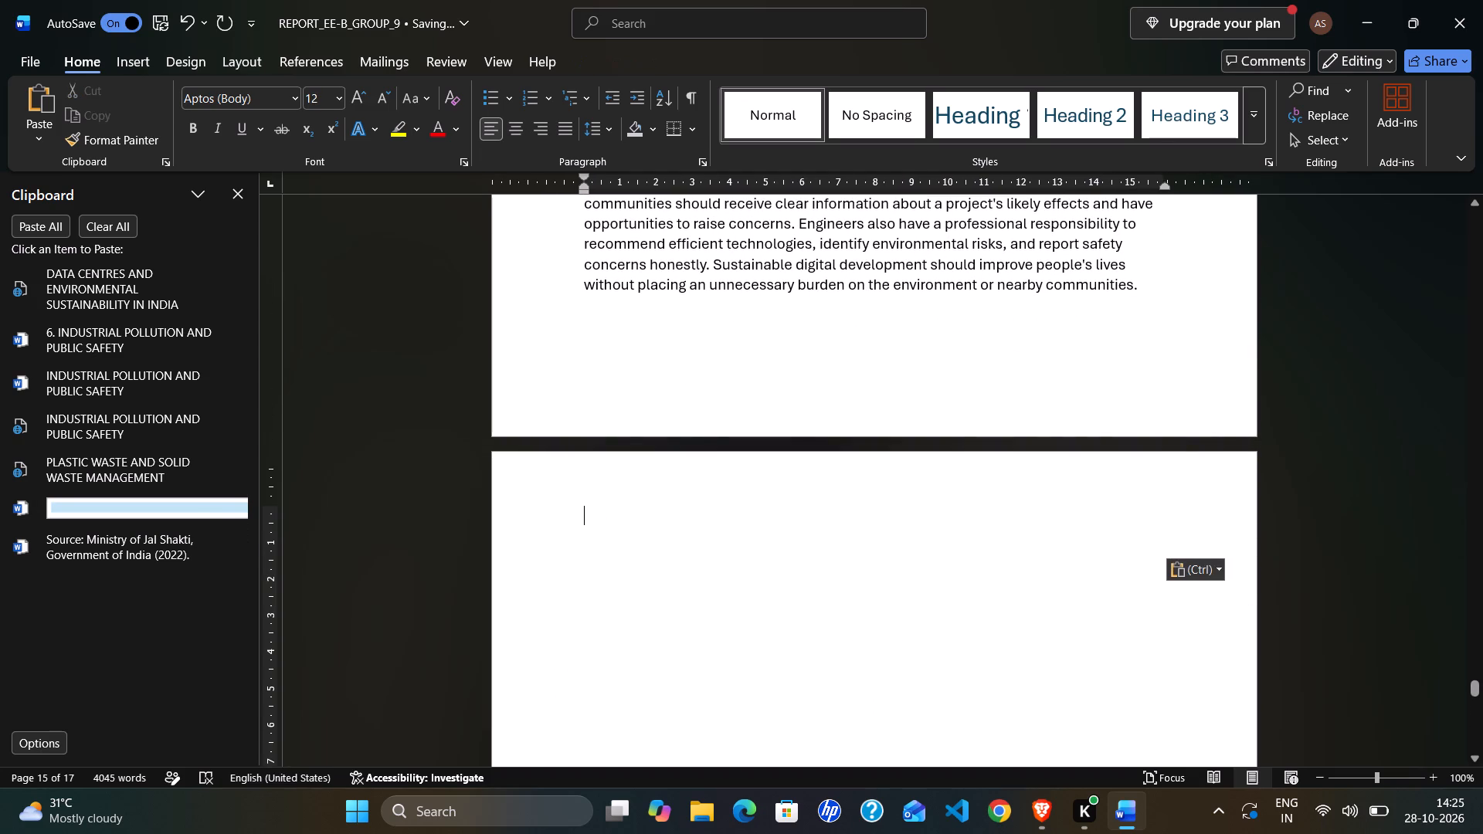
left_click(228, 507)
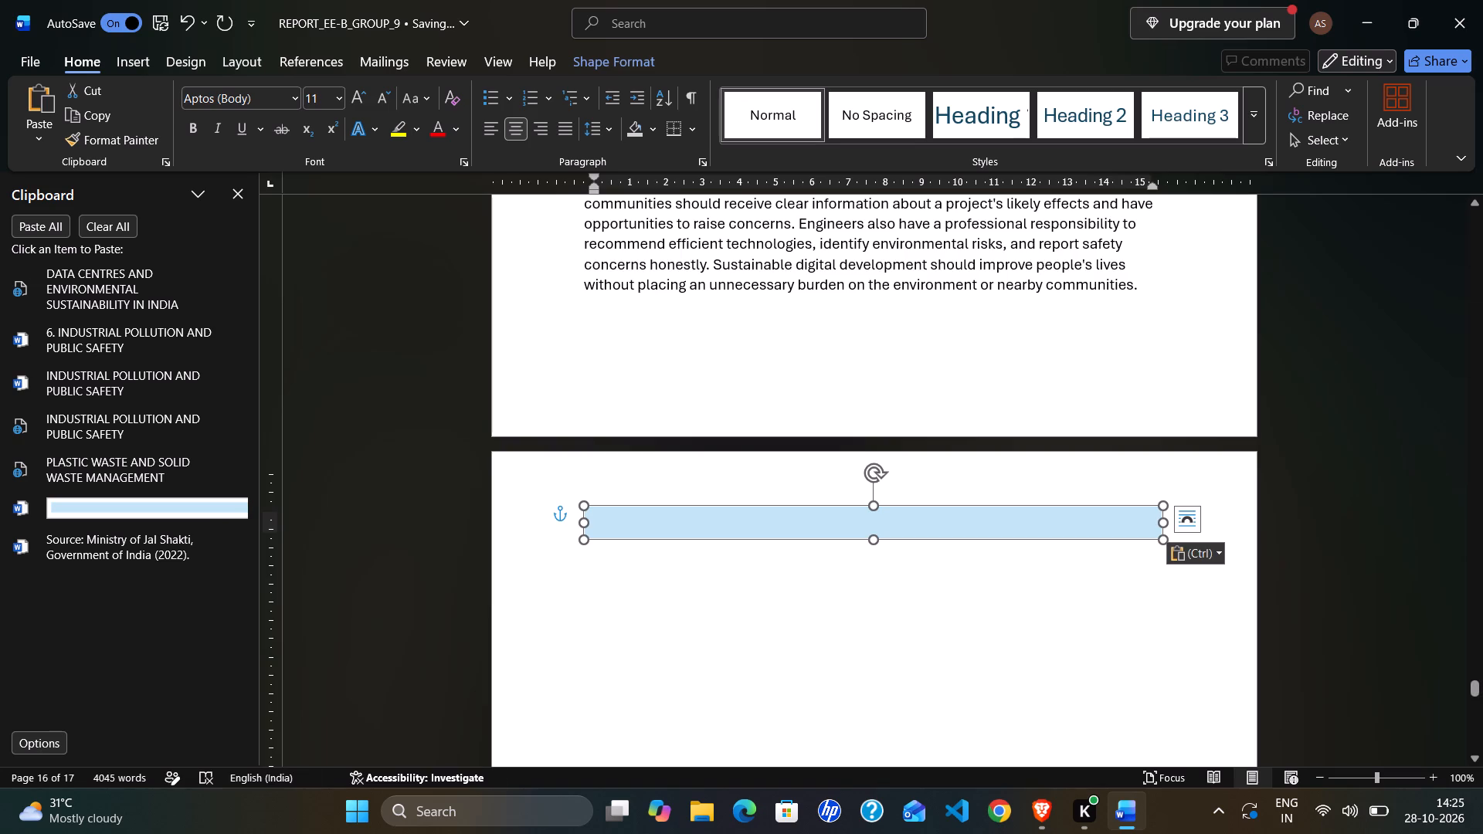
Enter the section number 8 at size 16 in the new banner directly after Section 7, followed by spaces for the title.
scroll(896, 612, "down", 20)
scroll(896, 612, "down", 4)
scroll(901, 615, "up", 1)
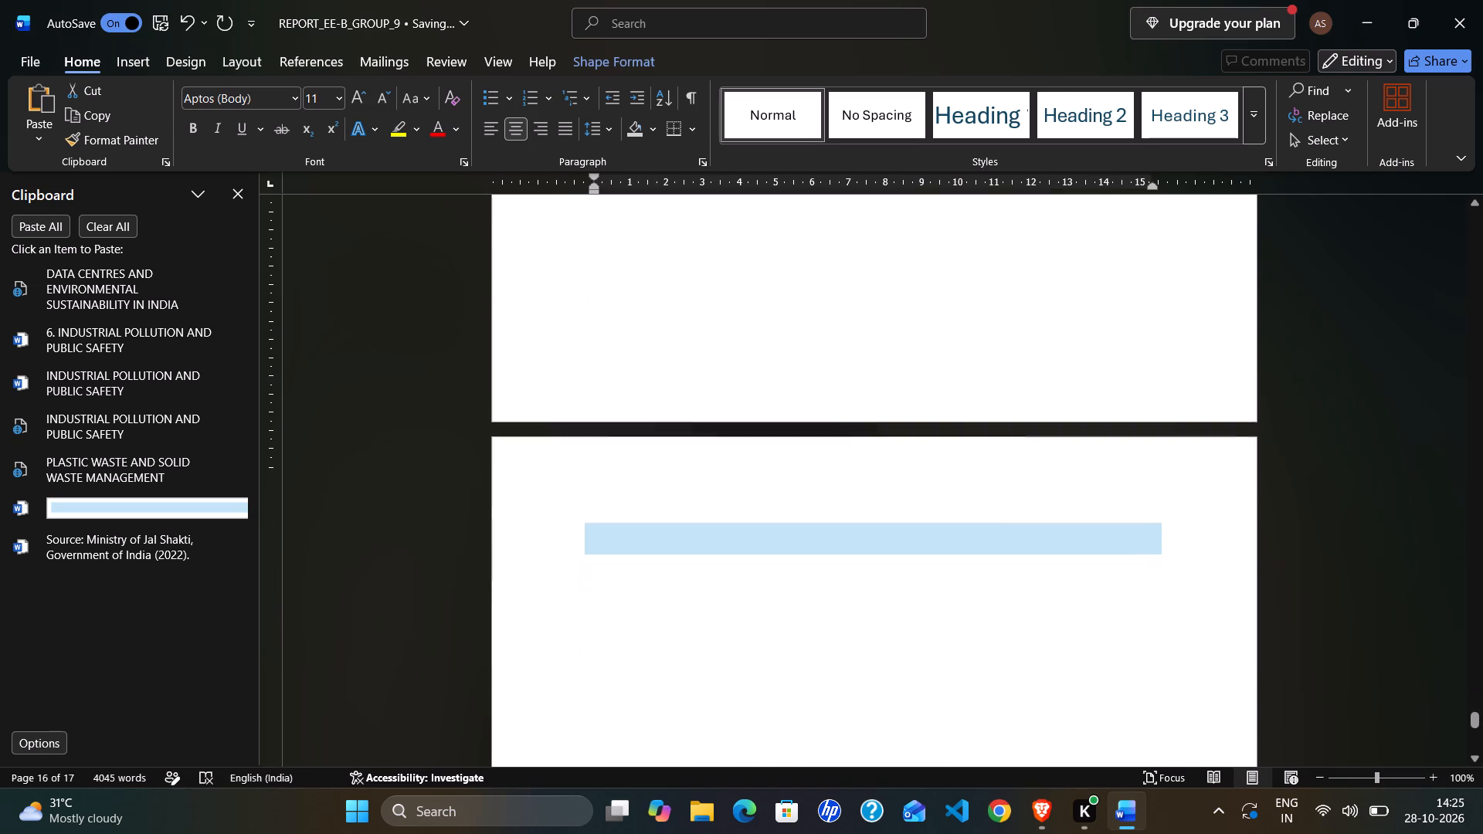
scroll(901, 615, "up", 17)
scroll(901, 615, "up", 4)
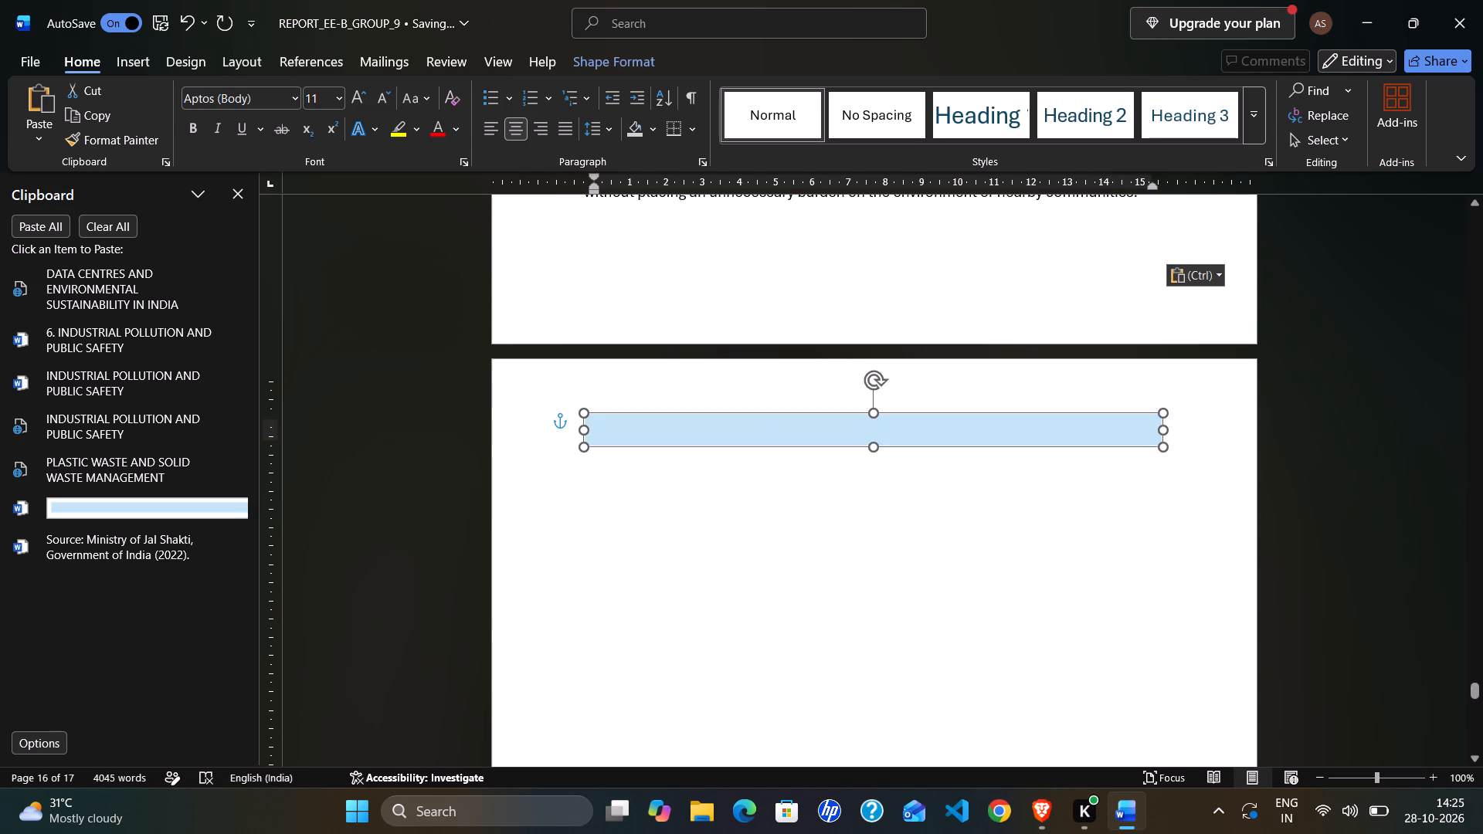
scroll(820, 479, "up", 9)
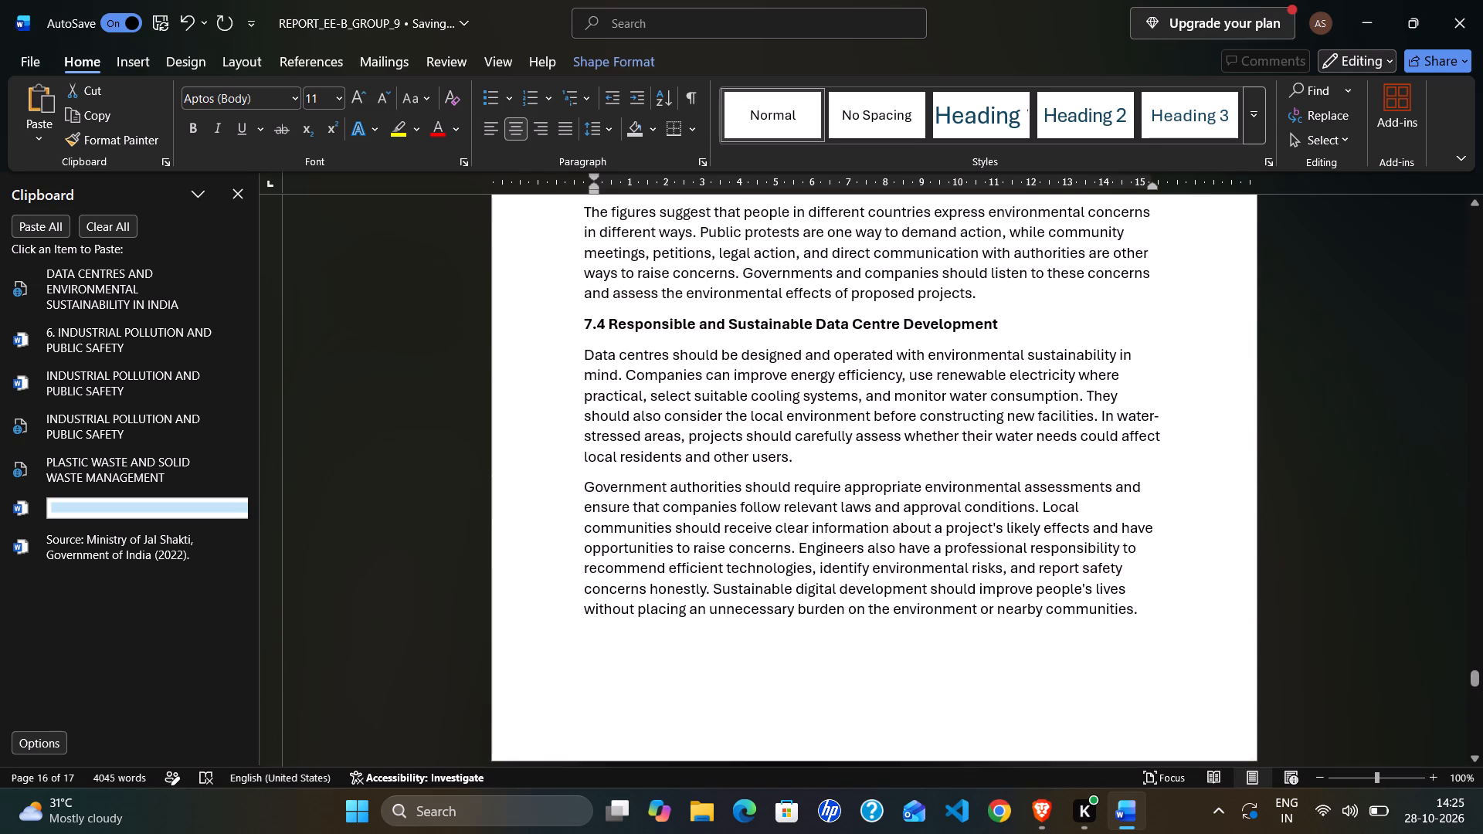
scroll(820, 479, "down", 5)
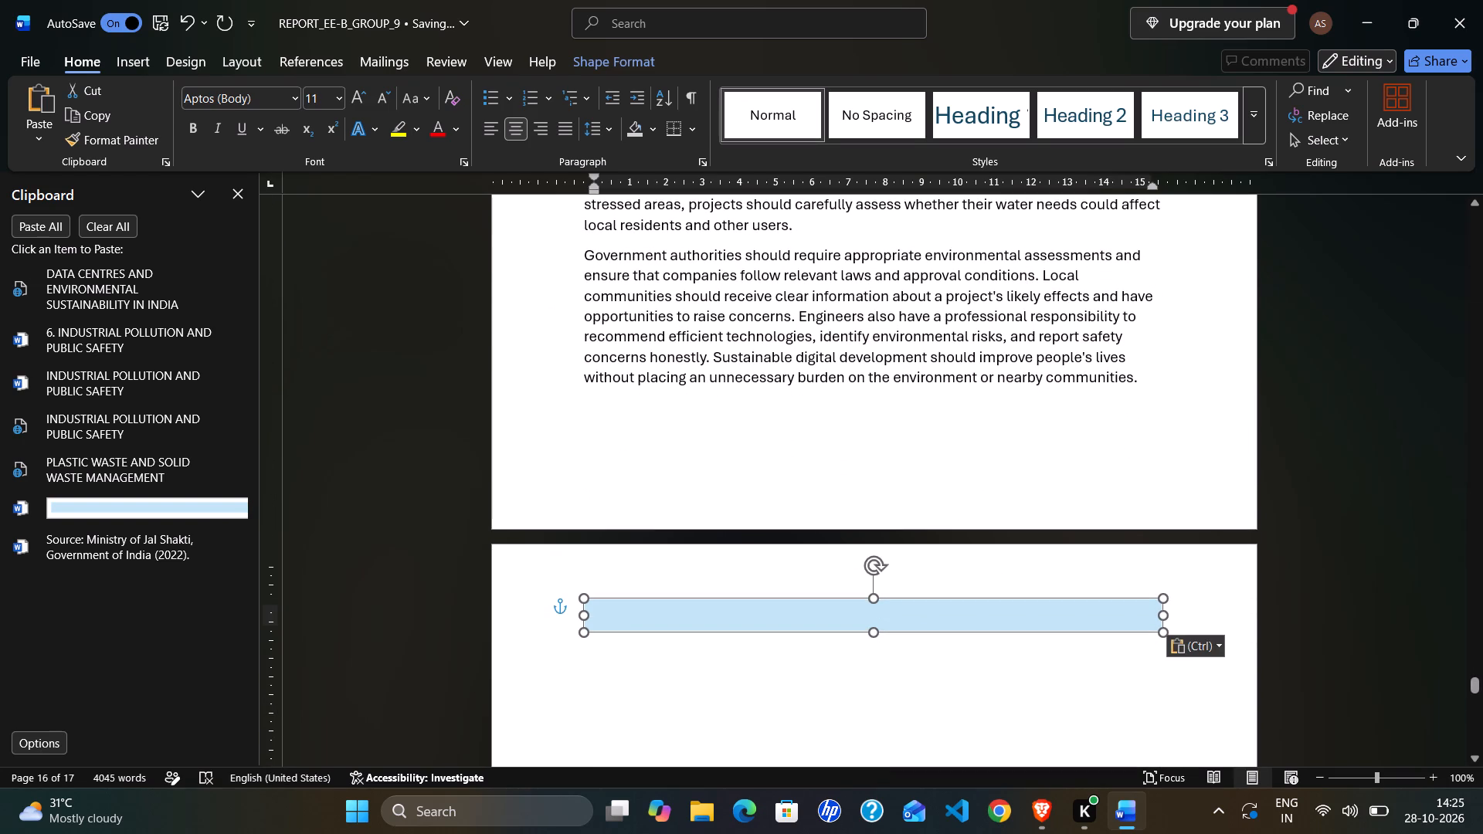
left_click(881, 621)
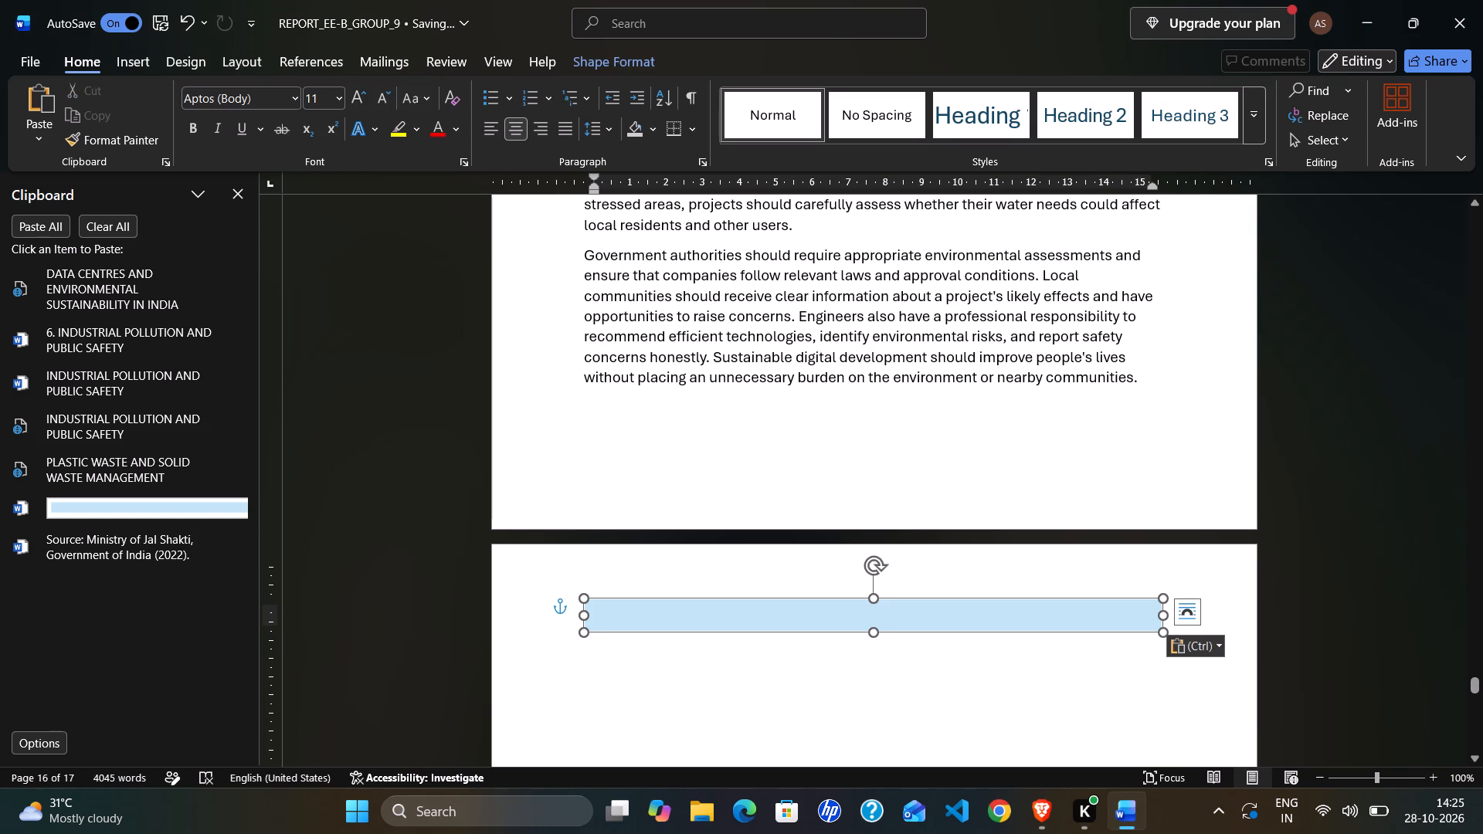
key("8")
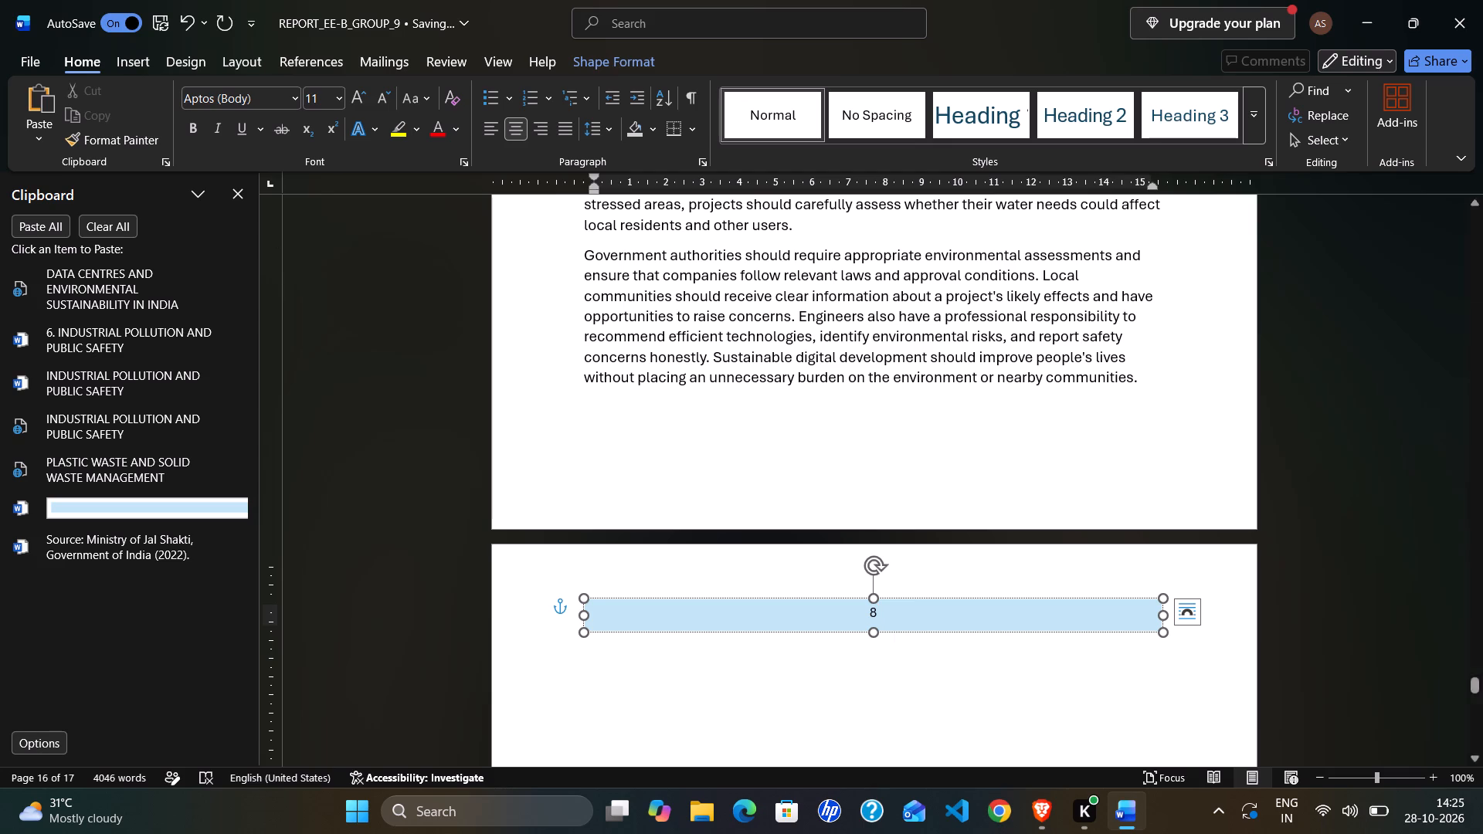
left_click(340, 97)
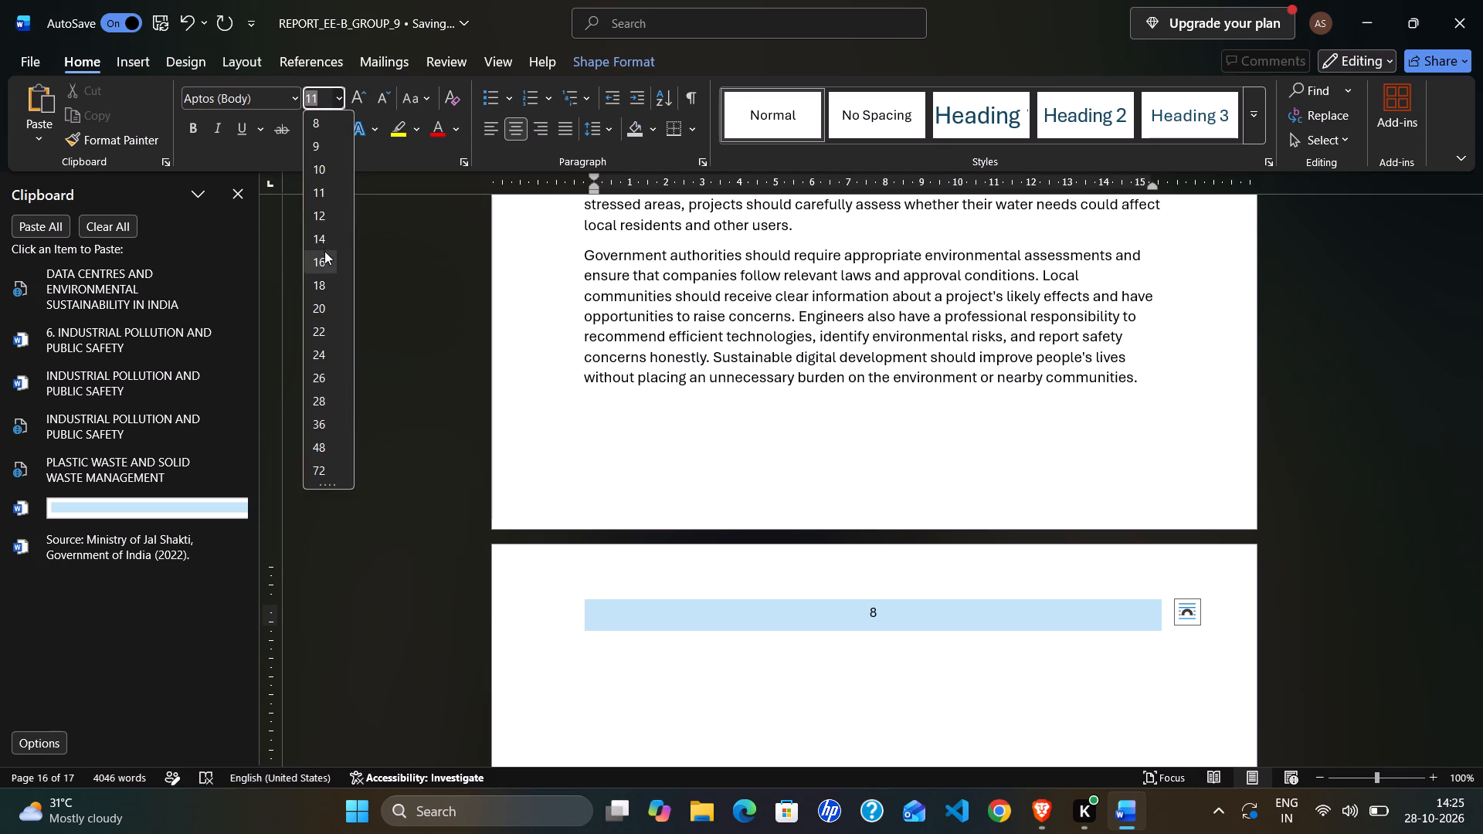
left_click(324, 256)
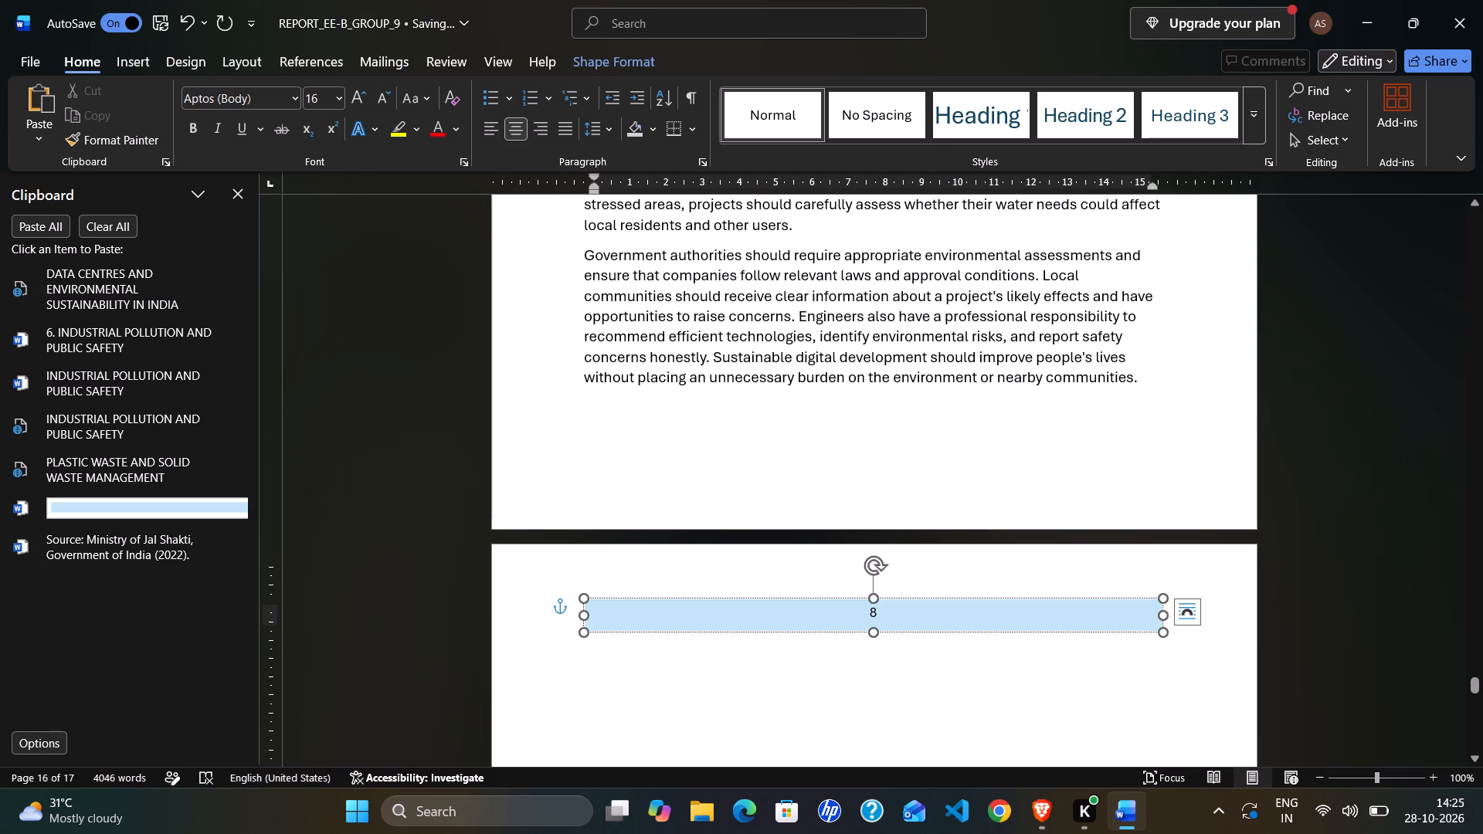
key("8")
key("Left")
key("BackSpace")
key("Right")
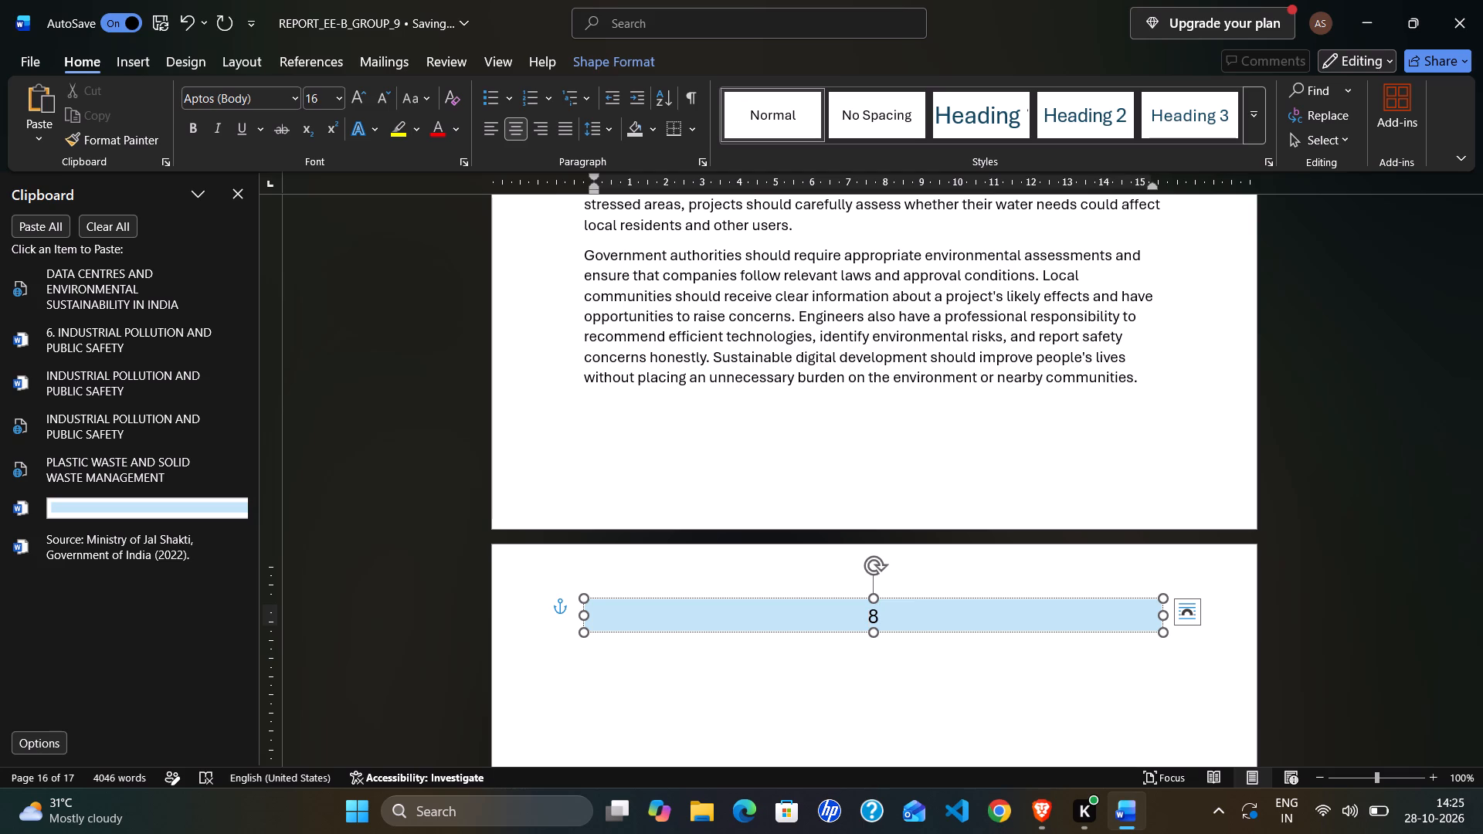
key("space")
key("space")
key("space")
key("space")
Look up Section 8's title and subsection headings in the report's contents list.
scroll(593, 300, "up", 15)
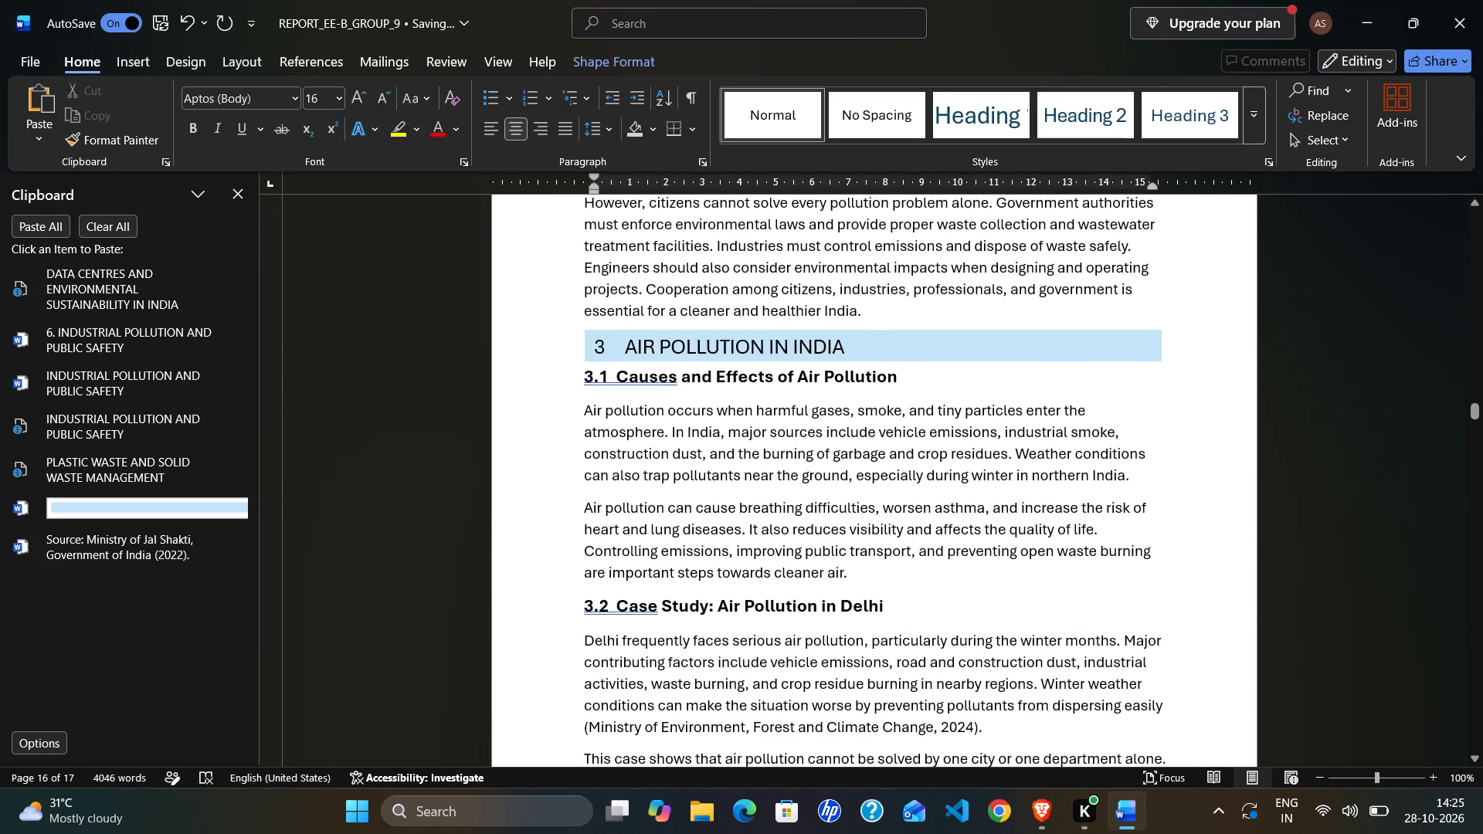
scroll(593, 300, "up", 15)
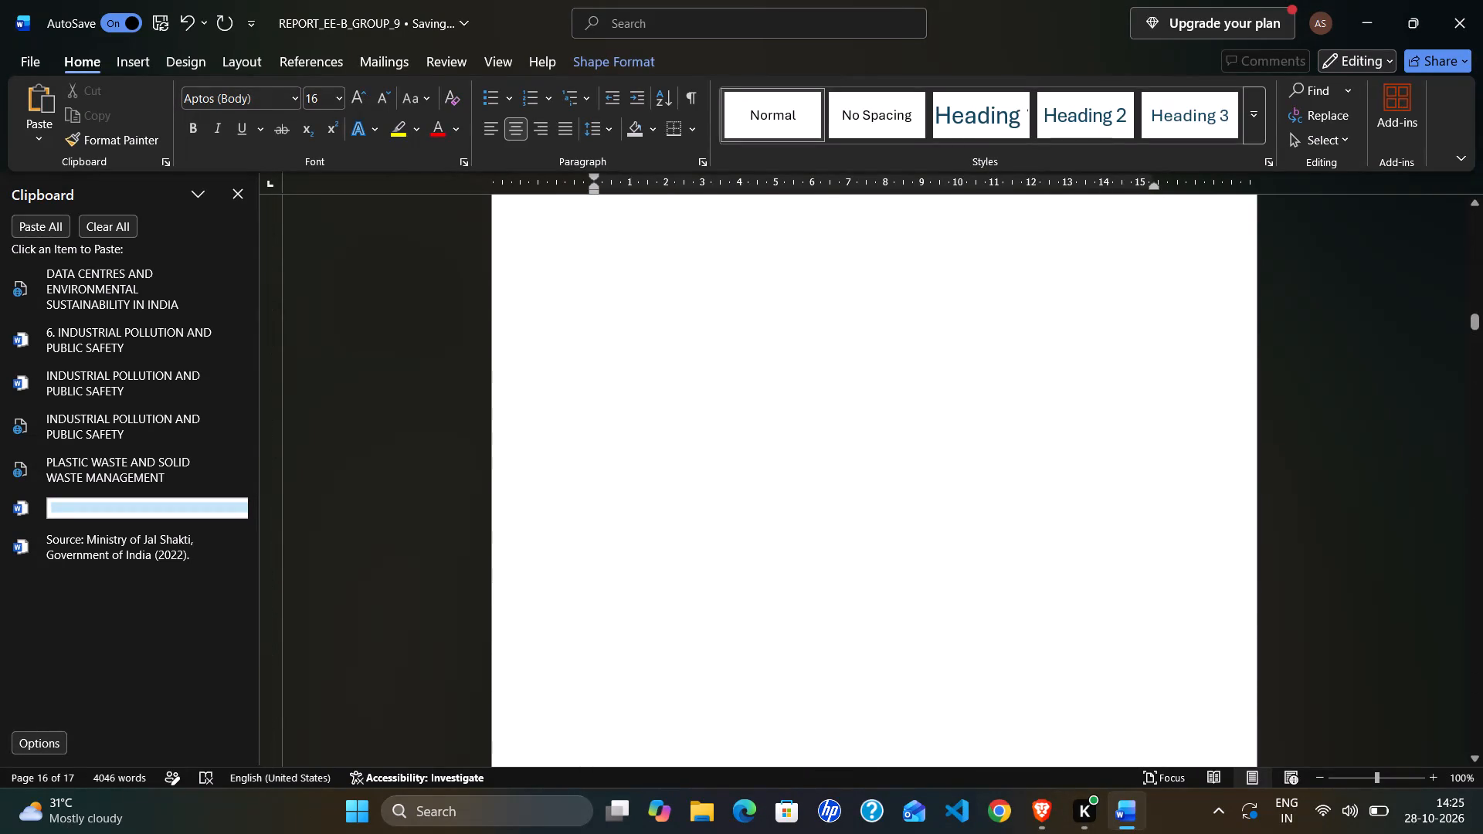
scroll(593, 300, "up", 3)
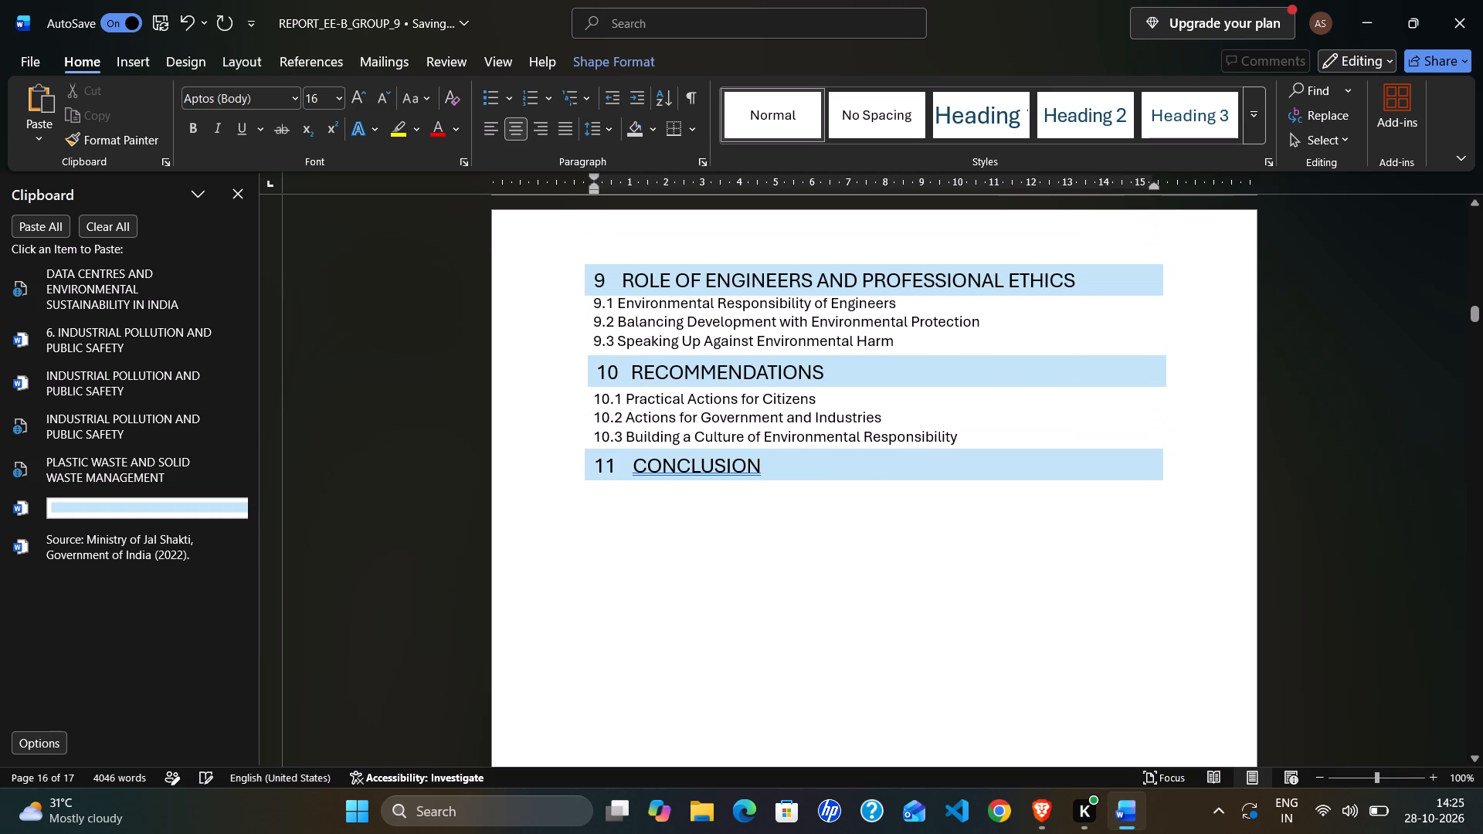
scroll(593, 300, "up", 4)
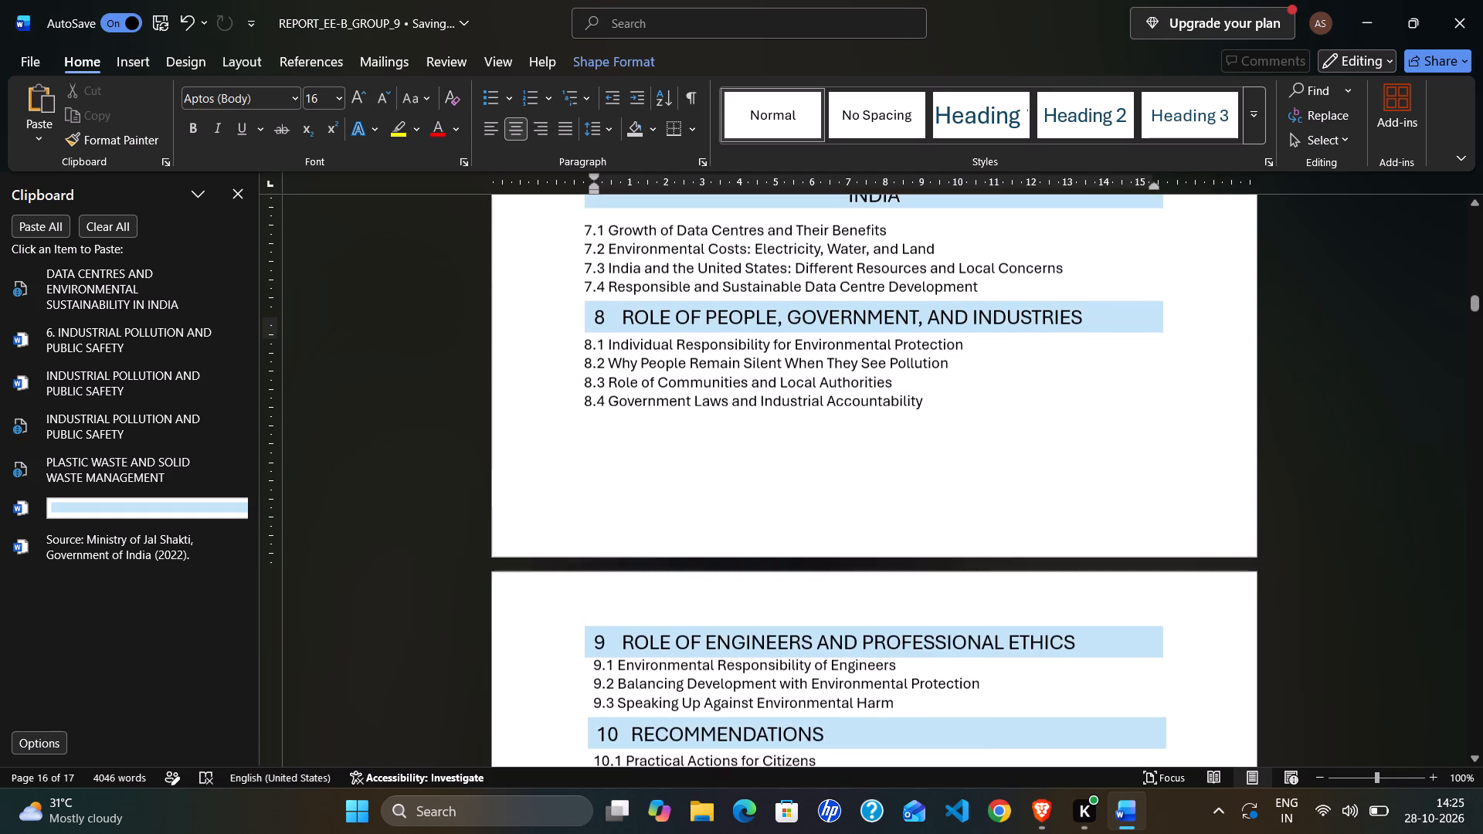
scroll(593, 300, "up", 1)
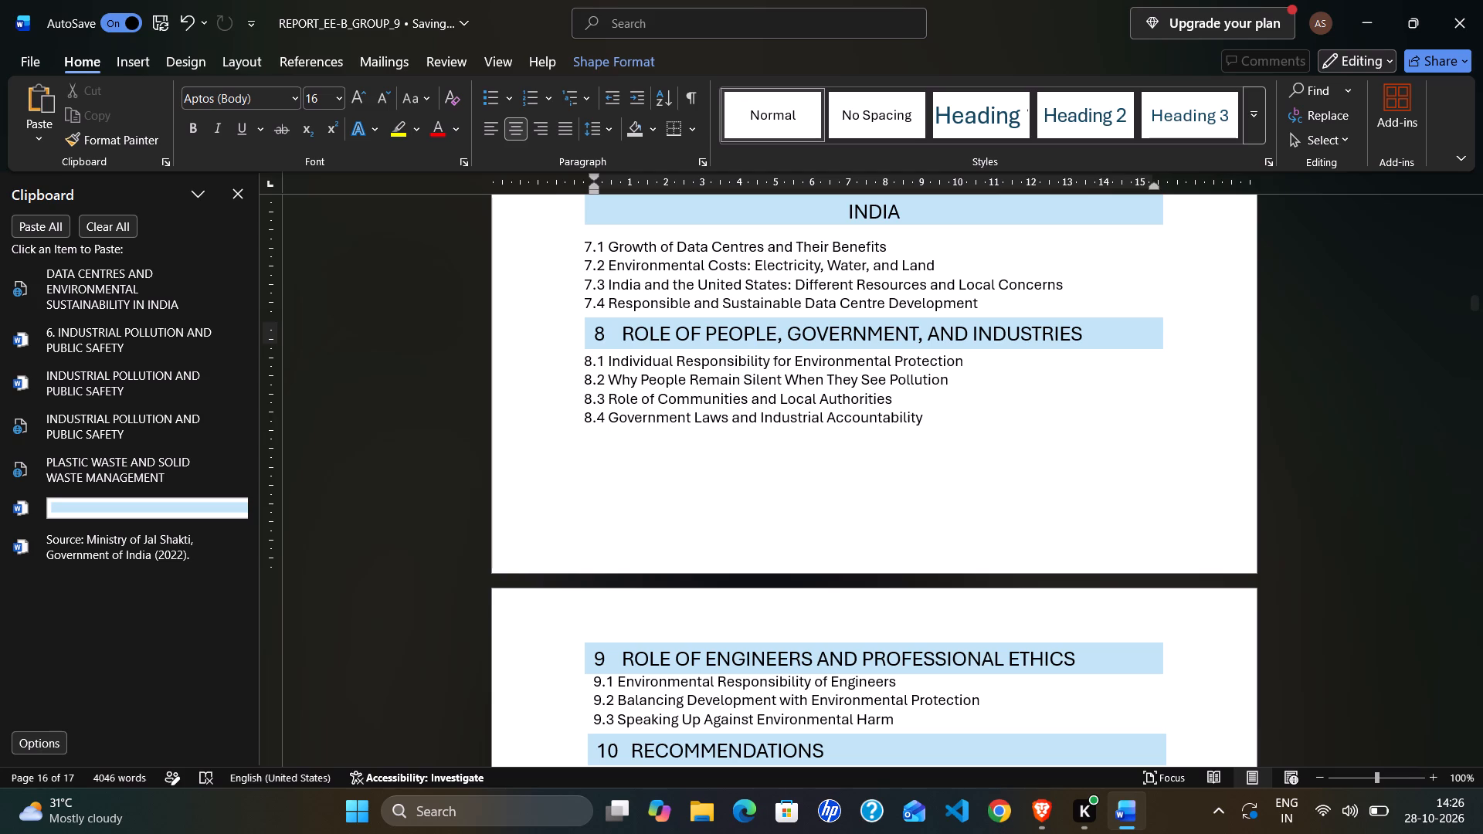
key("alt+Tab")
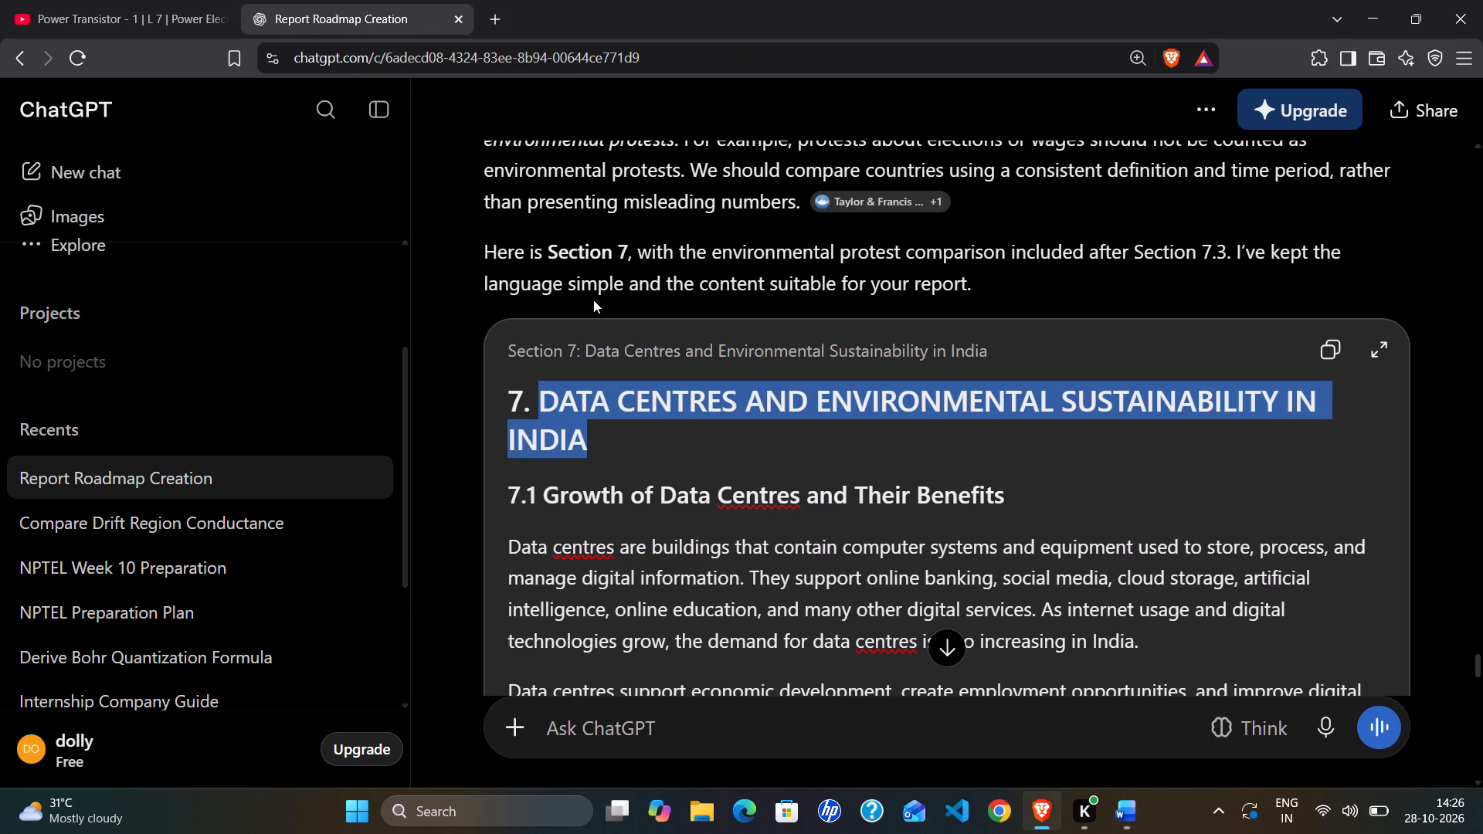
scroll(637, 364, "down", 4)
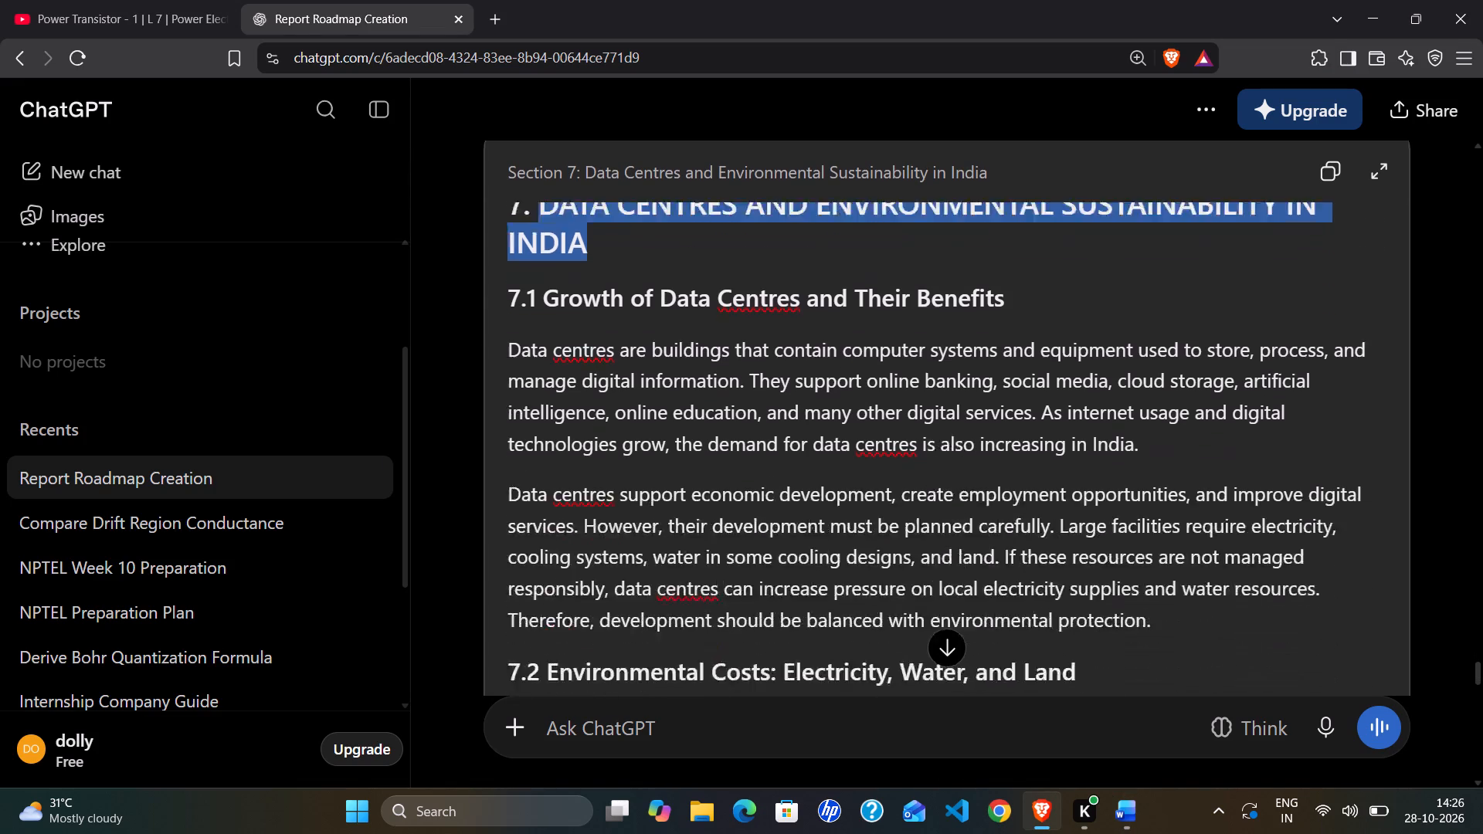
scroll(591, 537, "down", 6)
left_click(649, 738)
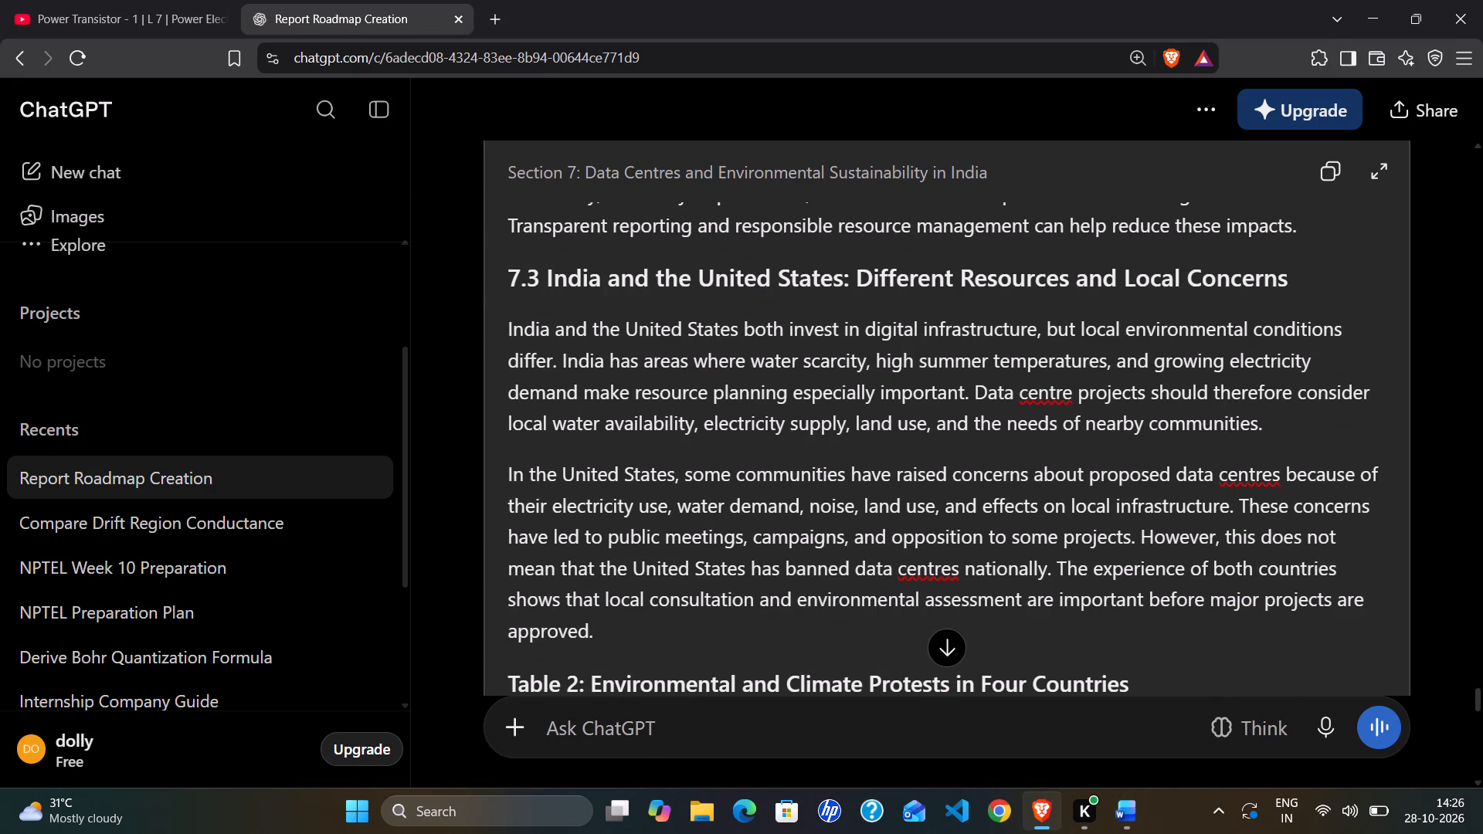
type("ex")
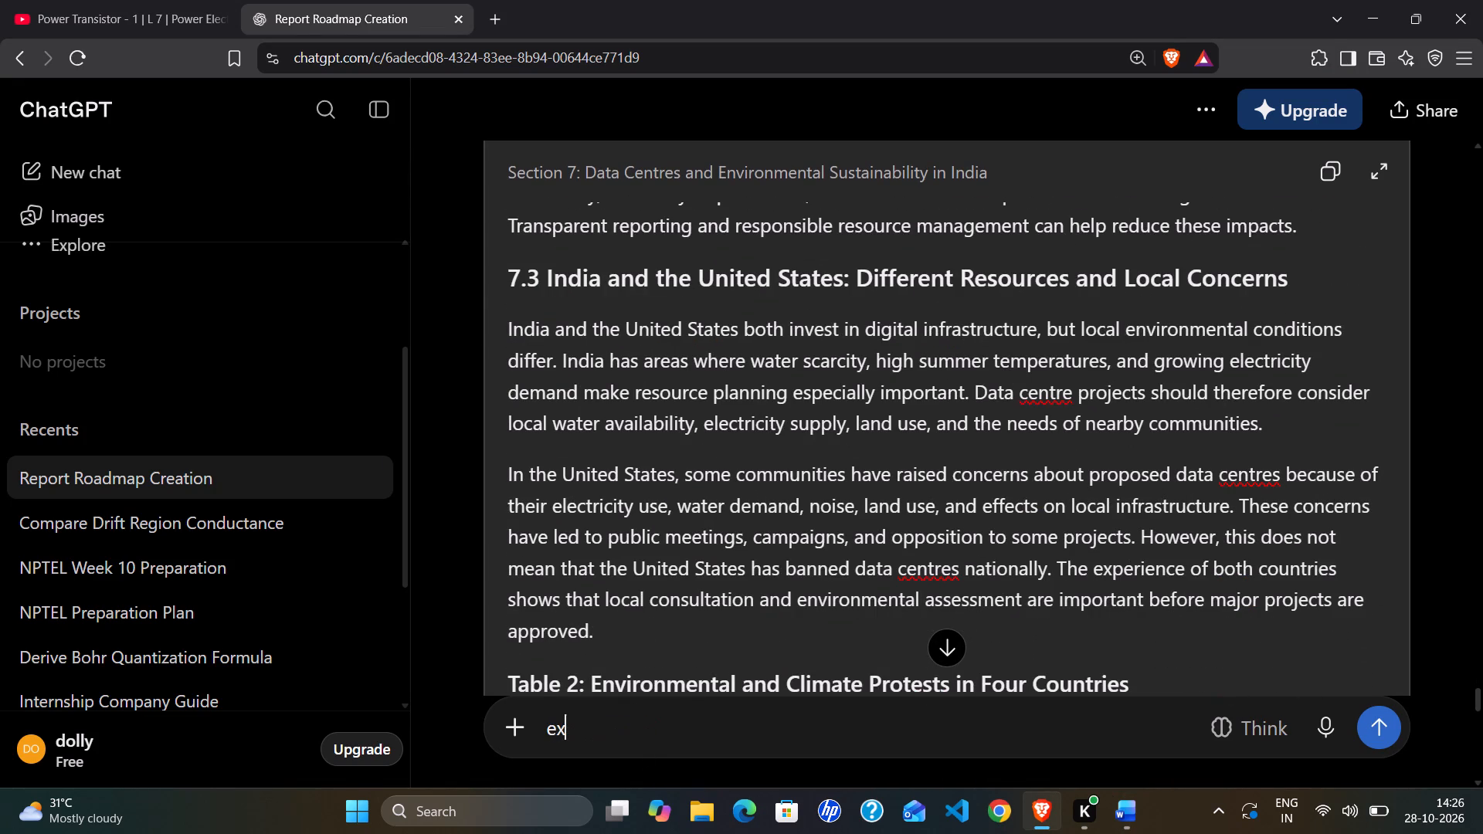
key("BackSpace")
key("BackSpace")
type("sta")
type("rt section")
key("space")
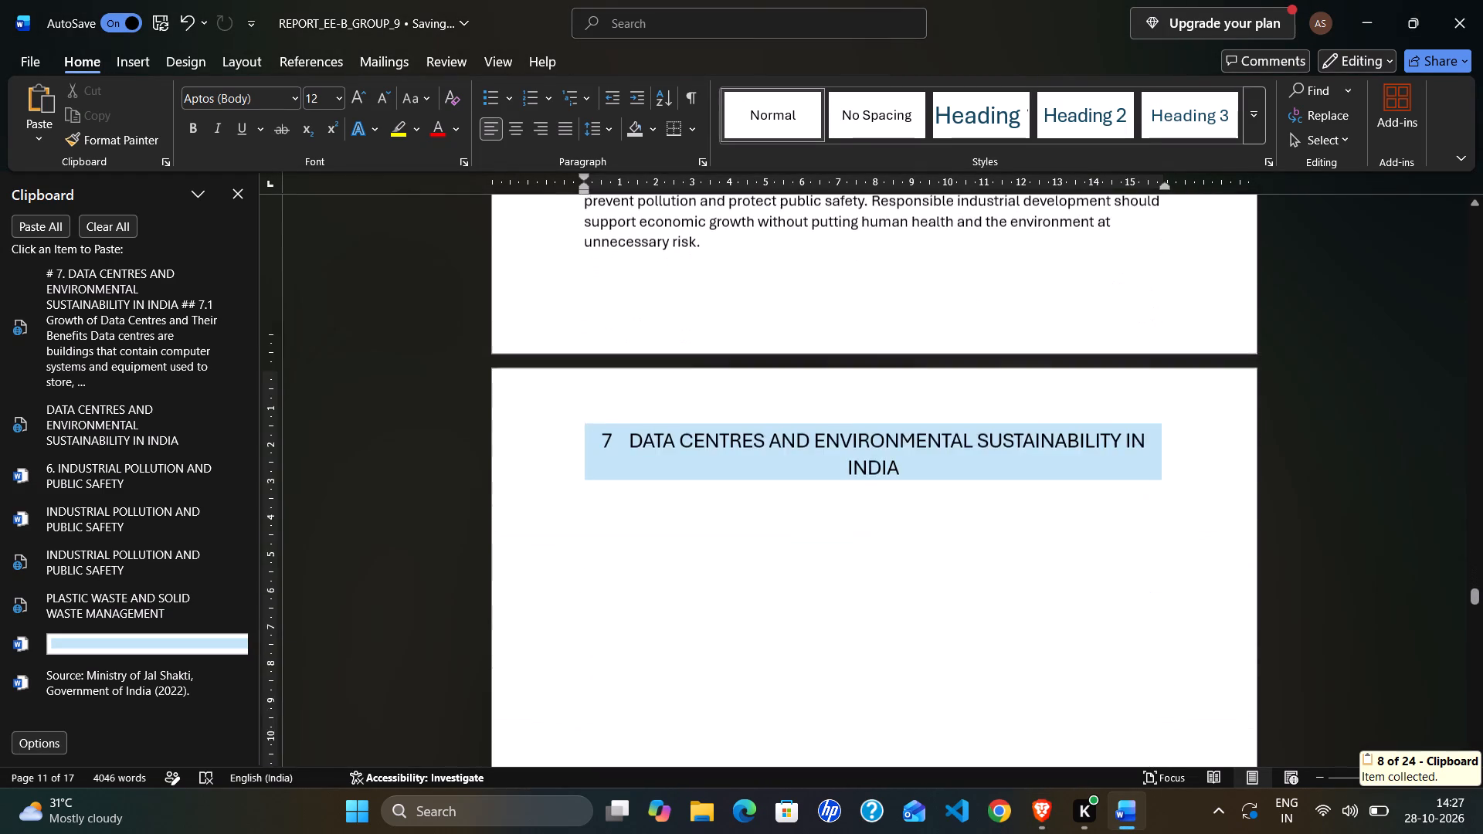
scroll(963, 444, "down", 20)
scroll(963, 444, "down", 7)
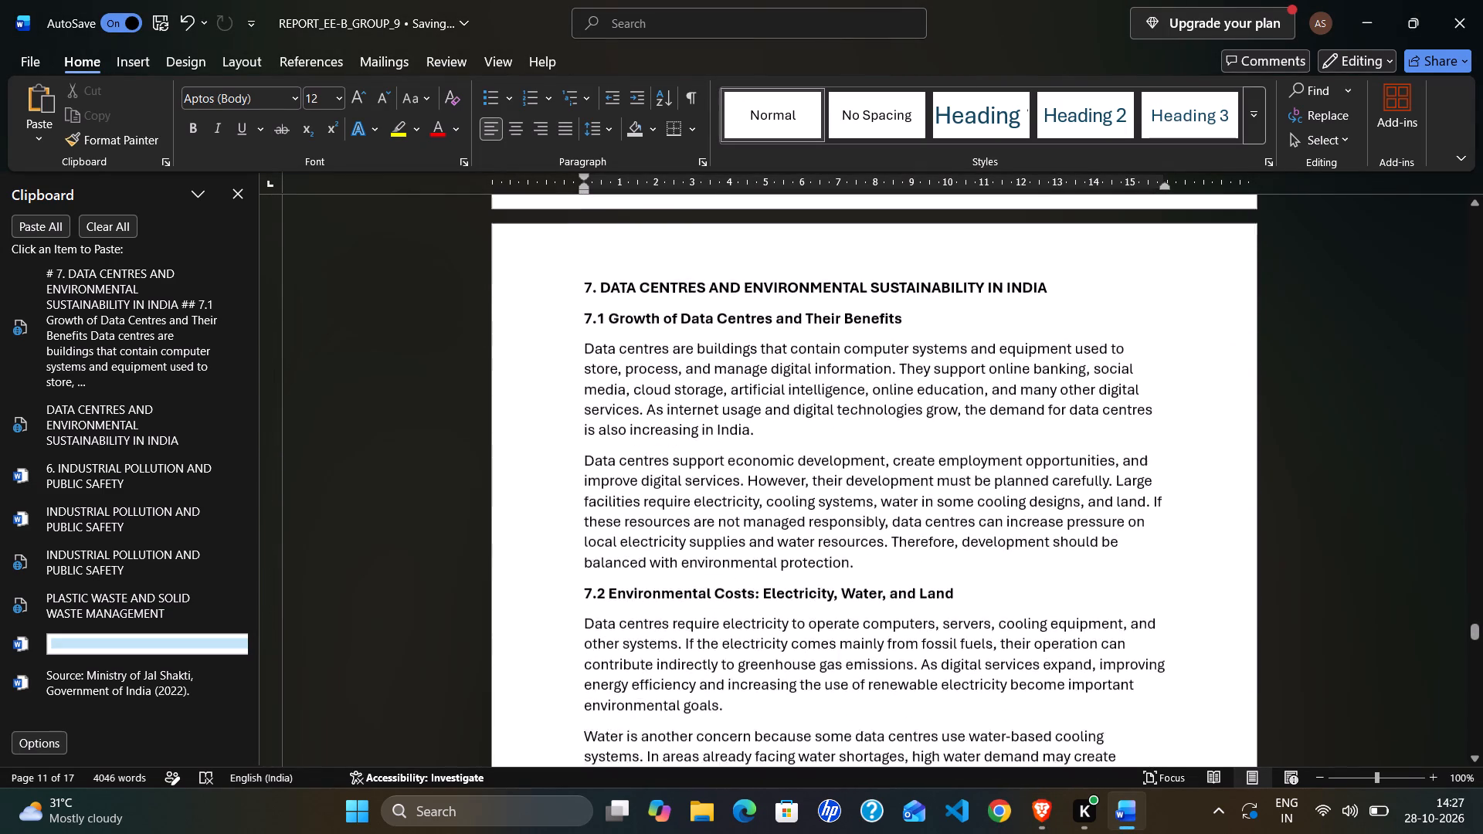
scroll(963, 444, "down", 8)
scroll(963, 444, "up", 4)
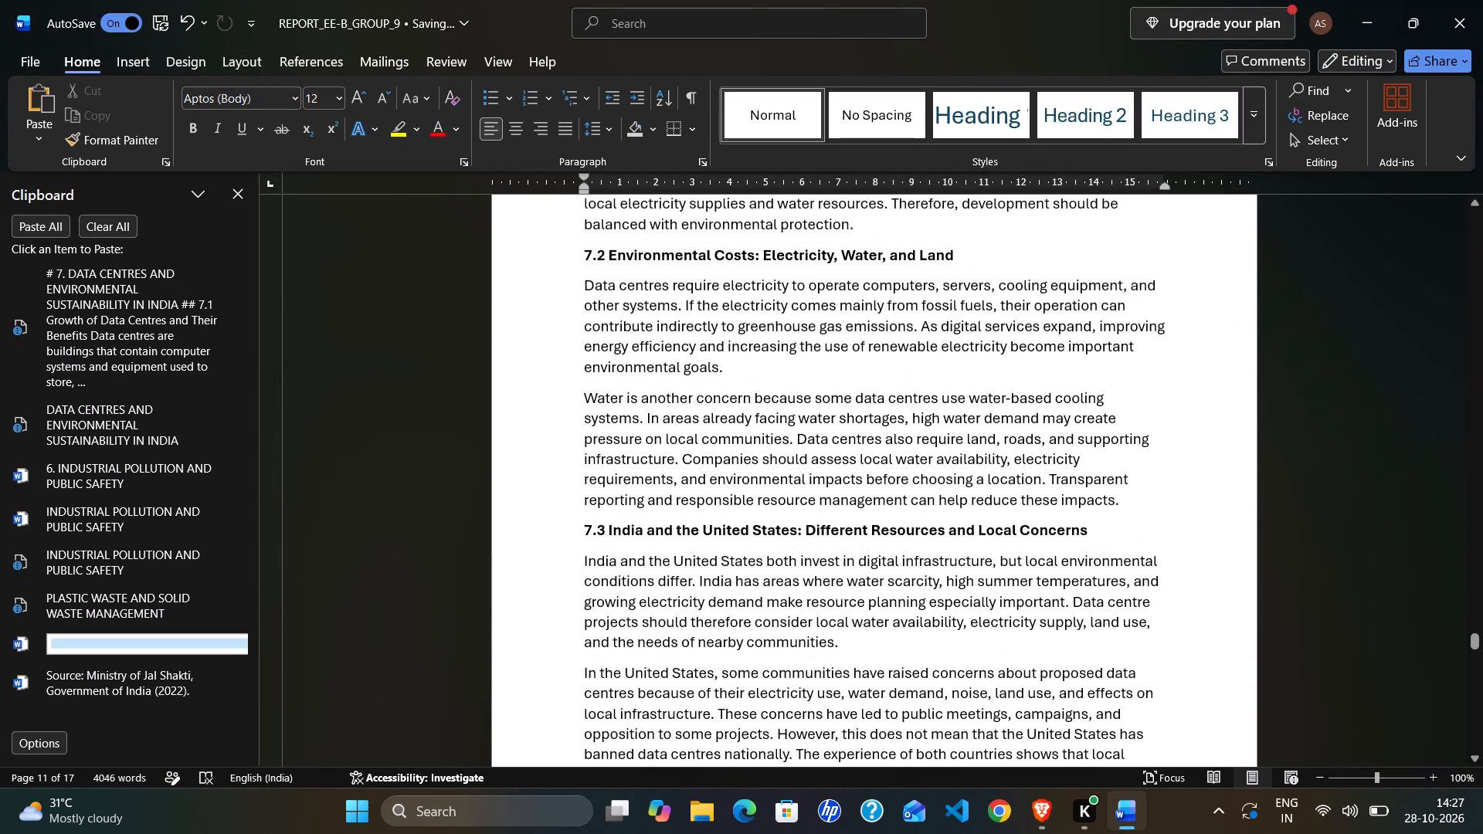
scroll(963, 444, "up", 5)
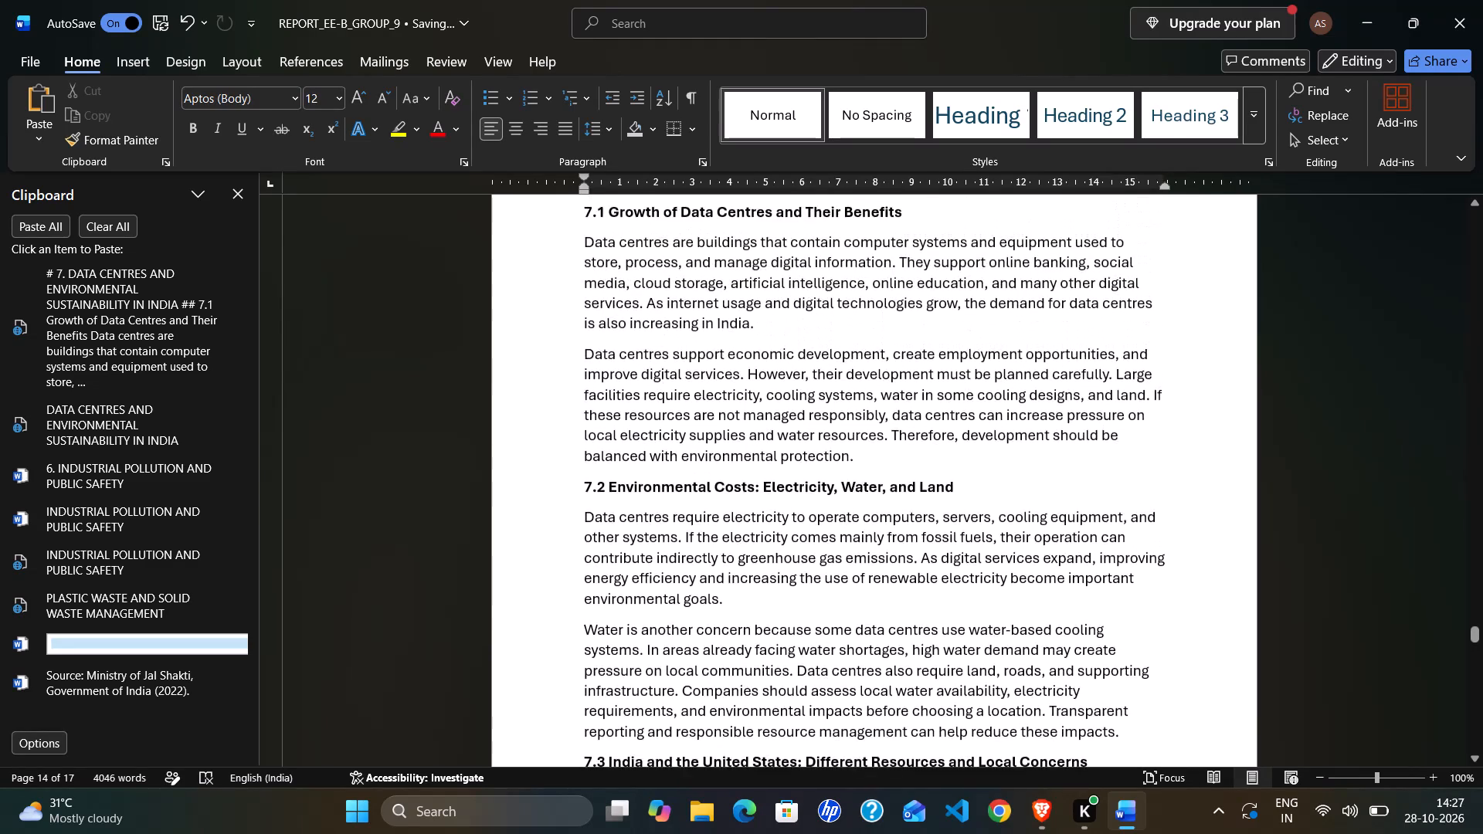
scroll(963, 444, "up", 10)
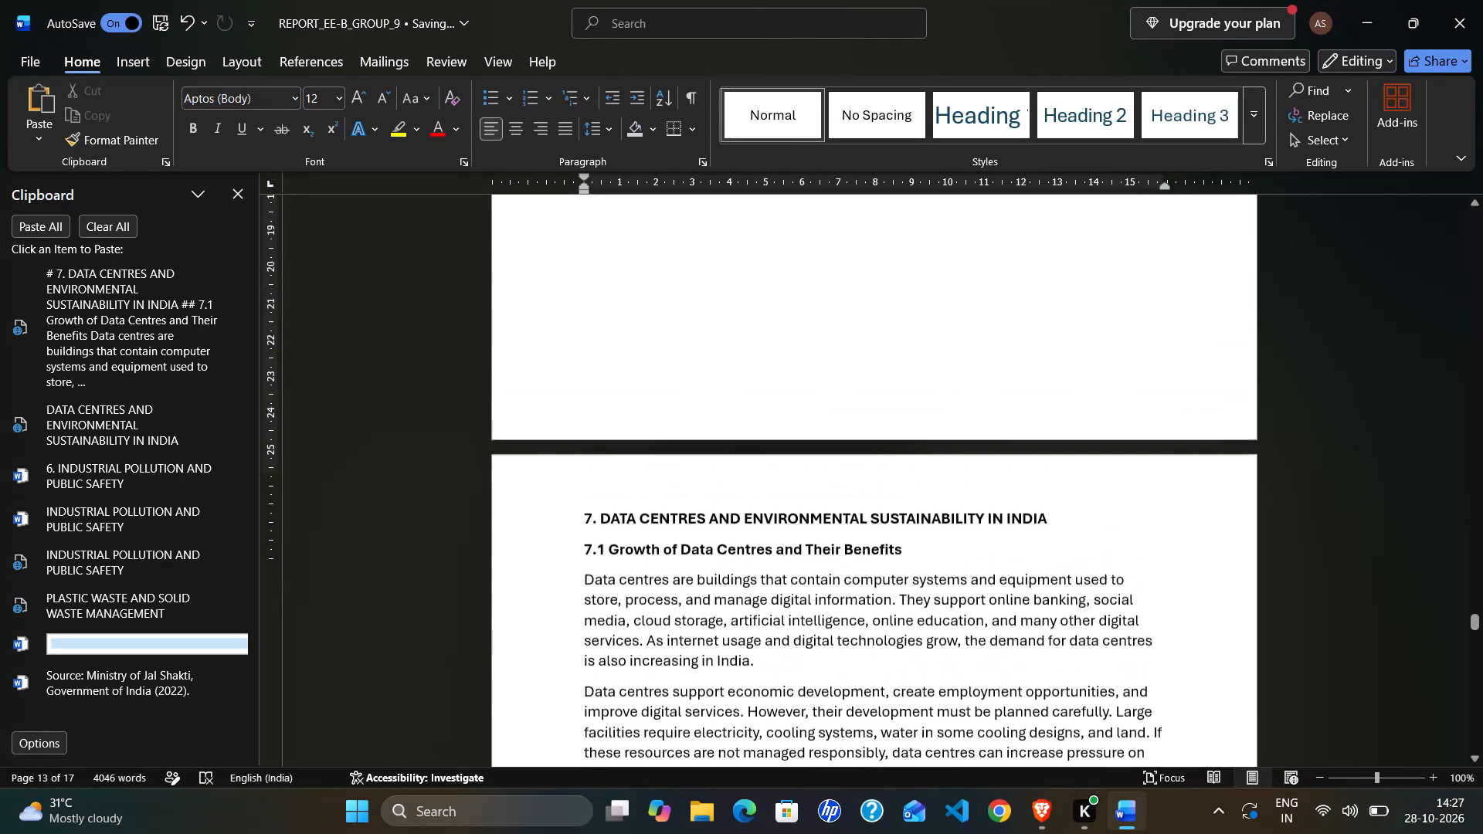
scroll(963, 444, "up", 16)
Remove the page gap between Section 7's banner and its body text so the text starts directly under the banner.
scroll(963, 444, "down", 2)
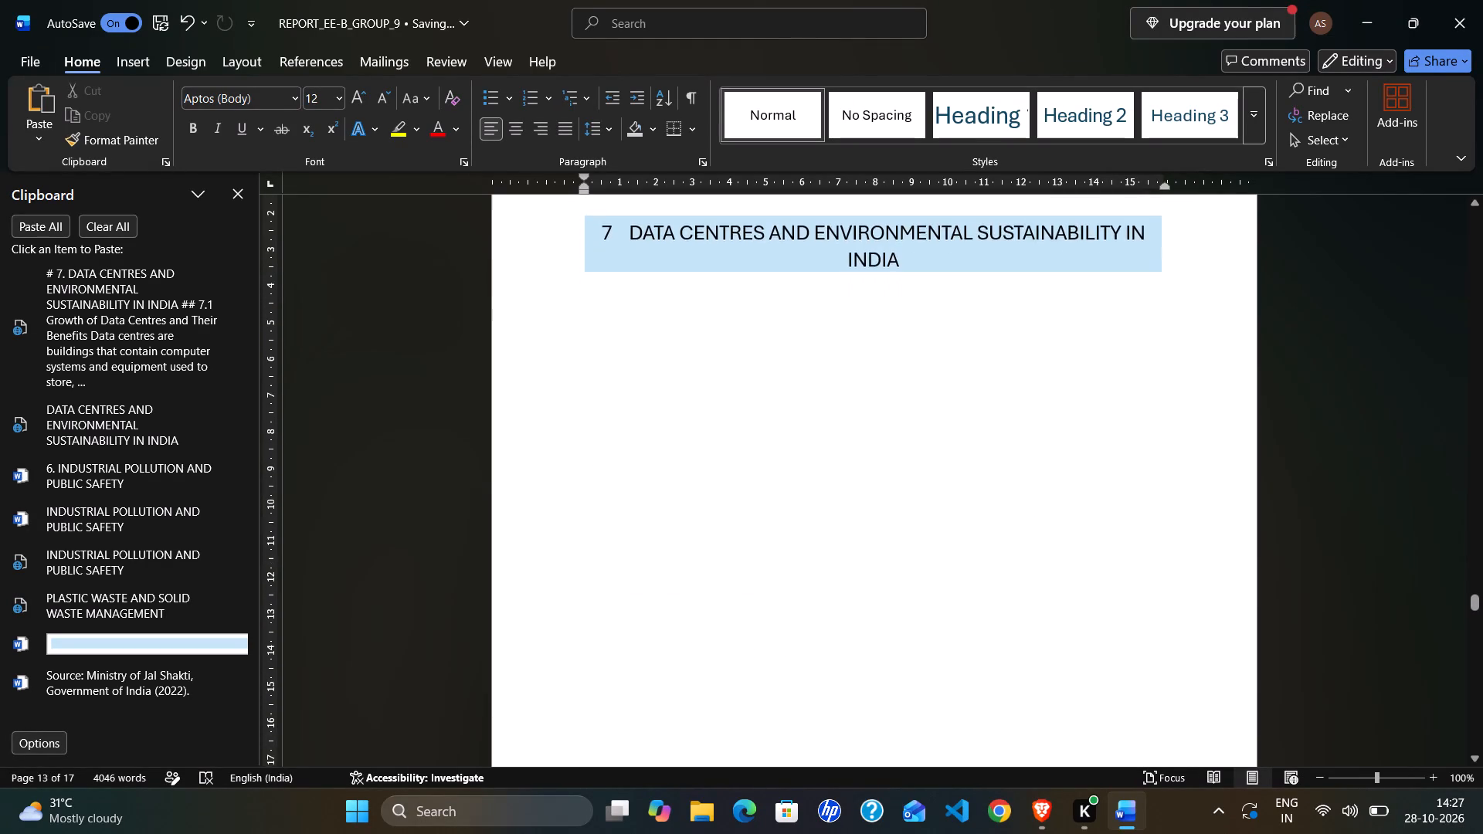
scroll(963, 444, "down", 16)
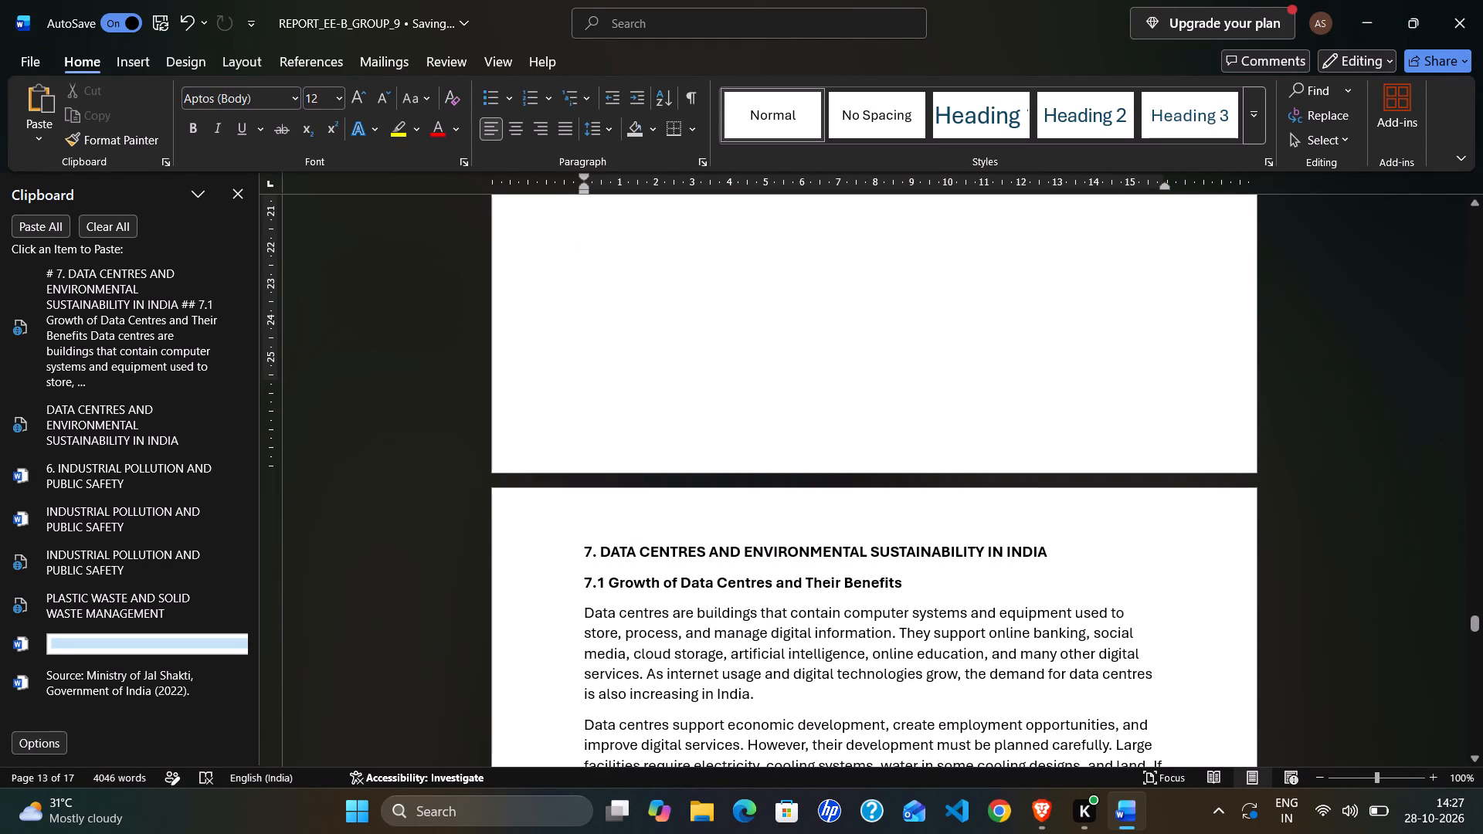
left_click(582, 548)
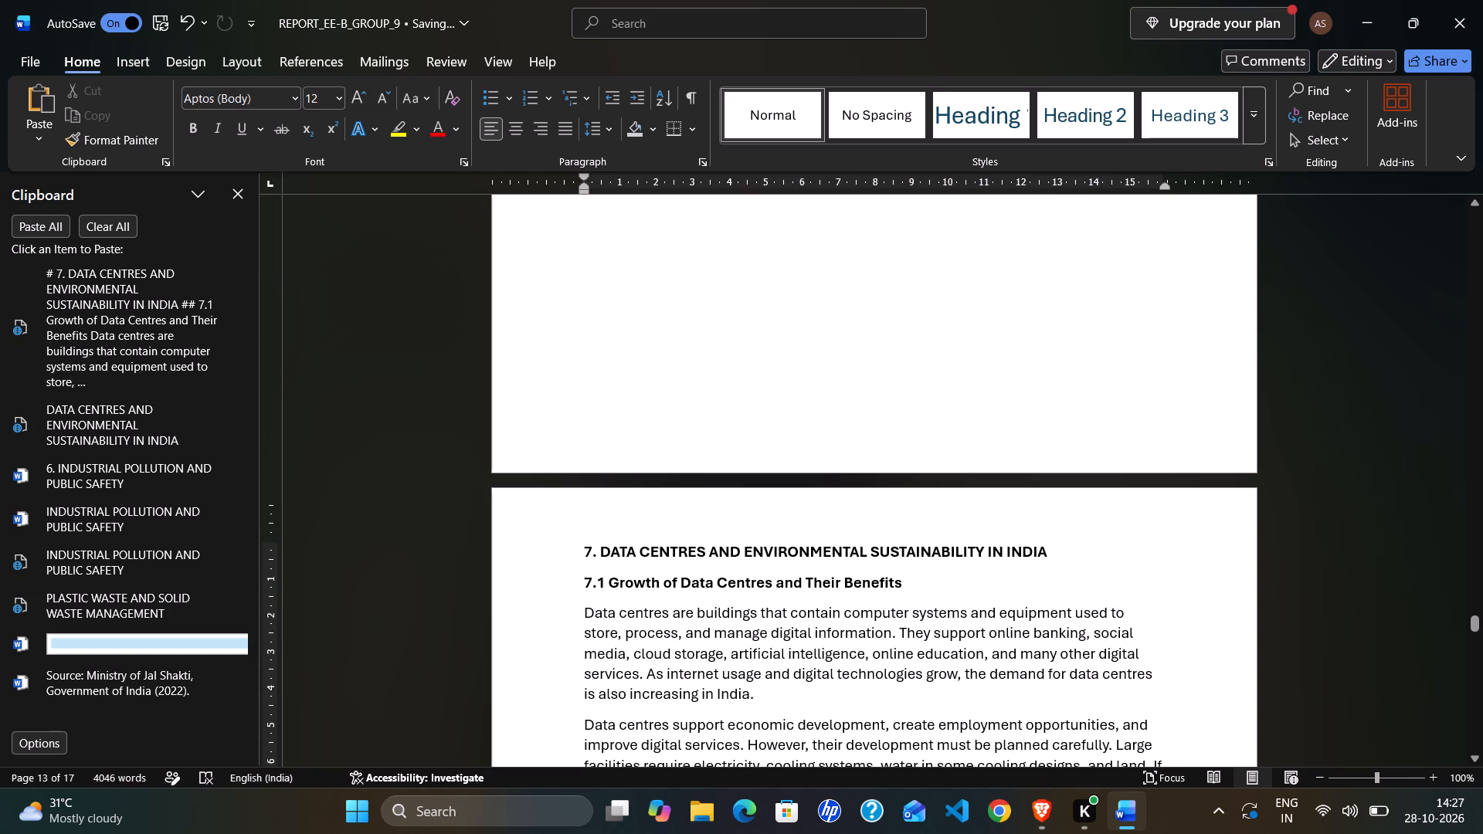
key("BackSpace")
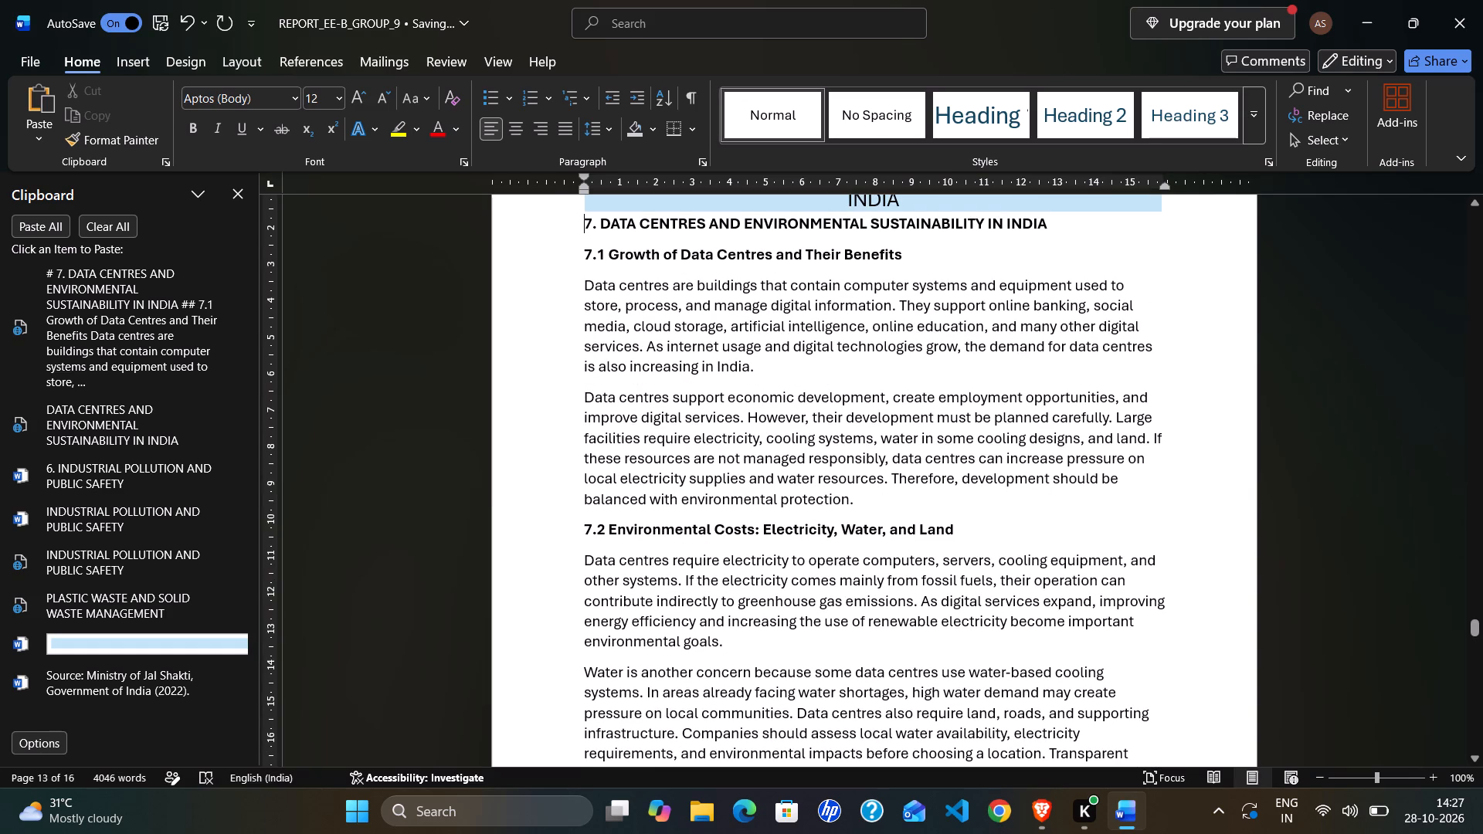
Cut the duplicate bold heading line "7. DATA CENTRES AND ENVIRONMENTAL SUSTAINABILITY IN INDIA" below the Section 7 banner.
left_click_drag(582, 222, 813, 242)
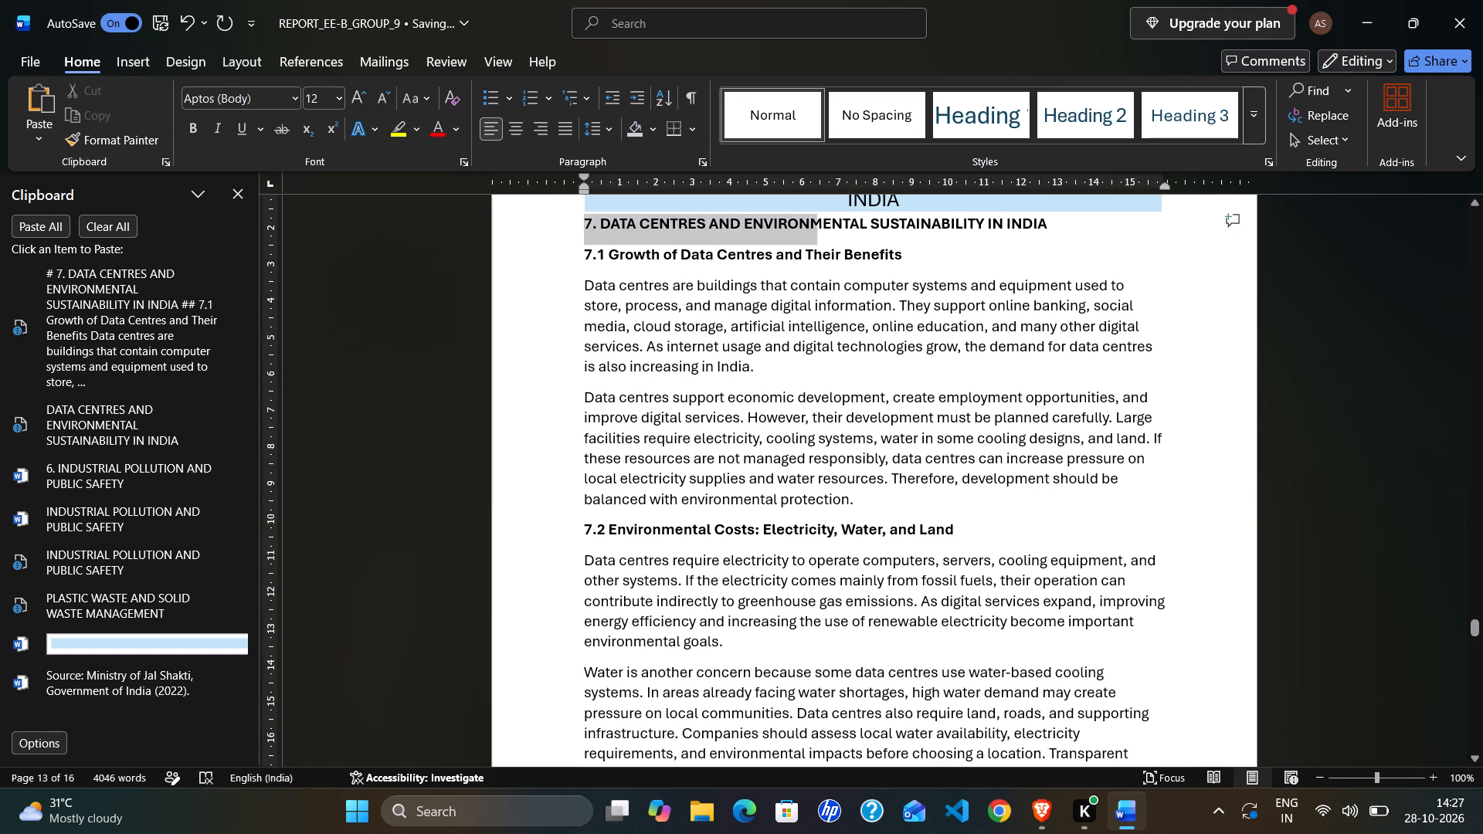
left_click_drag(813, 242, 1045, 231)
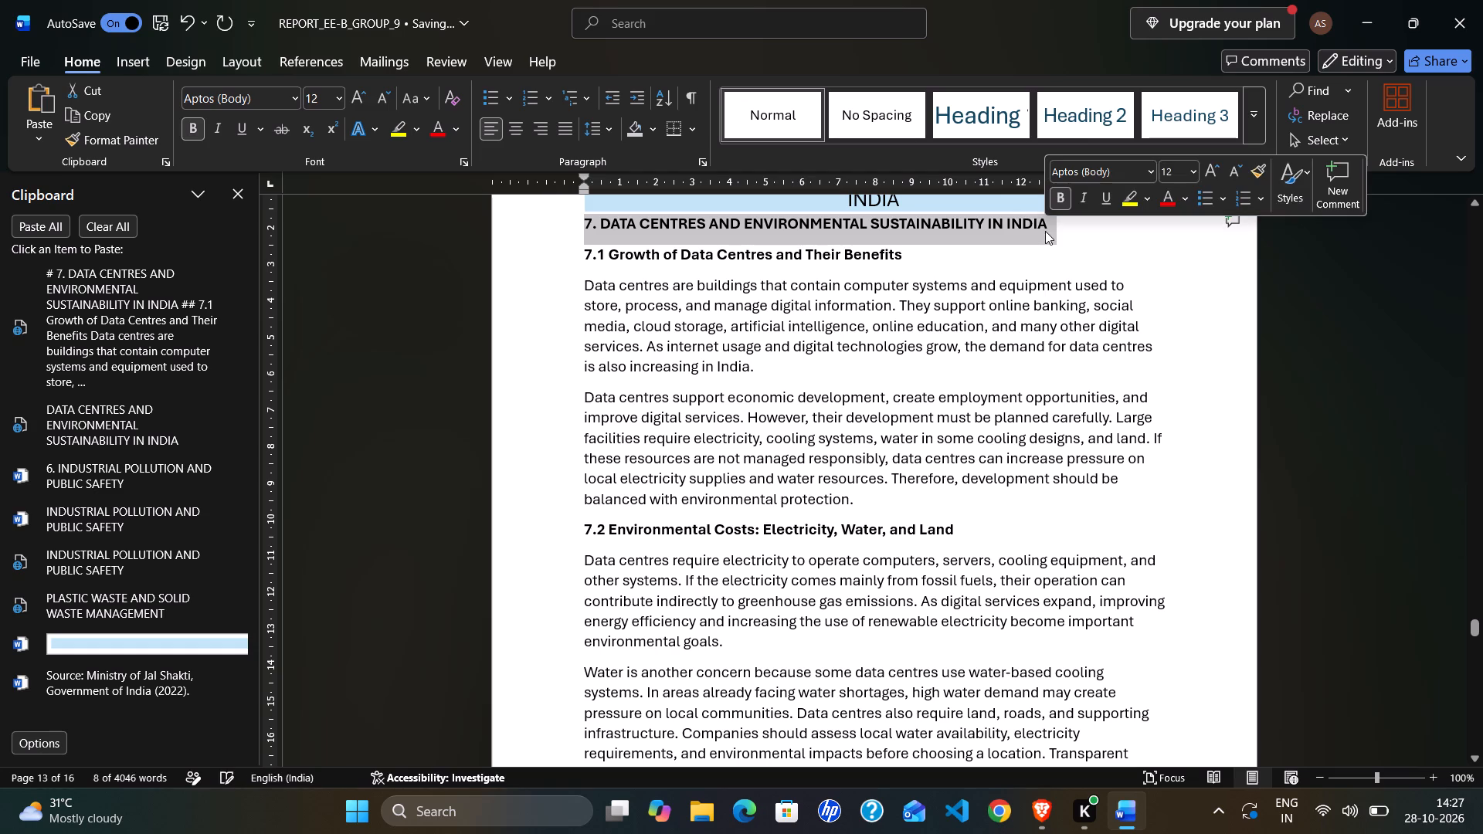
key("ctrl+x")
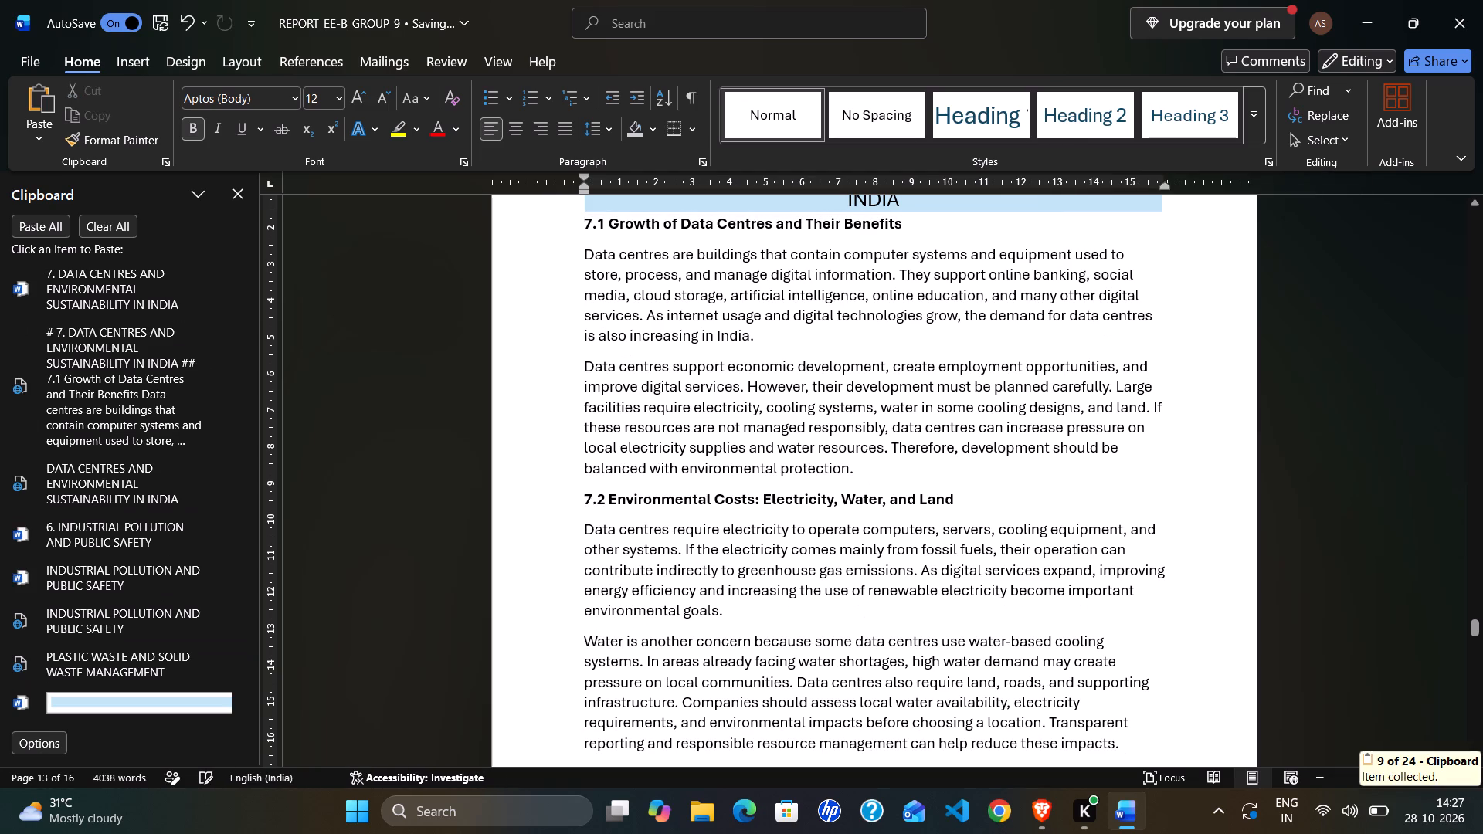
Insert a blank line between the Section 7 banner and the 7.1 heading.
key("Return")
scroll(1045, 231, "up", 4)
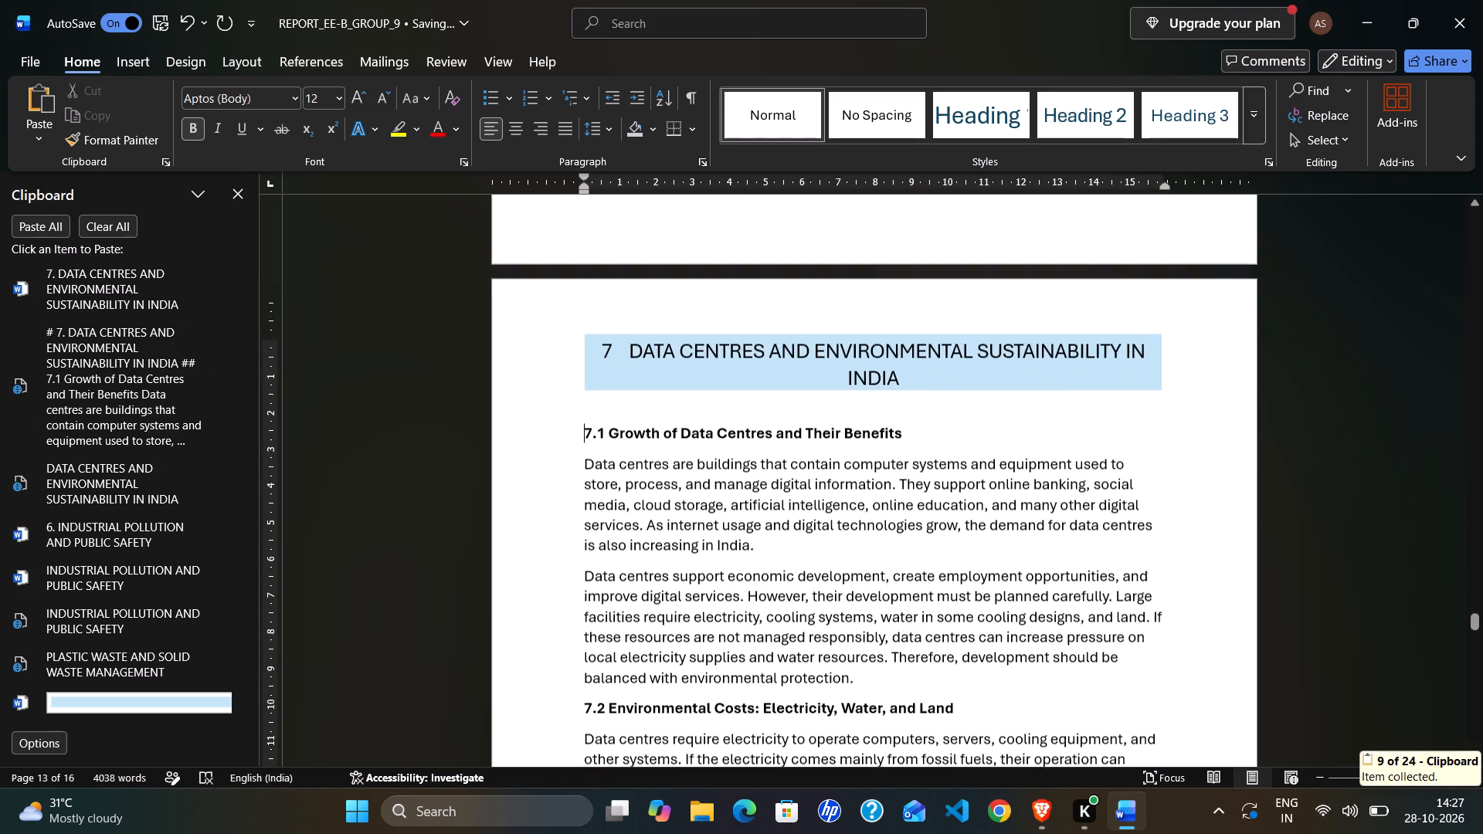
Review the rest of Section 7's text and the page with the Section 8 banner that follows it.
scroll(1045, 231, "down", 15)
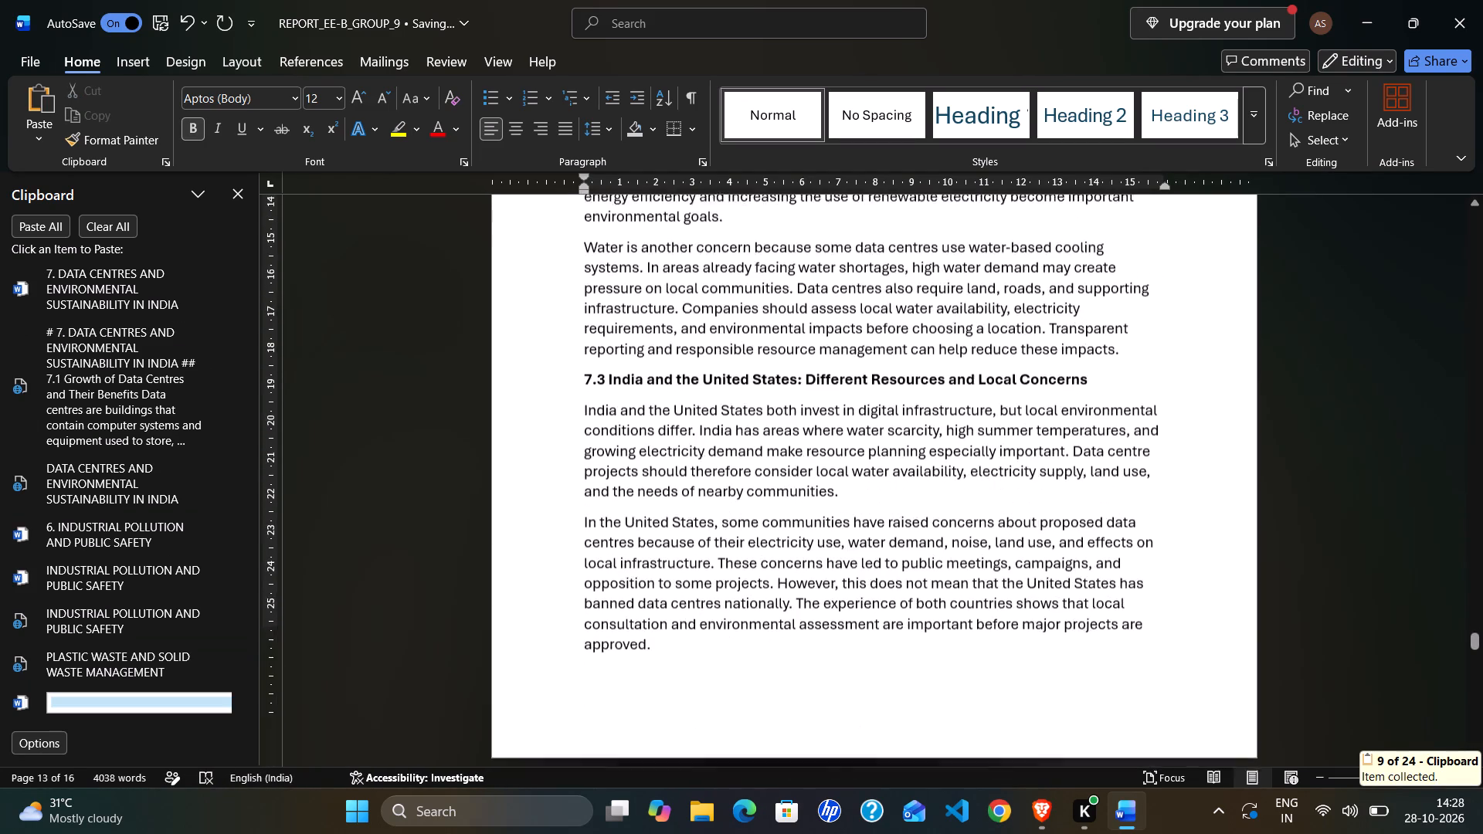
scroll(1045, 231, "down", 4)
scroll(1045, 231, "down", 20)
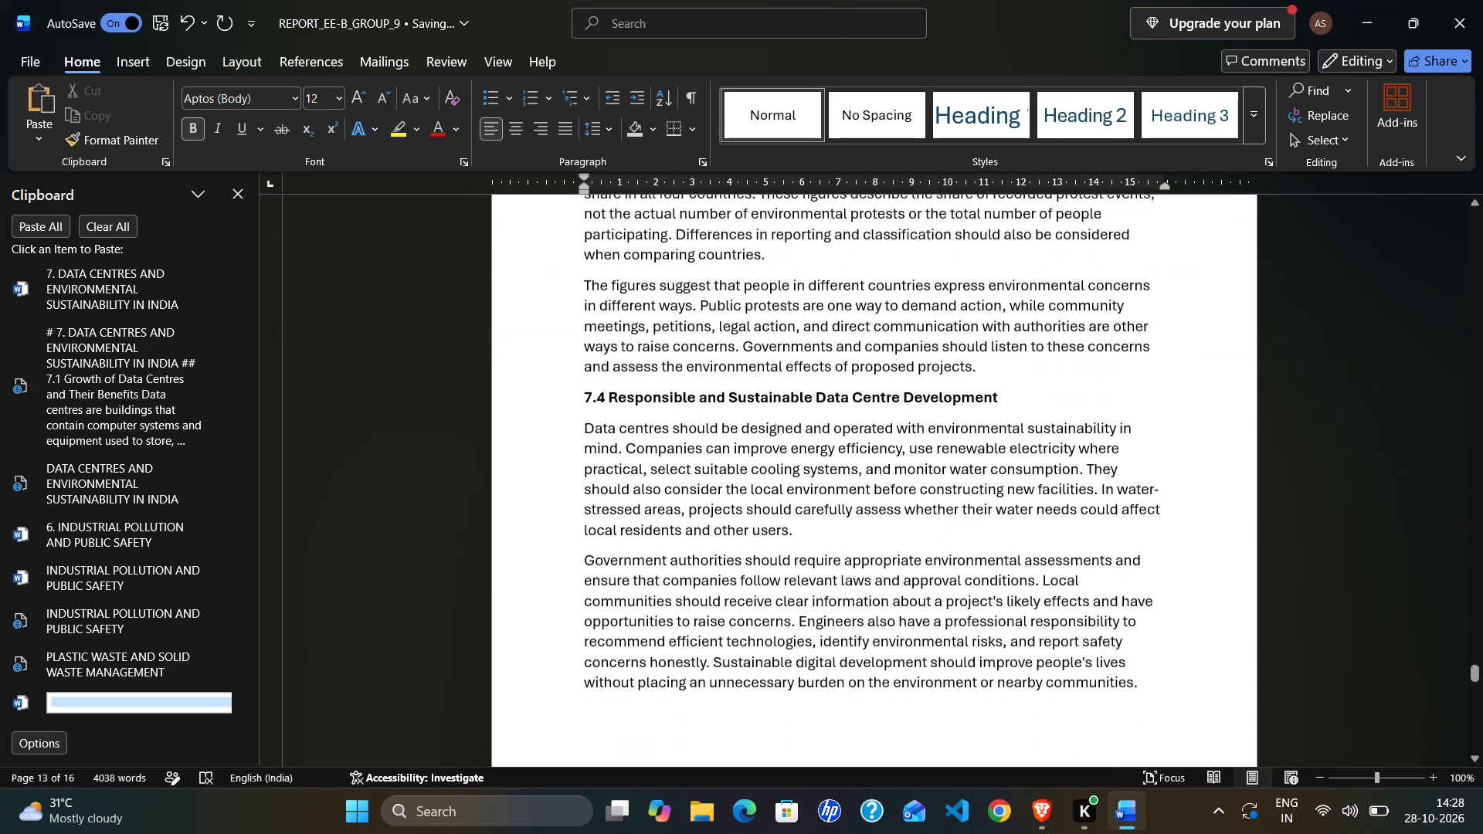
scroll(1045, 231, "down", 7)
scroll(1045, 231, "up", 5)
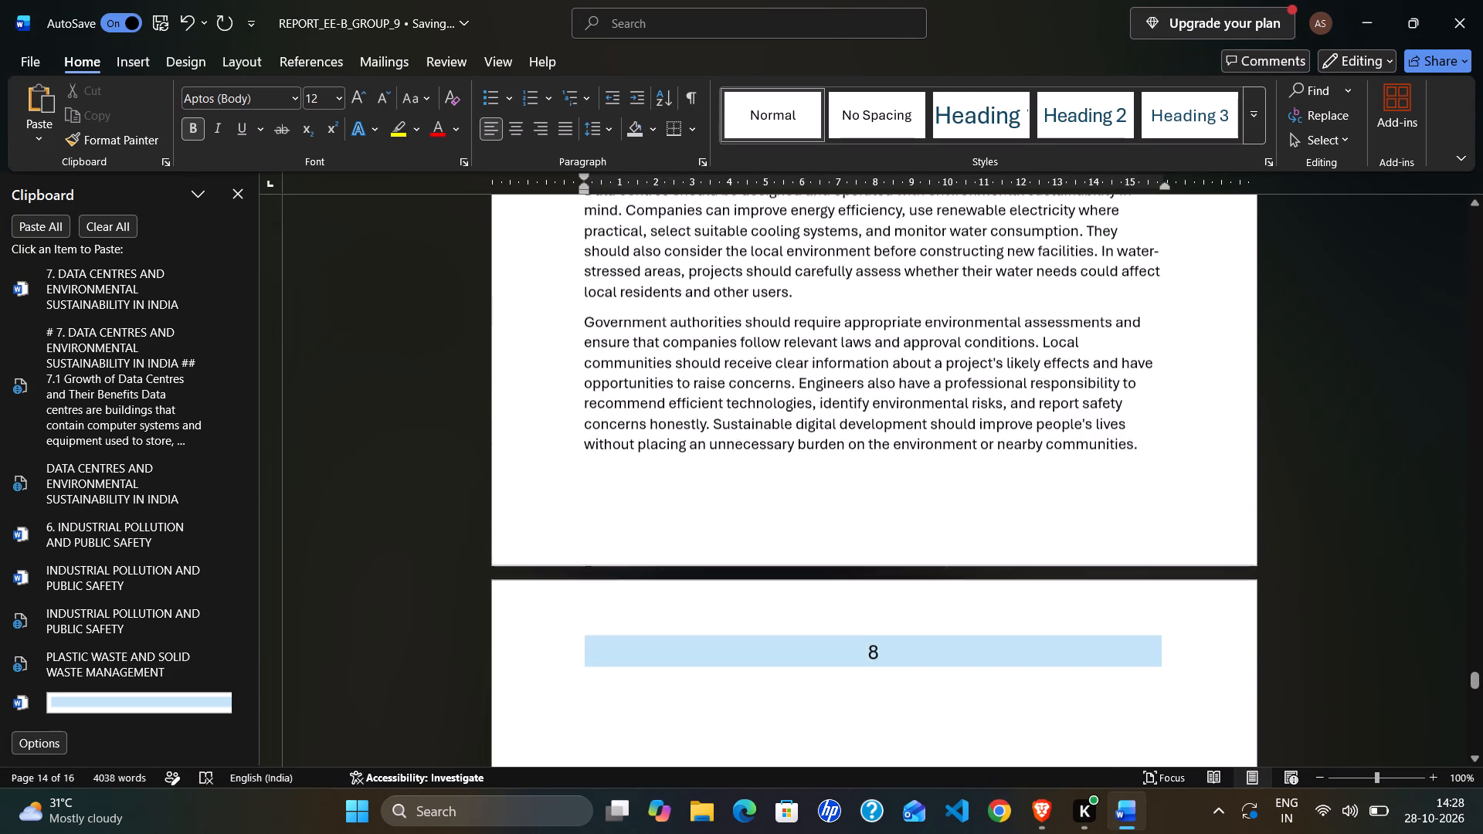
scroll(1045, 231, "down", 9)
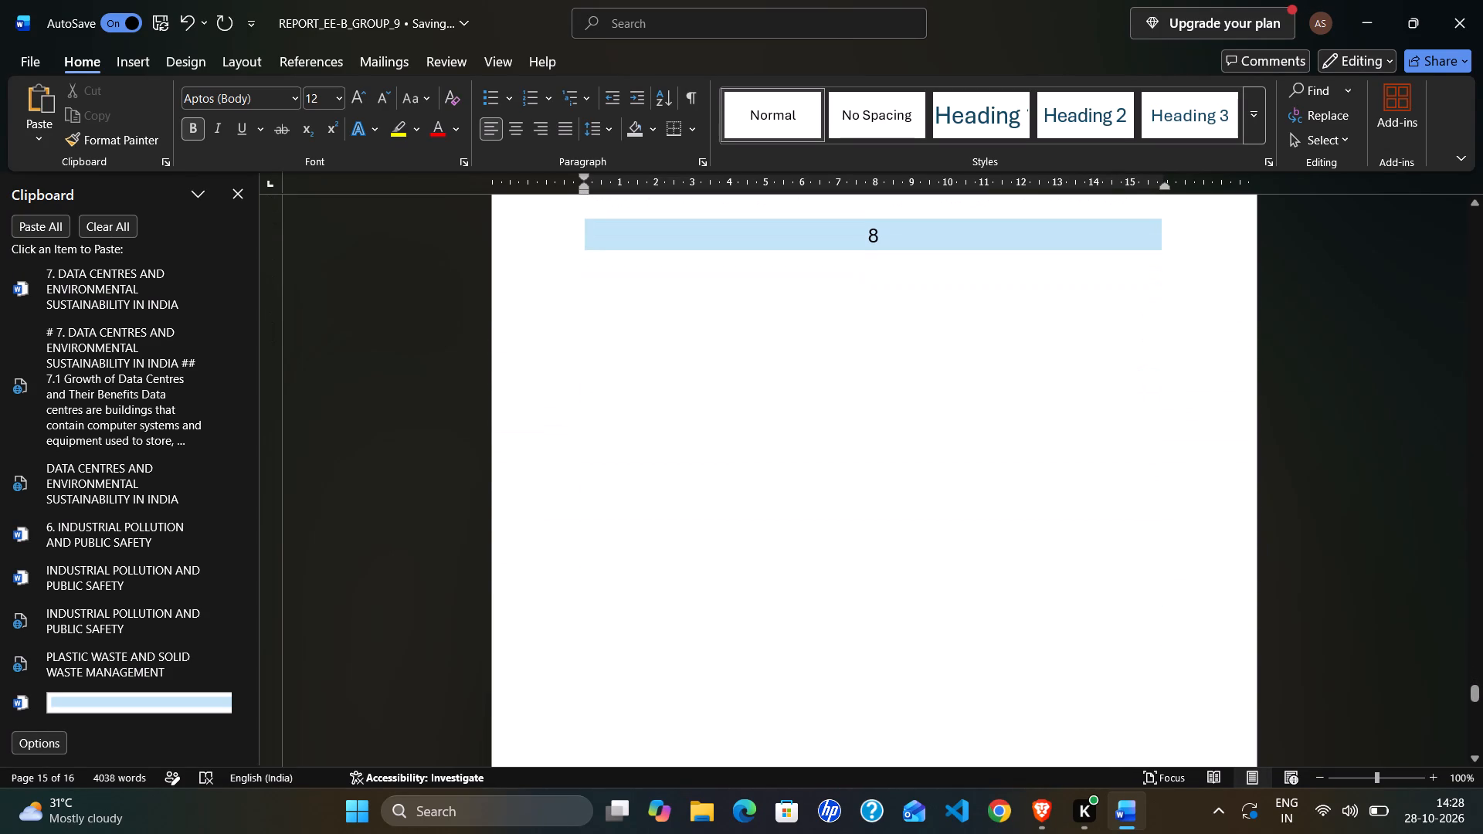
scroll(1045, 231, "down", 5)
scroll(1045, 231, "up", 8)
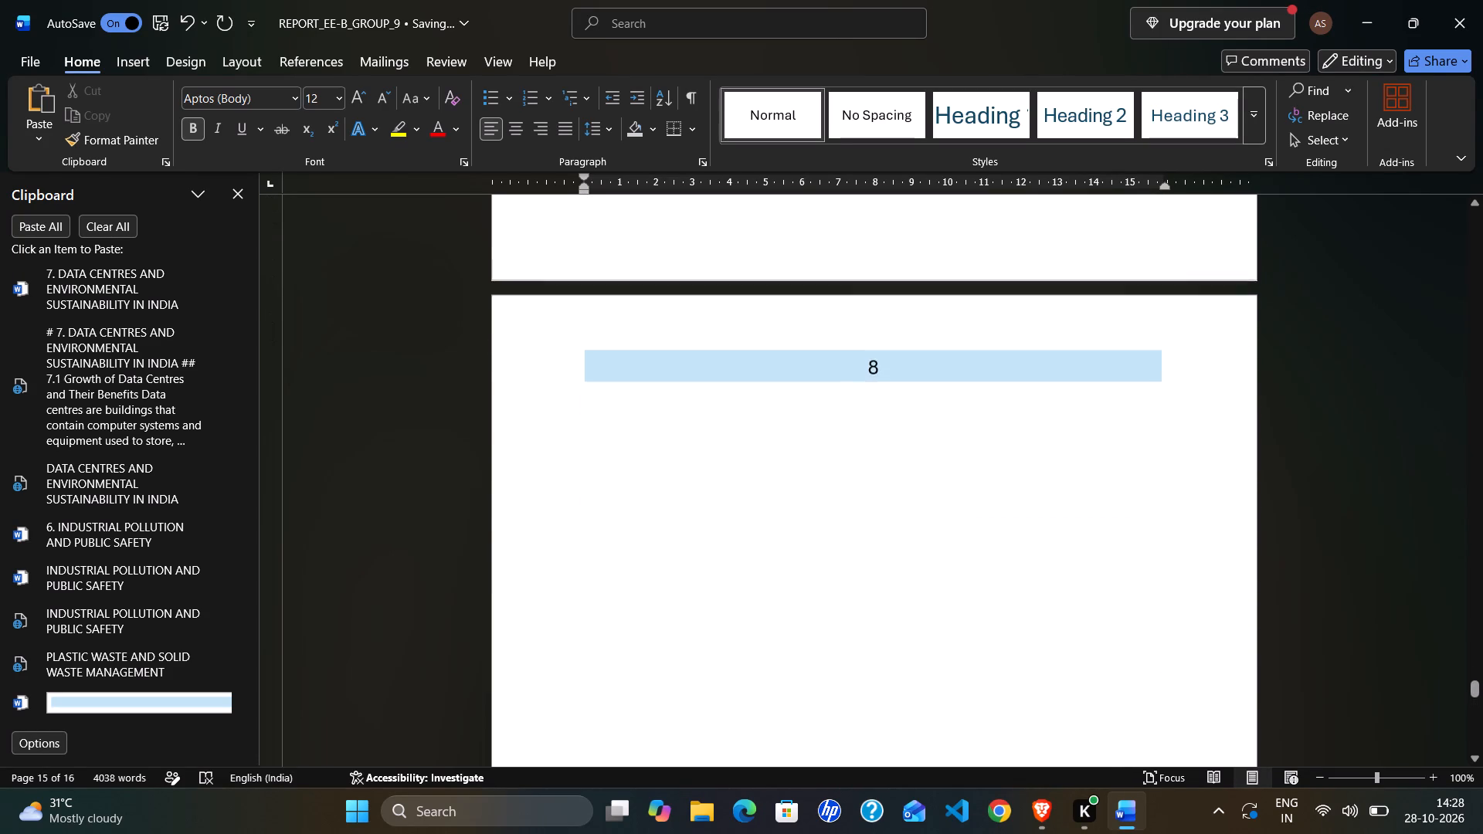
scroll(1045, 231, "up", 2)
Switch to ChatGPT in the browser and copy the Section 8 title "ROLE OF PEOPLE, GOVERNMENT, AND INDUSTRIES" without its number.
key("alt+Tab")
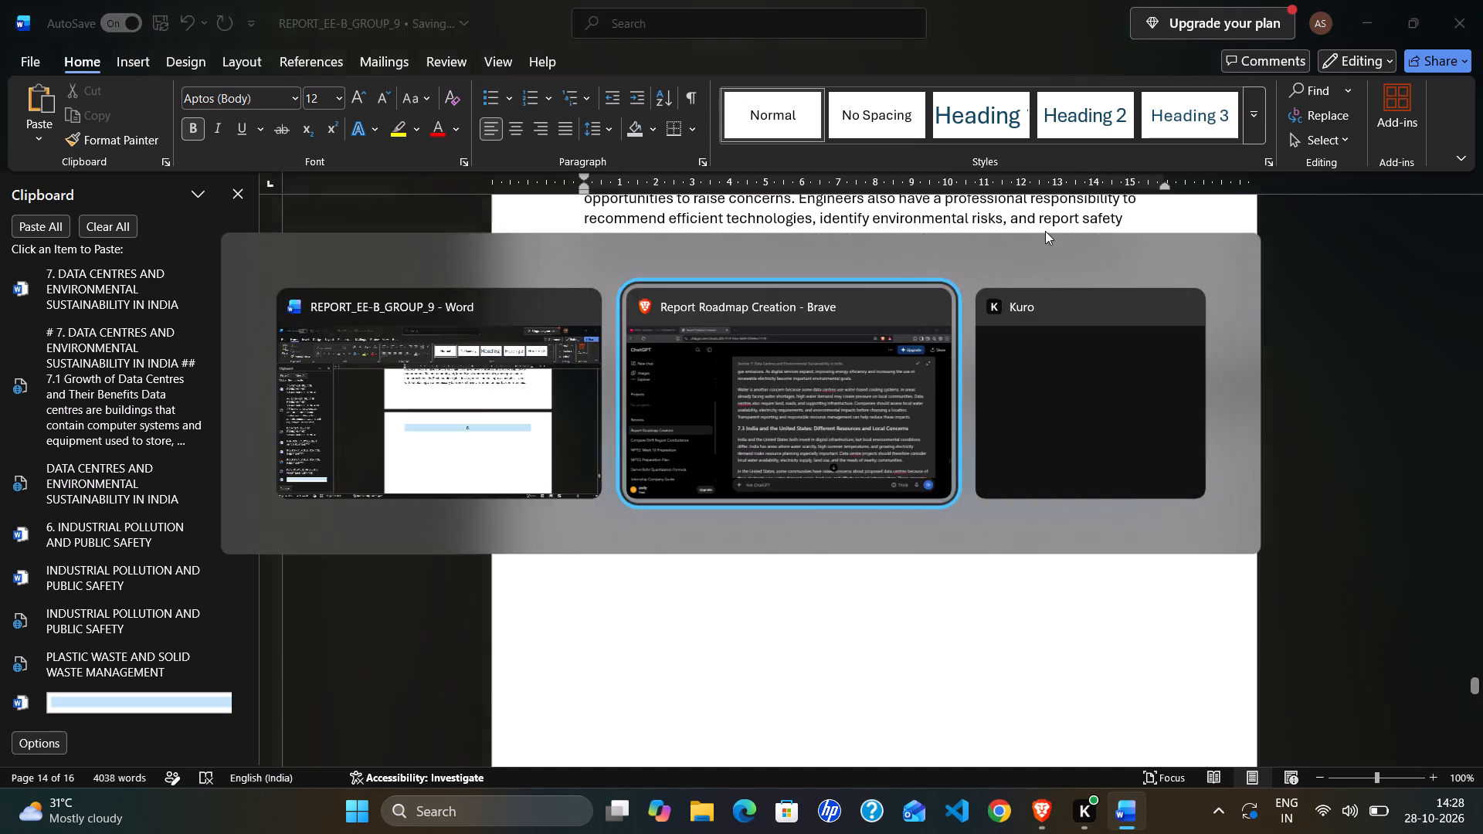
scroll(1045, 231, "down", 7)
scroll(1045, 231, "up", 1)
scroll(1045, 231, "down", 4)
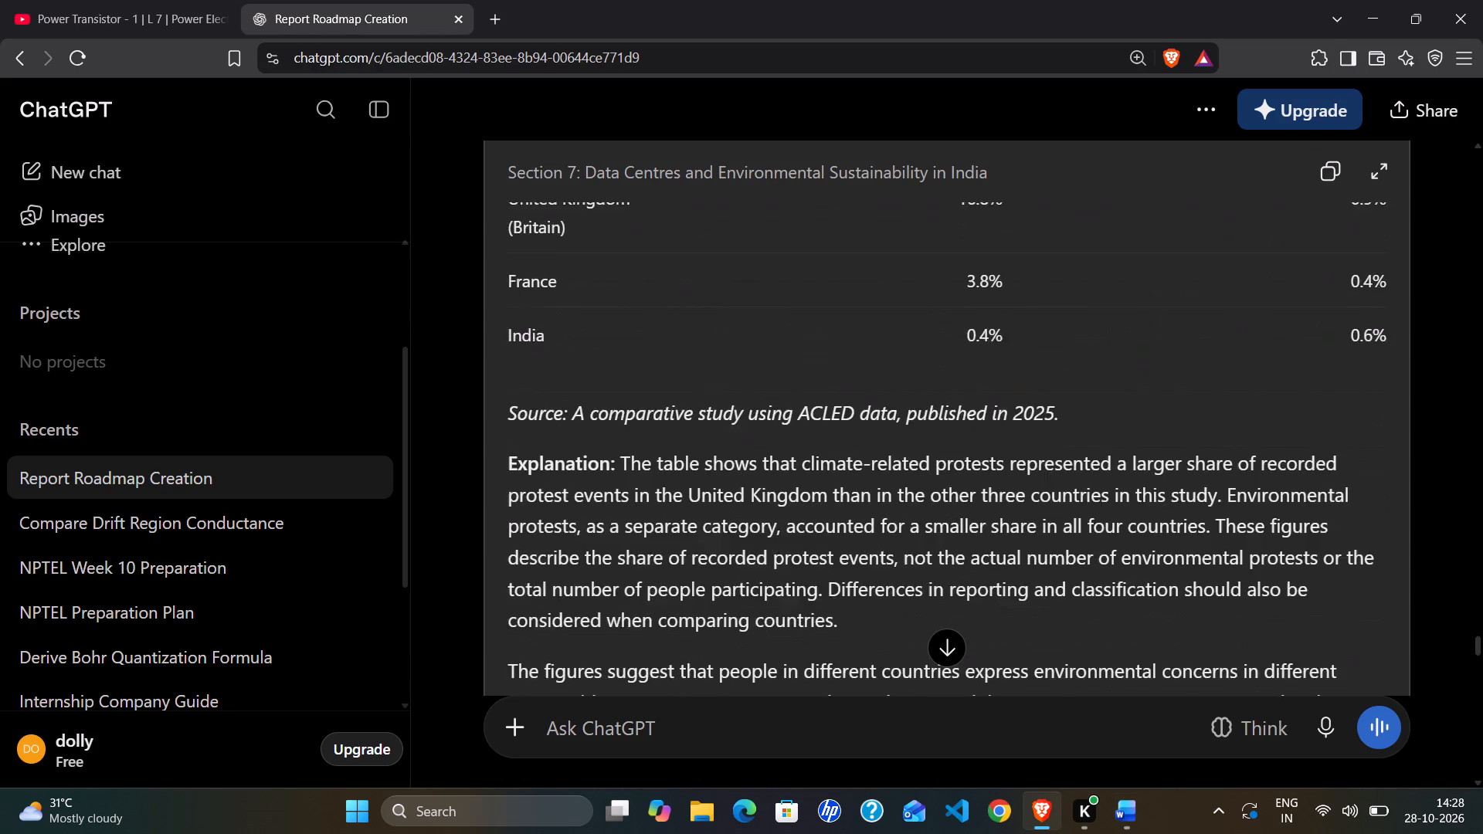
scroll(1045, 231, "down", 7)
scroll(1045, 231, "up", 13)
scroll(1045, 231, "down", 6)
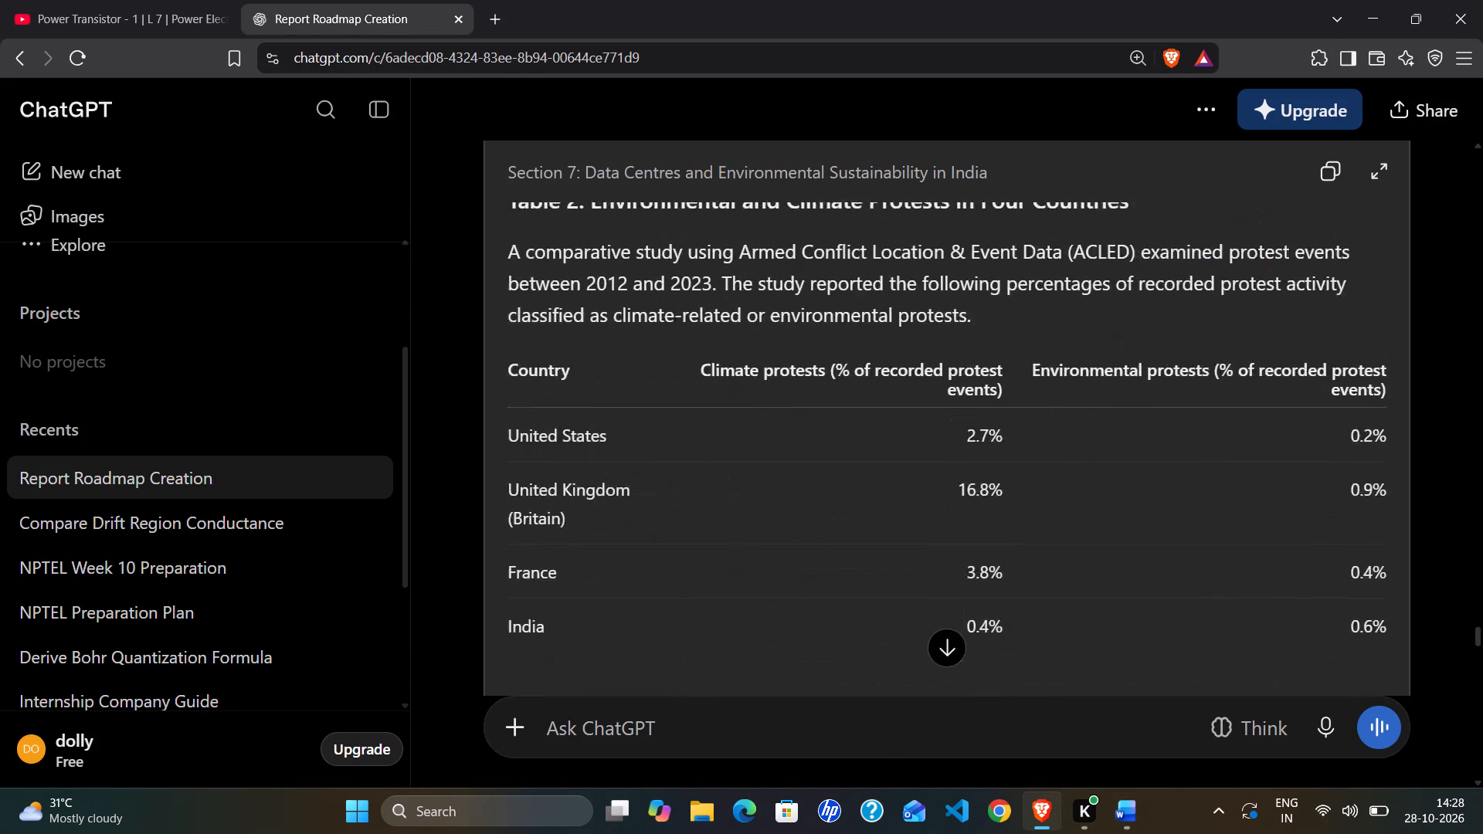
scroll(1045, 231, "down", 19)
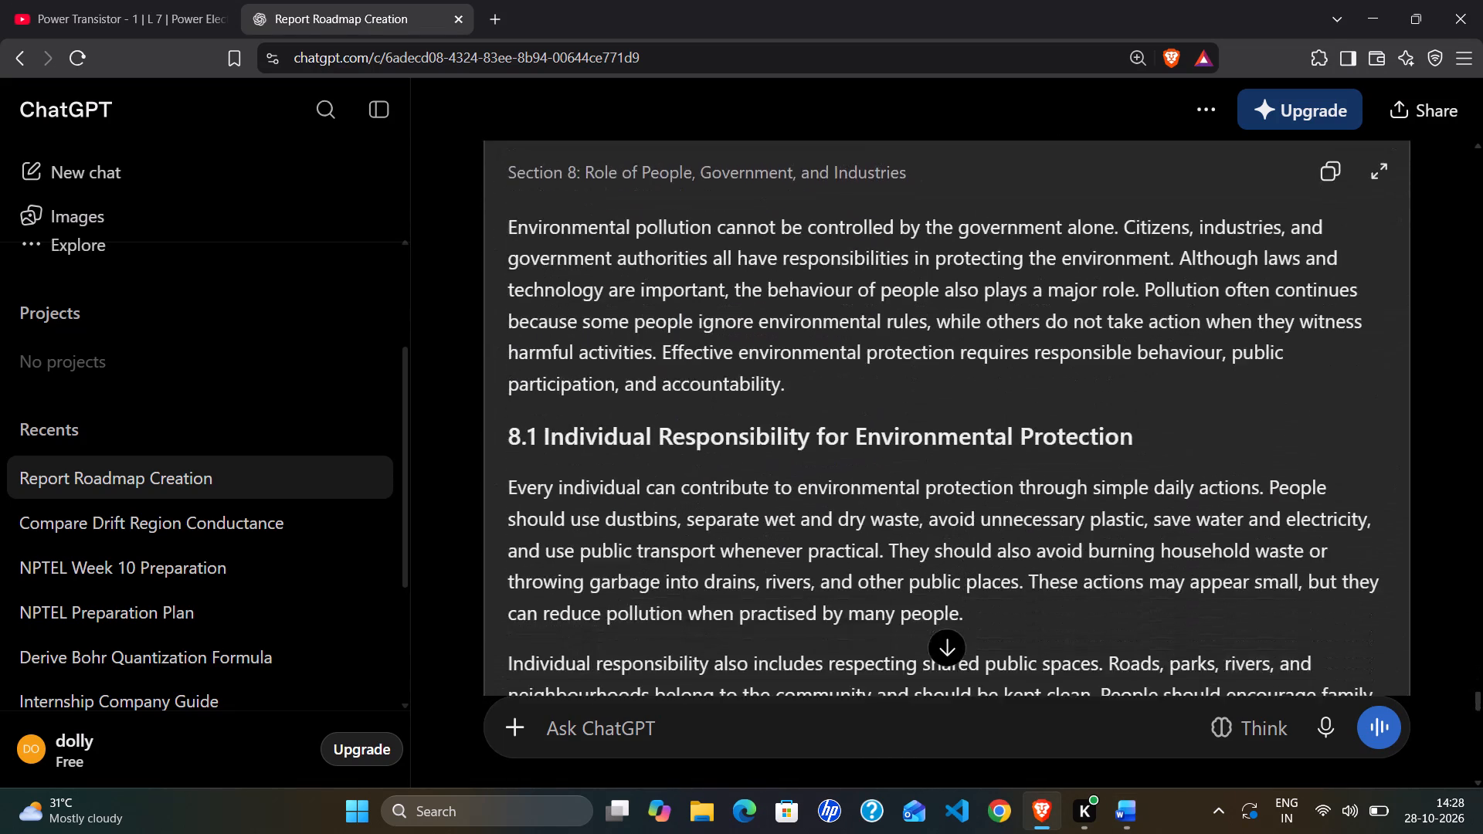
scroll(1045, 231, "up", 2)
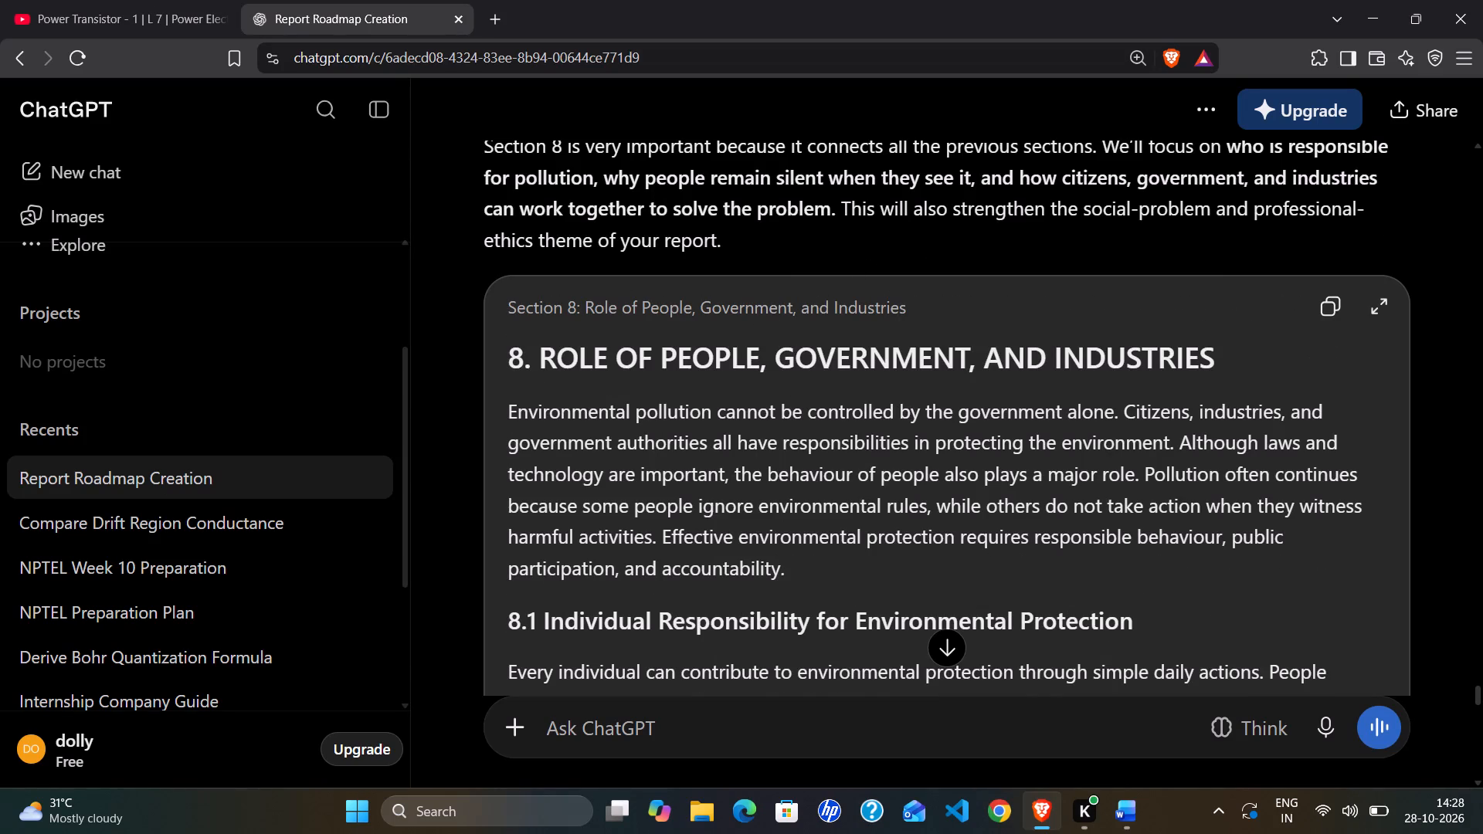
left_click_drag(531, 351, 1155, 302)
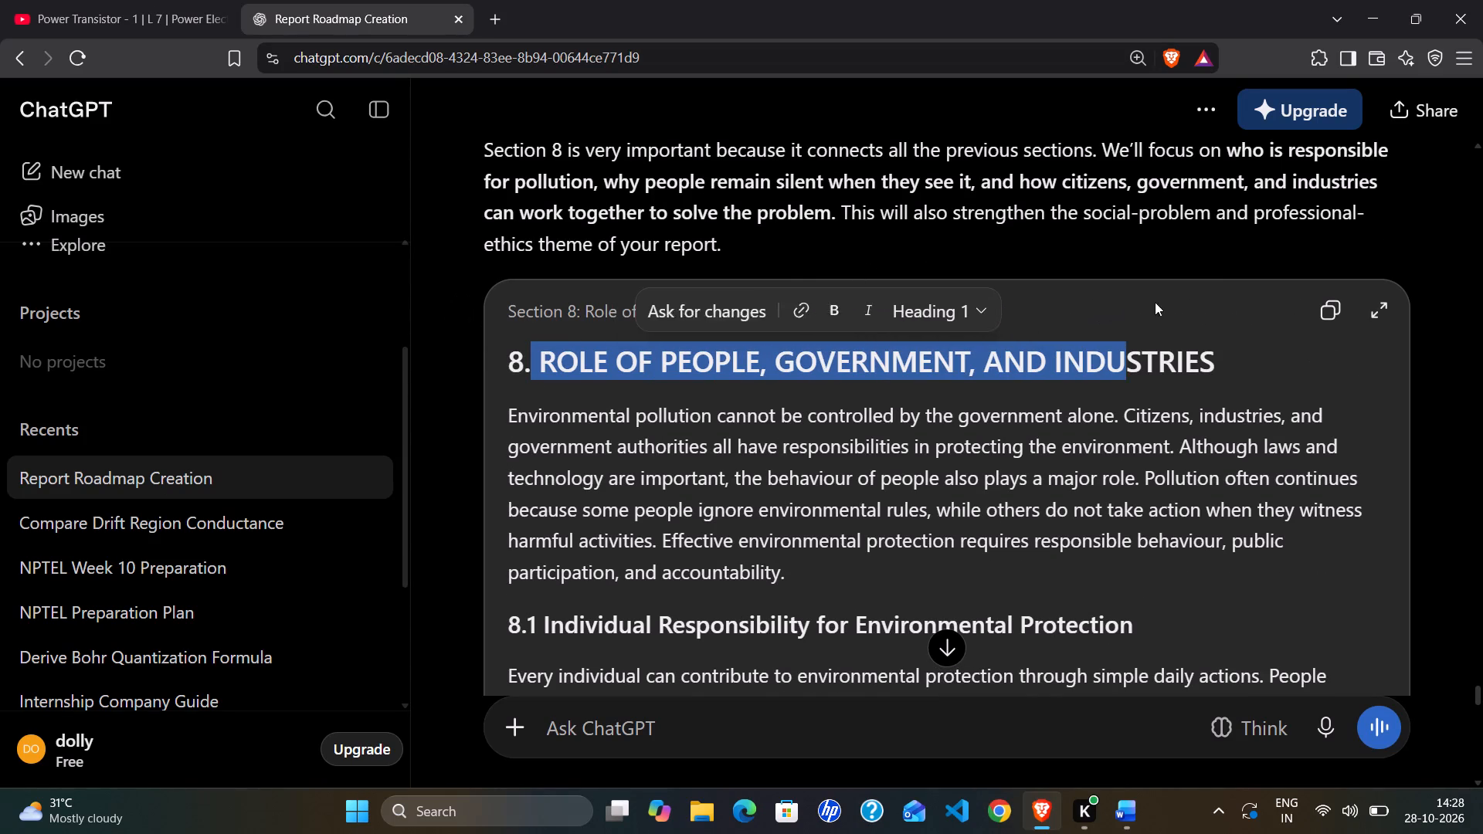
left_click_drag(1155, 302, 1216, 301)
key("ctrl+c")
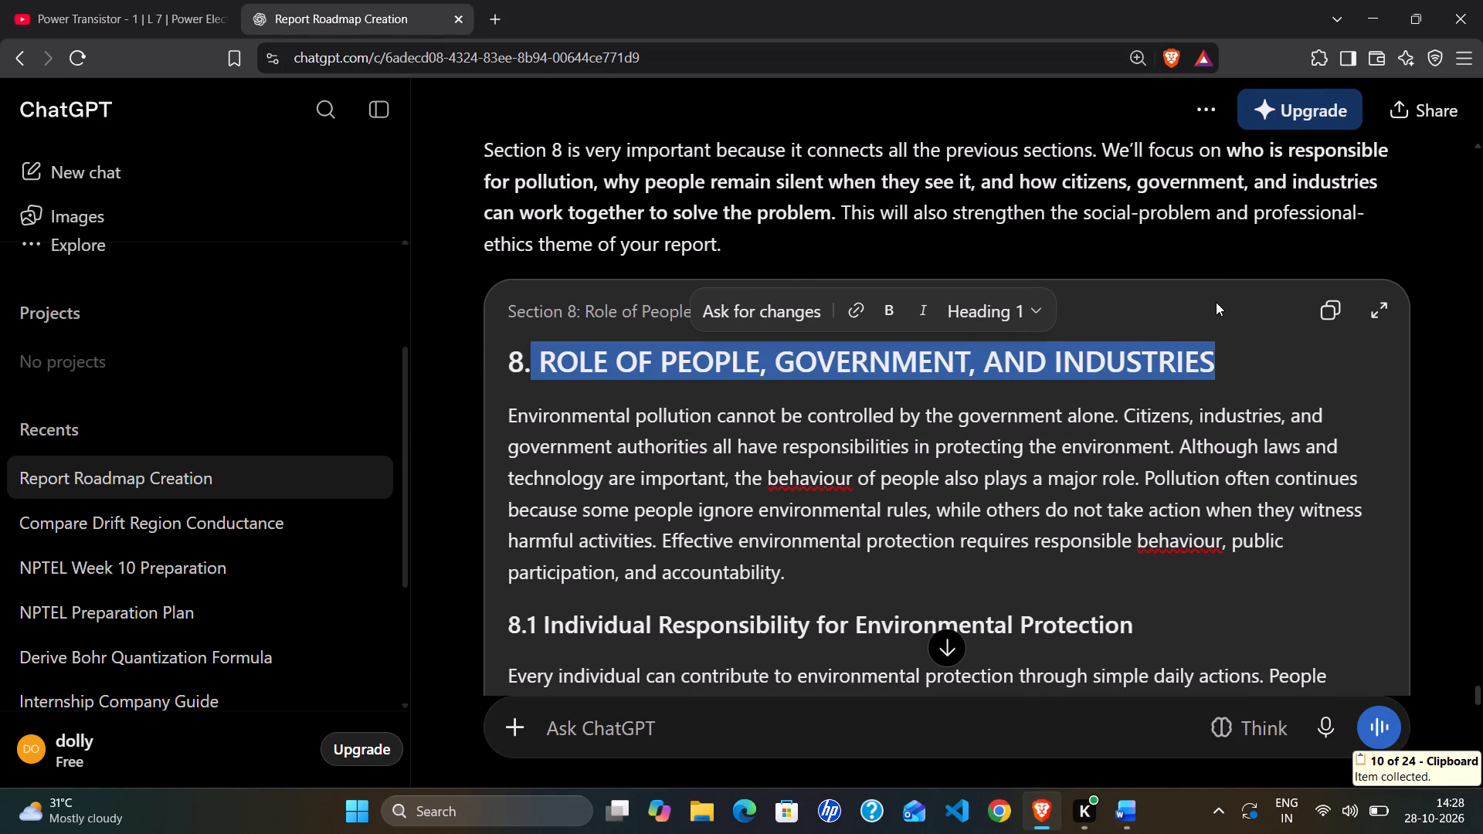
Switch to the Word report and paste the copied title after the number 8 in the Section 8 banner, separated by spaces.
key("alt+Tab")
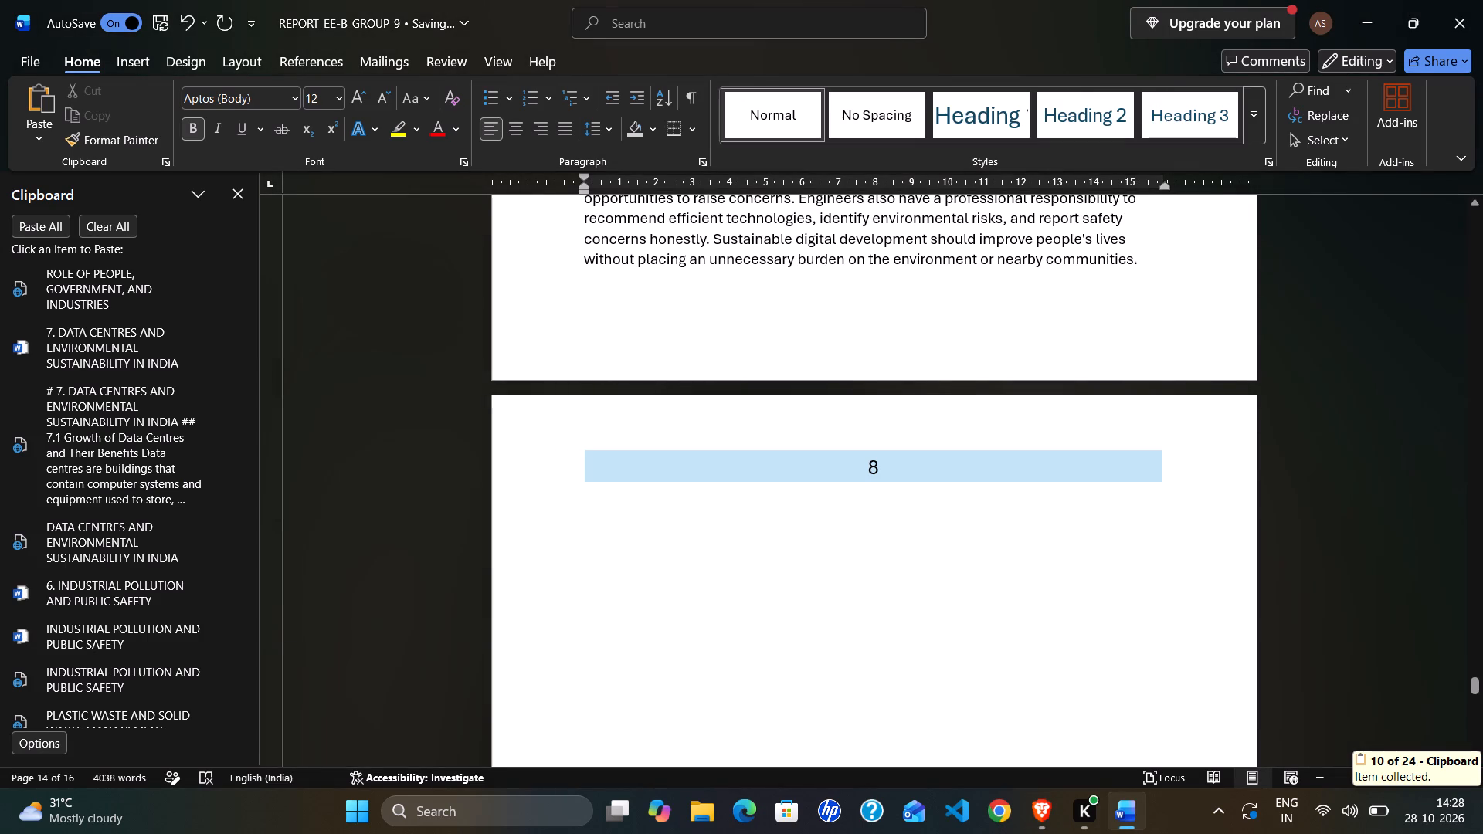
left_click(904, 461)
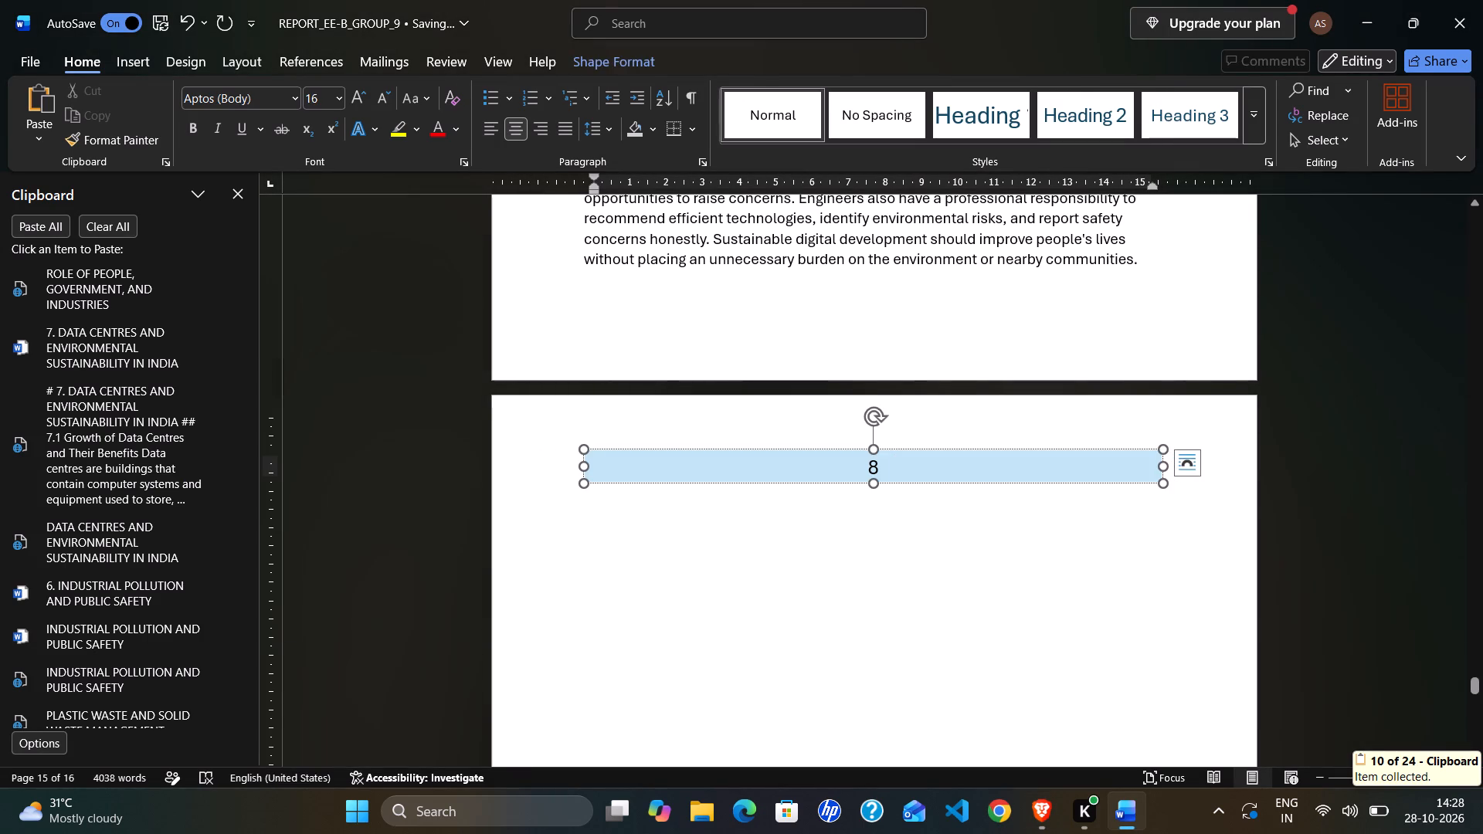
key("BackSpace")
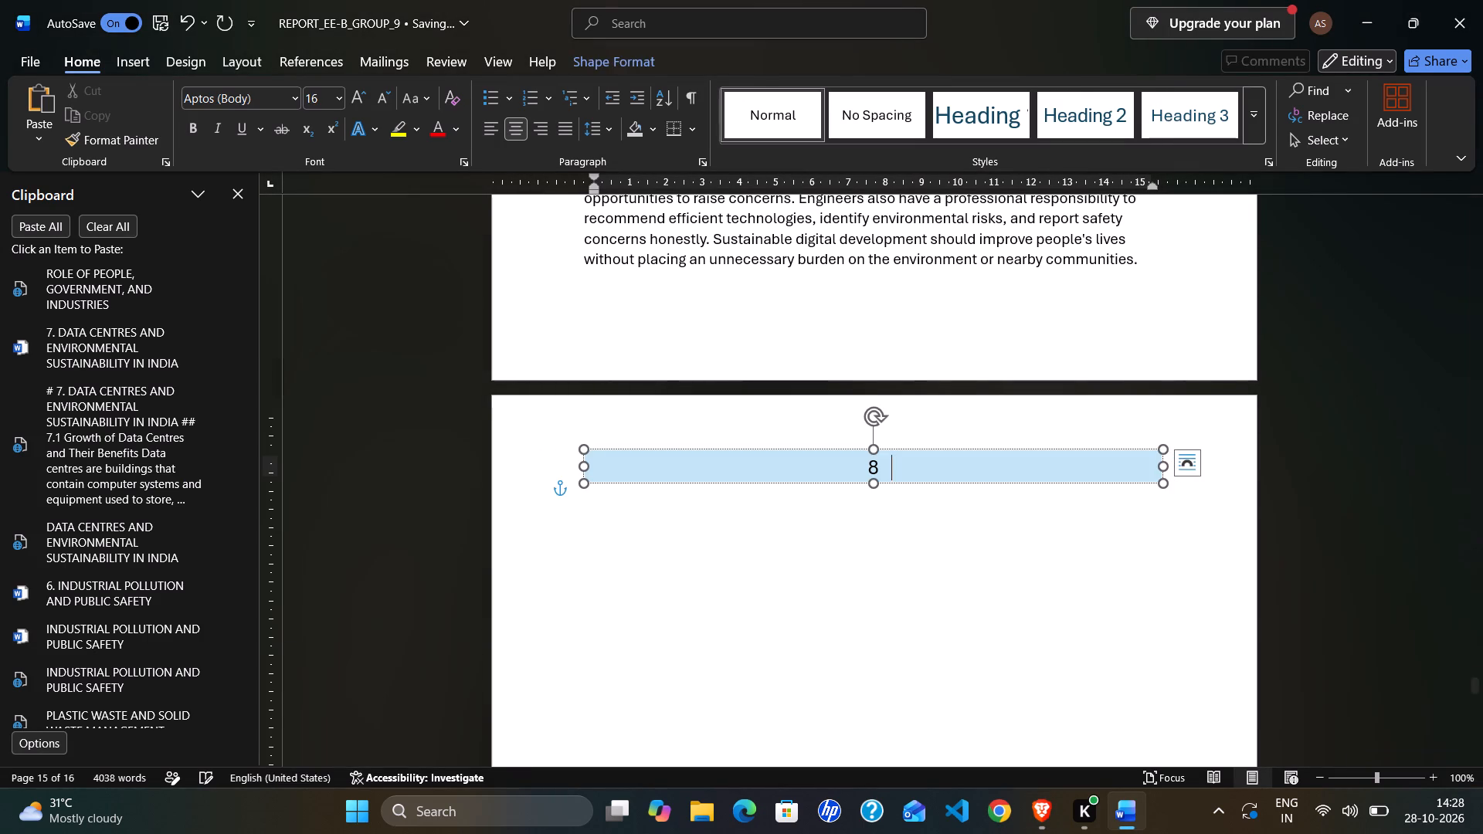
key("BackSpace")
key("BackSpace")
key("BackSpace")
key("space")
key("space")
key("space")
key("space")
key("ctrl+v")
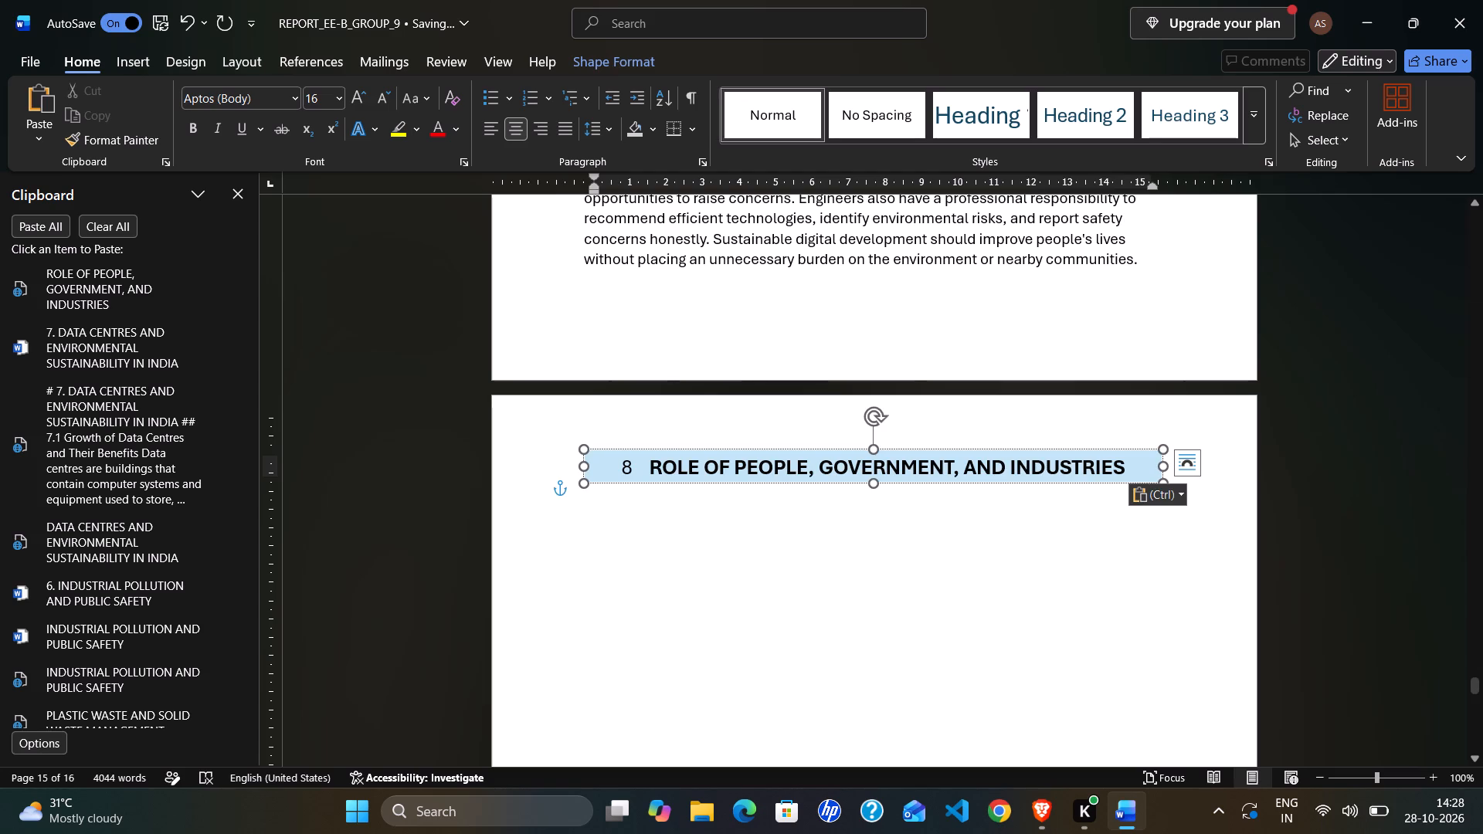
Remove the bold formatting from the Section 8 banner title and left-align the banner text.
left_click_drag(649, 470, 1186, 469)
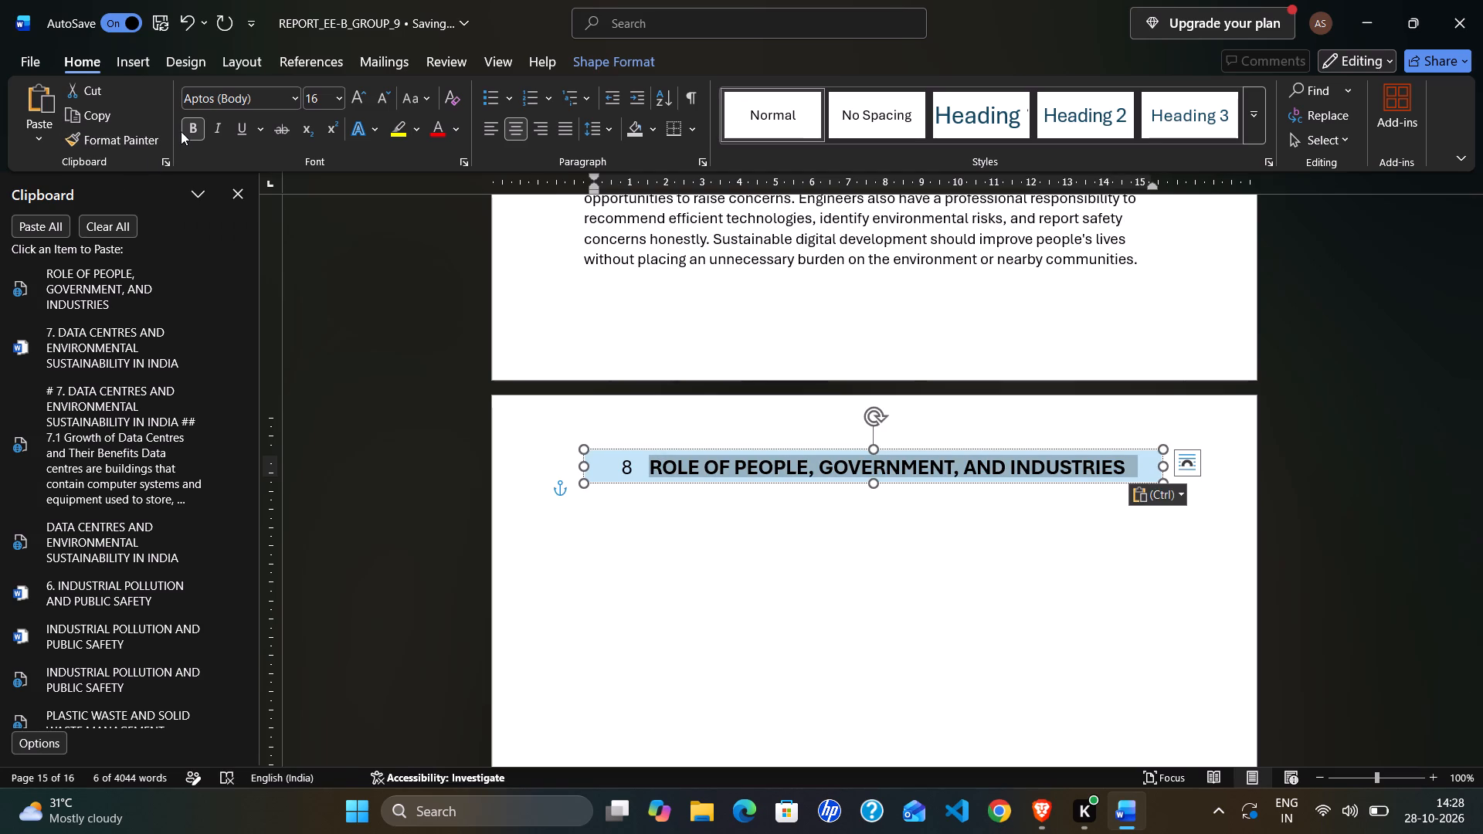
left_click(181, 131)
left_click(194, 131)
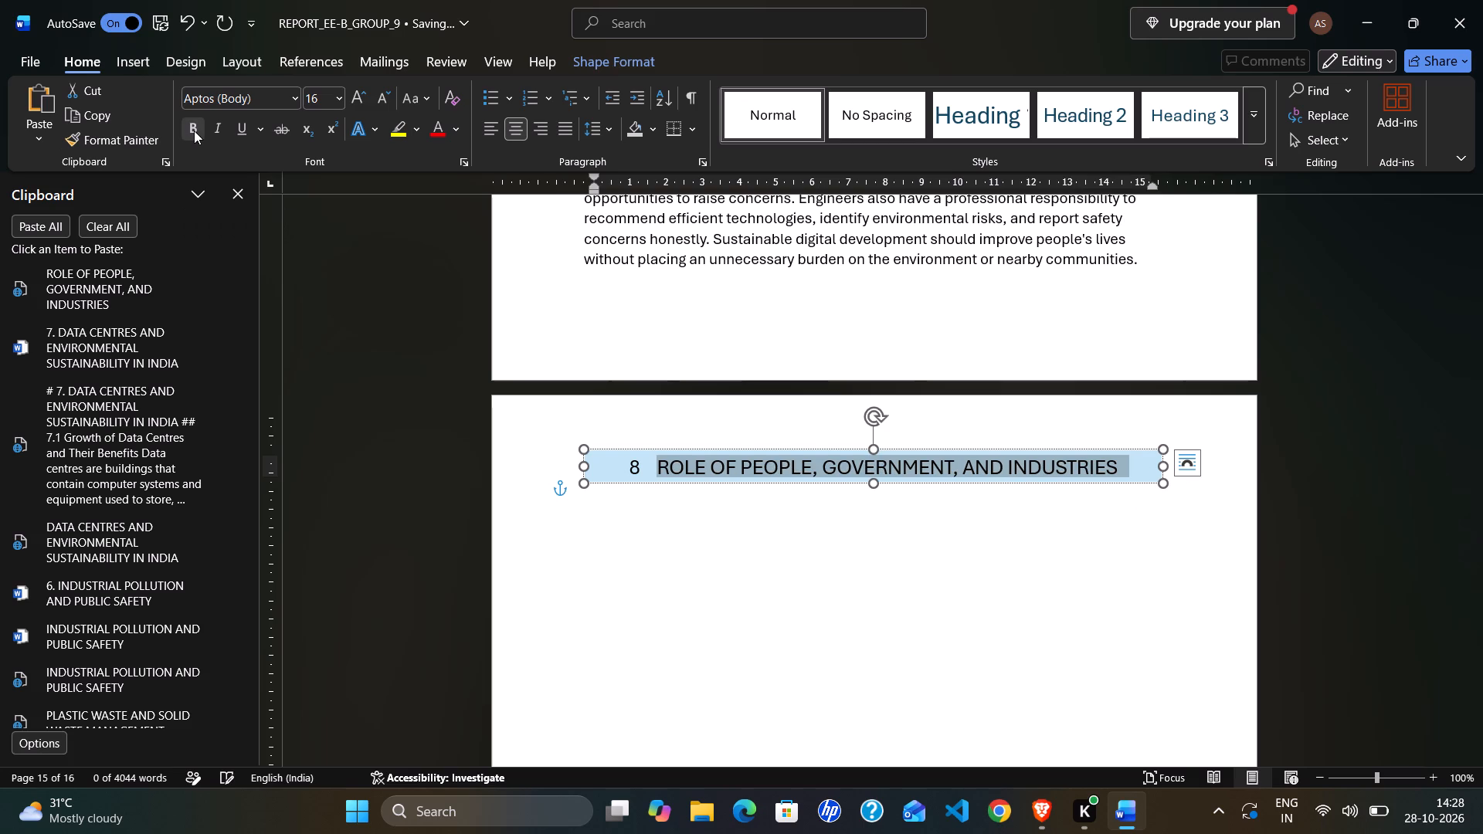
left_click(619, 455)
left_click(495, 134)
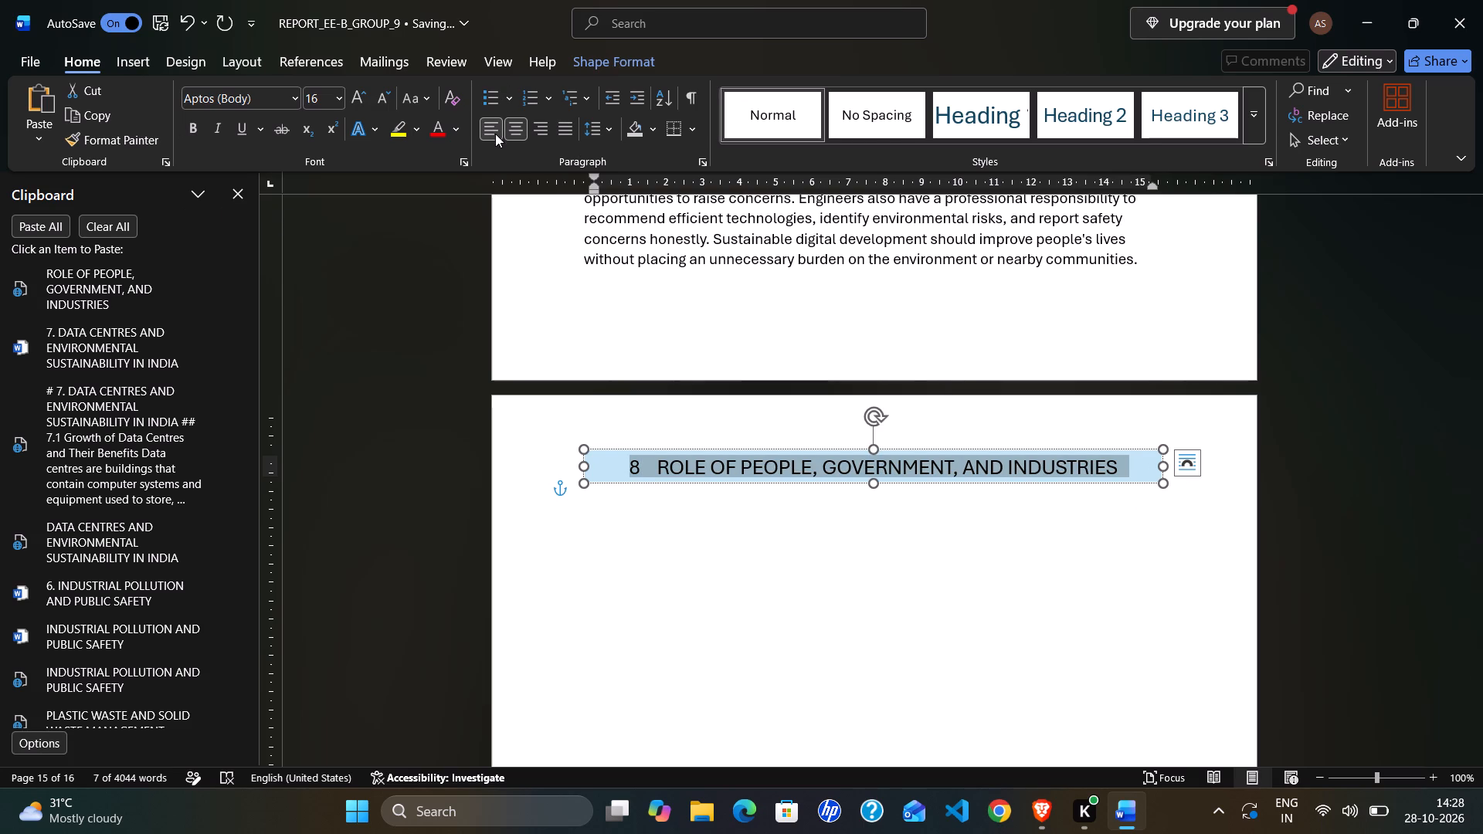
left_click(886, 551)
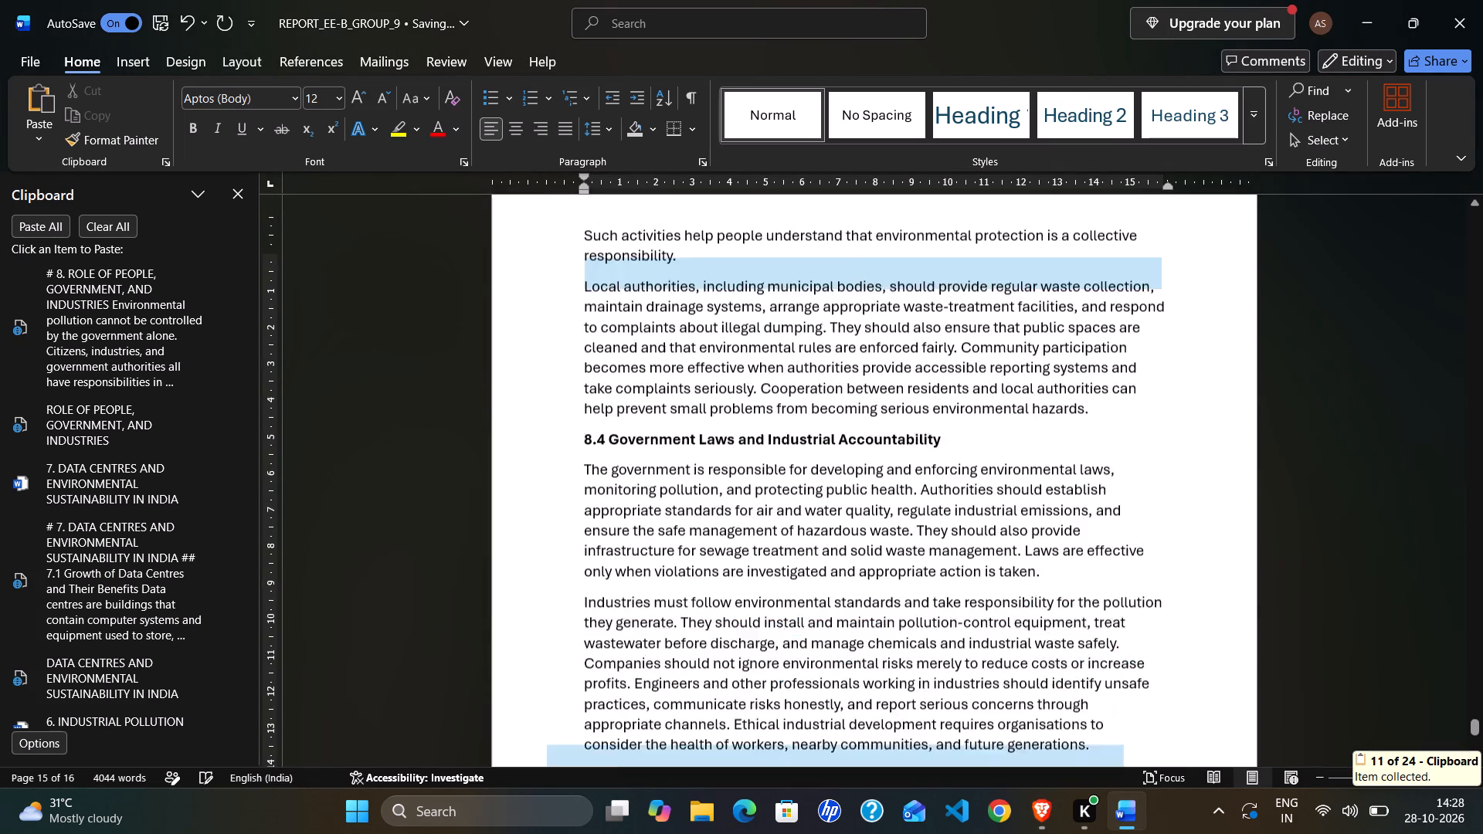
scroll(1218, 404, "up", 9)
scroll(1218, 404, "down", 3)
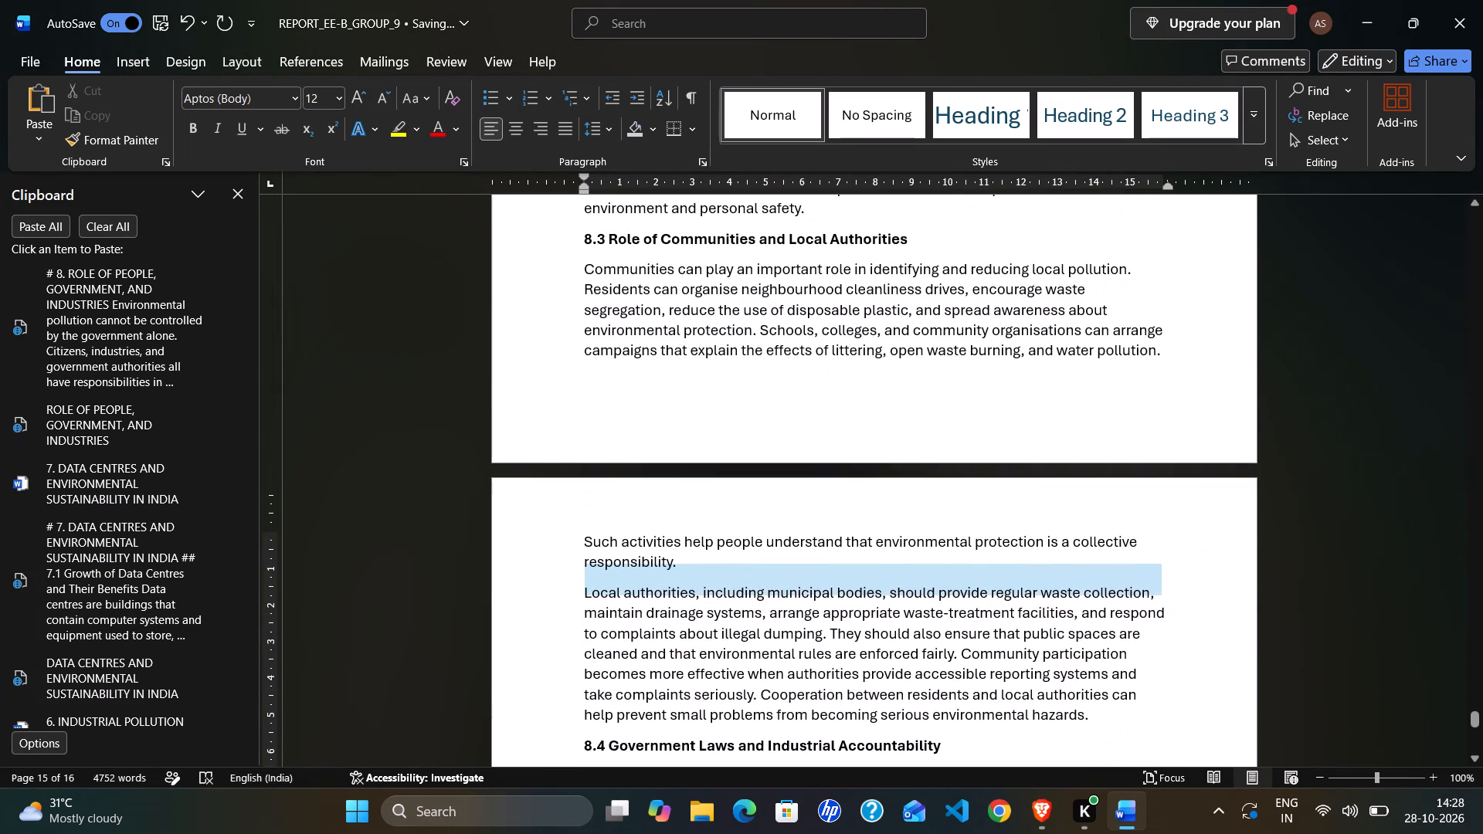
left_click(1068, 568)
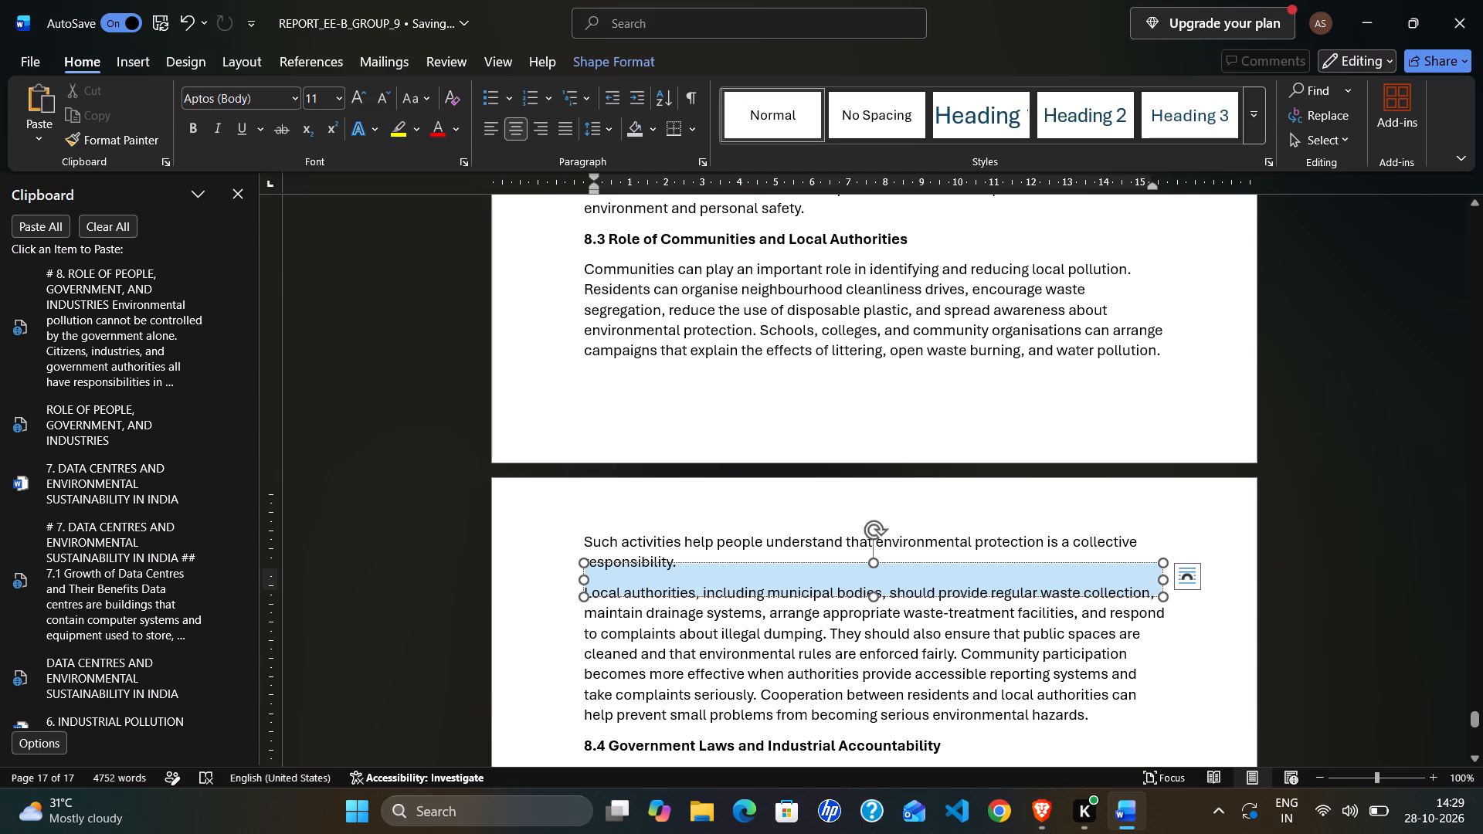
key("Delete")
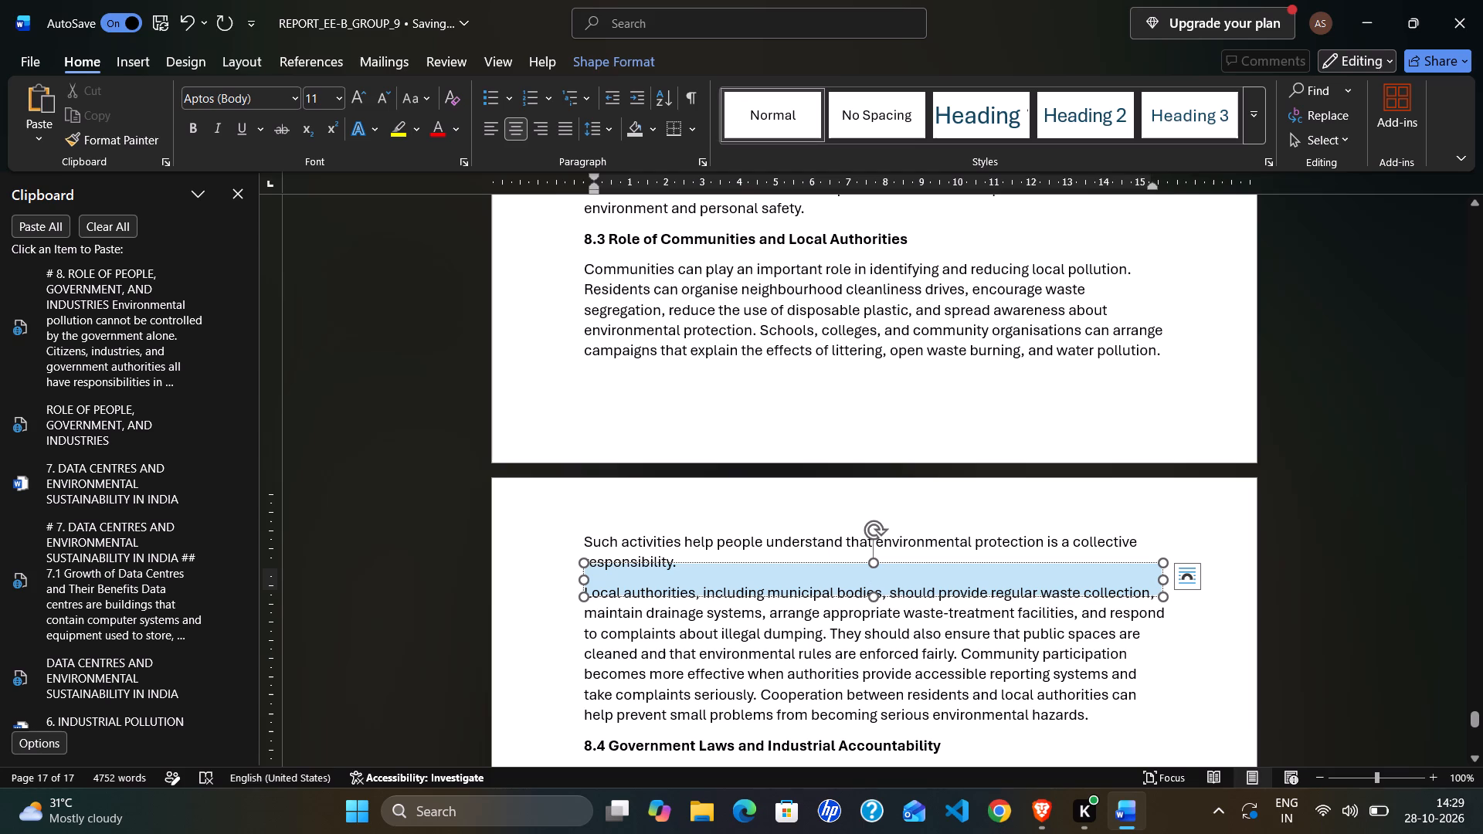
key("Delete")
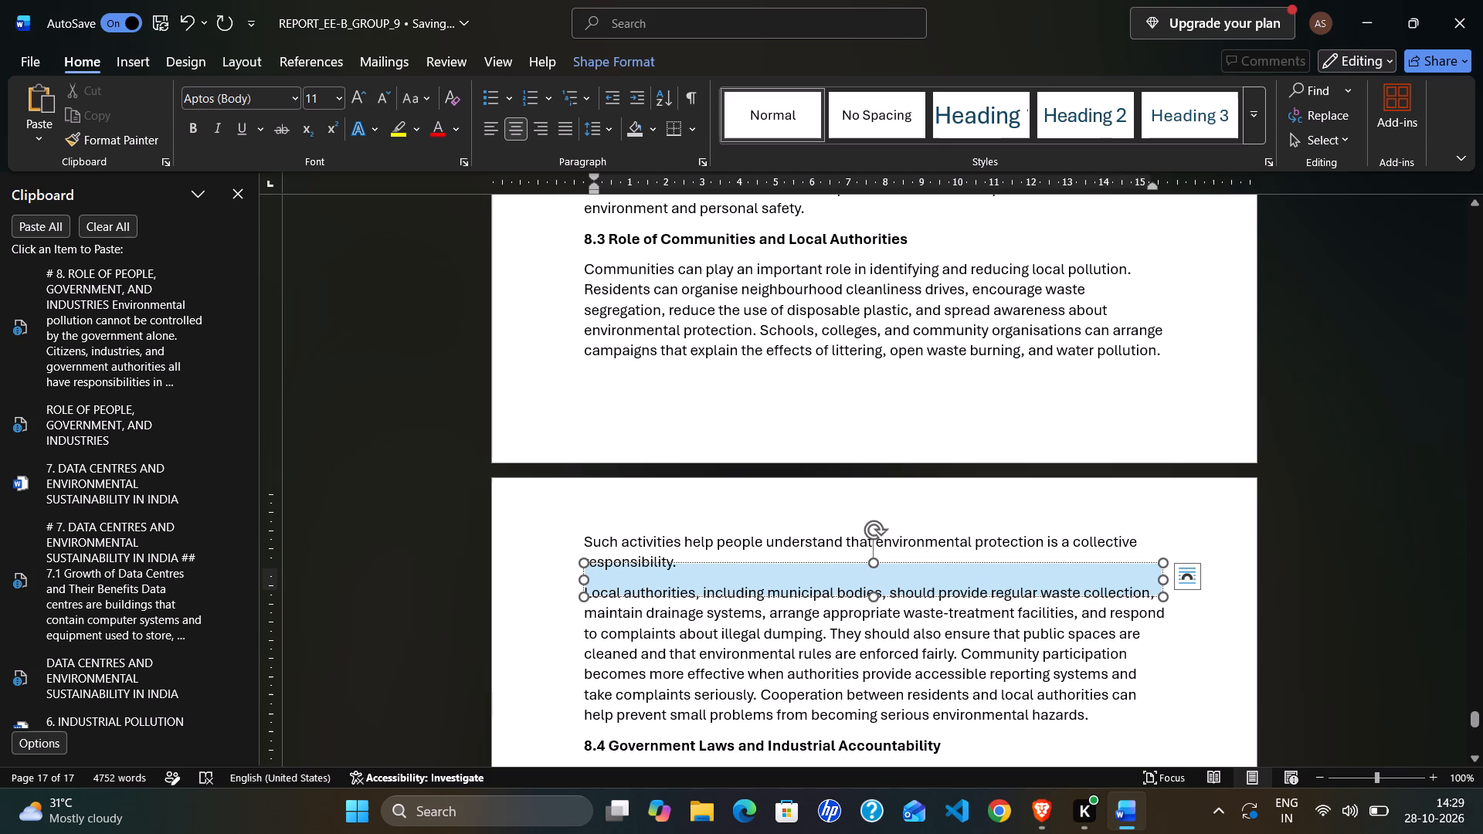
left_click(1125, 569)
key("Delete")
left_click_drag(854, 562, 841, 451)
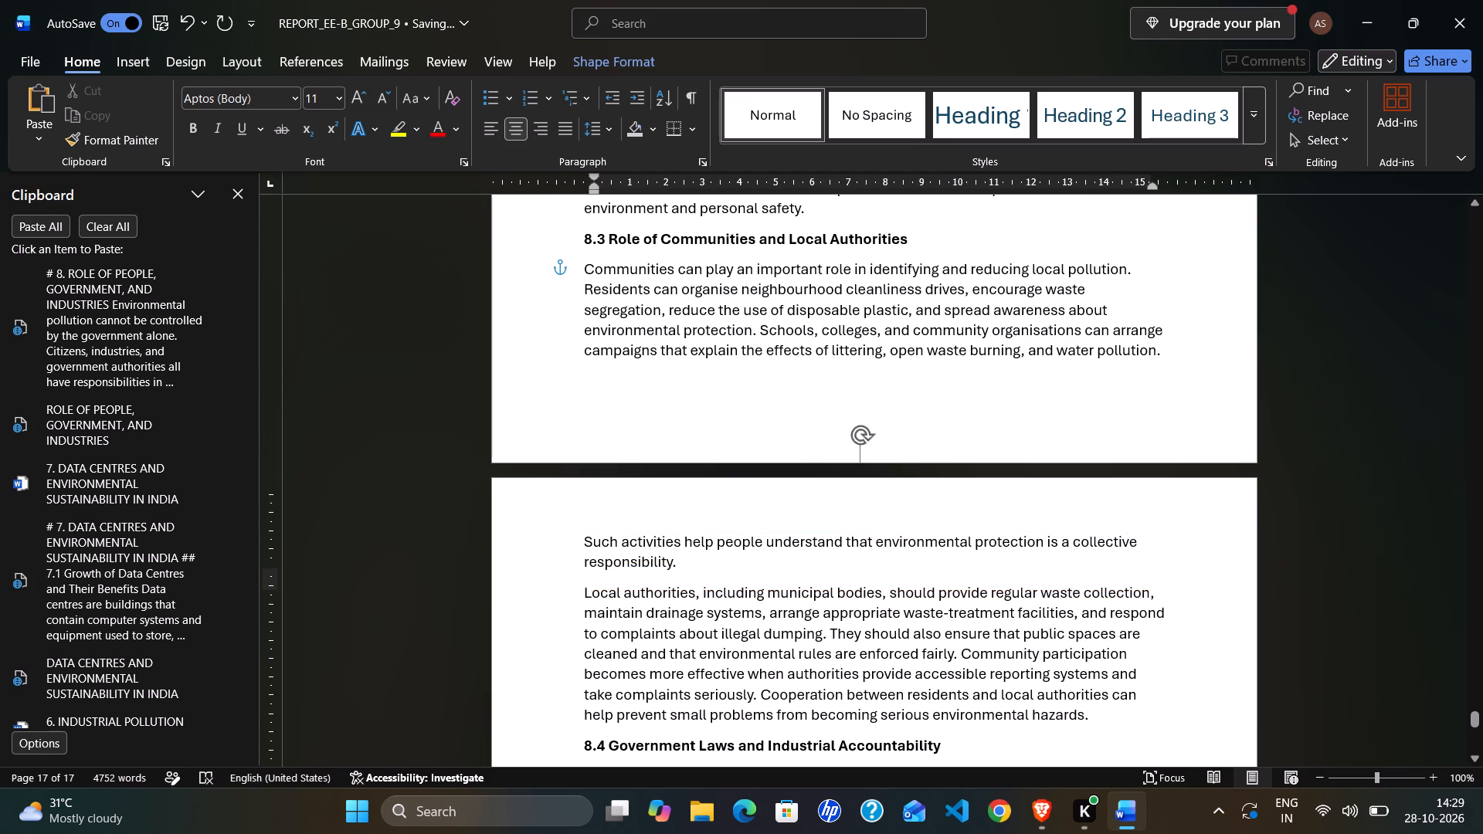
left_click_drag(841, 451, 849, 382)
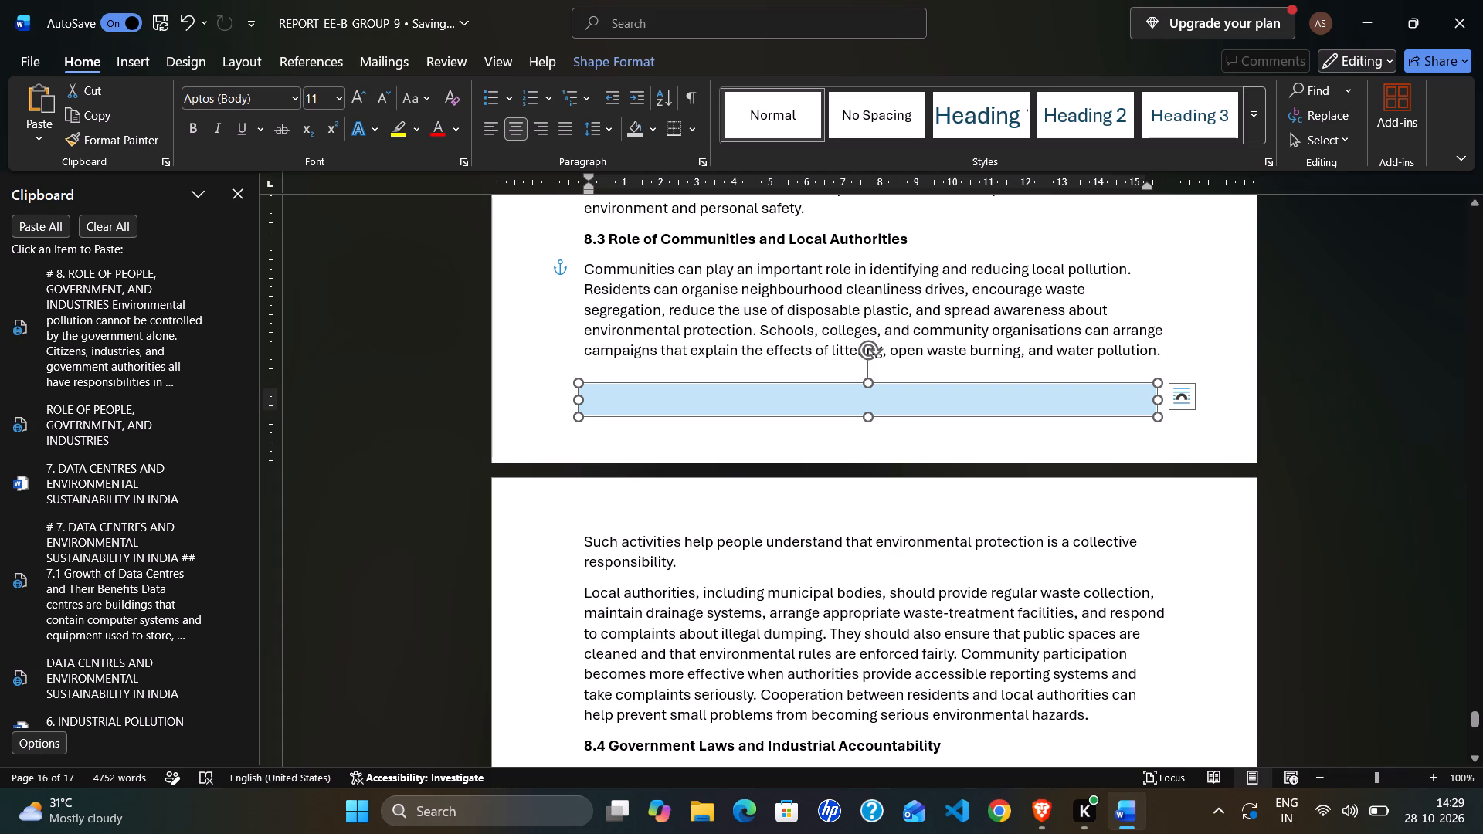
key("Delete")
scroll(1122, 419, "down", 4)
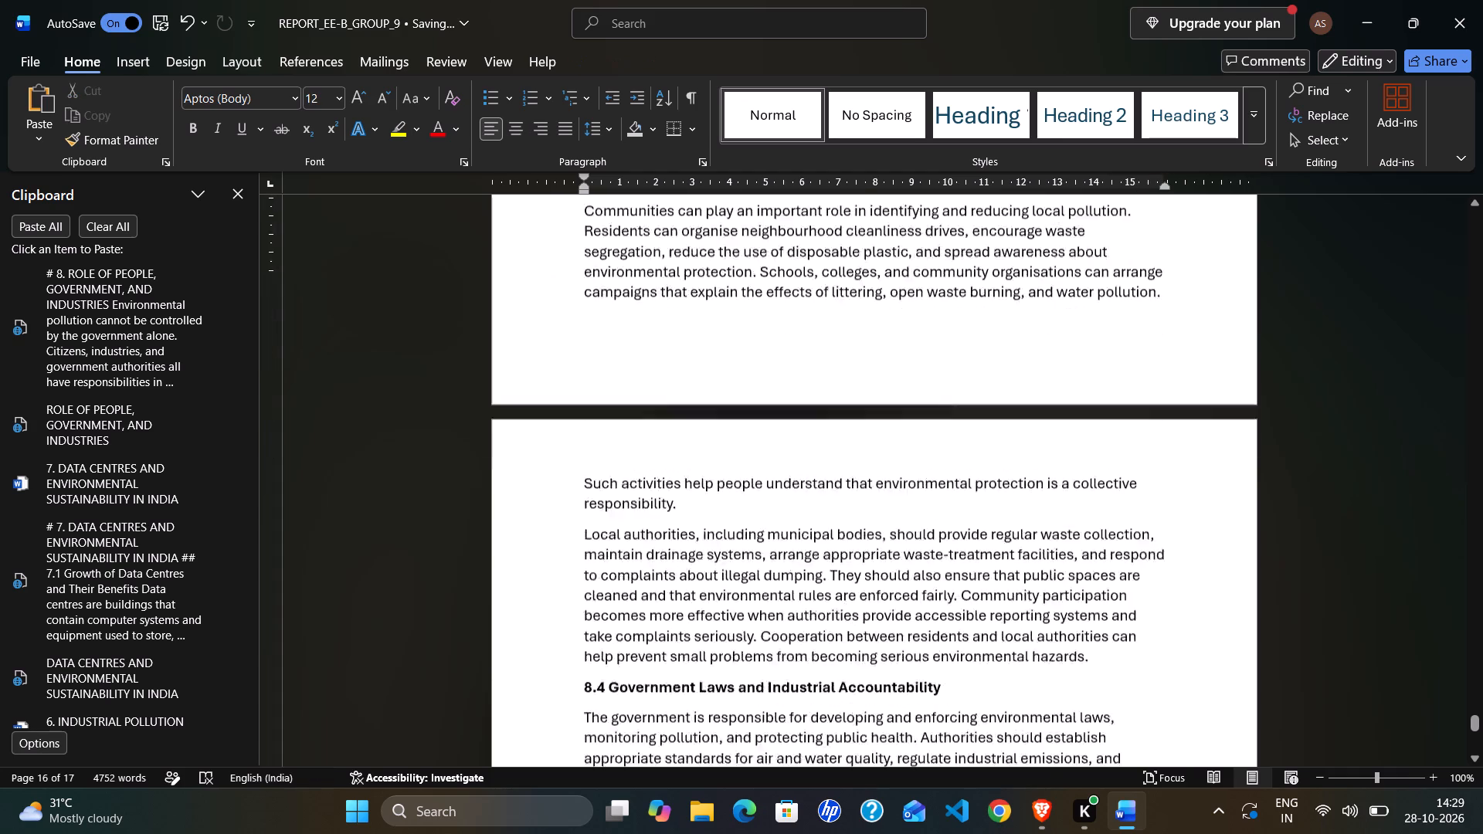
Delete the empty blue banner overlapping the "In conclusion" line at the end of Section 8.4.
scroll(1119, 439, "down", 9)
left_click(1050, 474)
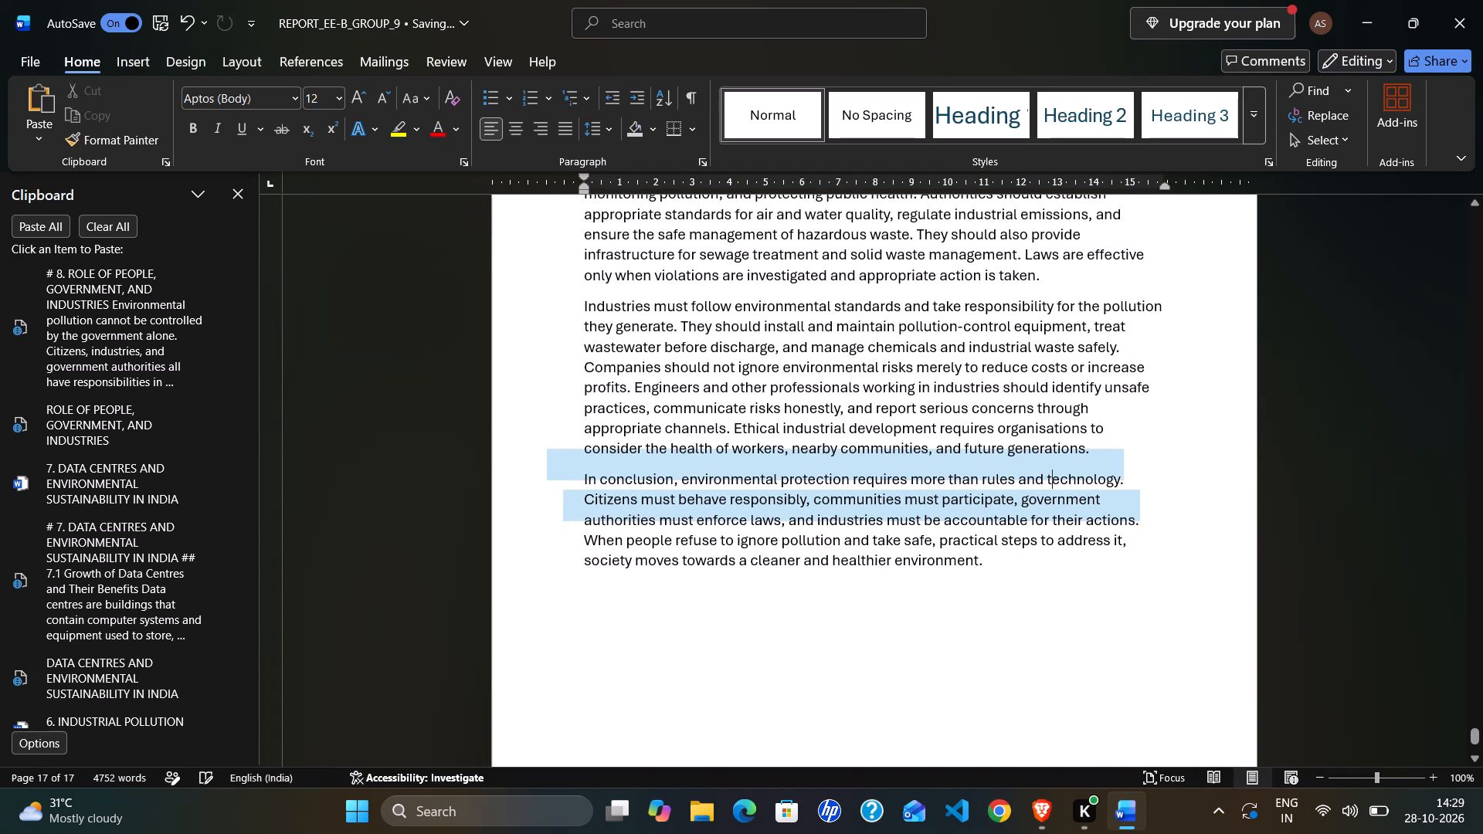
left_click(1044, 468)
left_click(1023, 470)
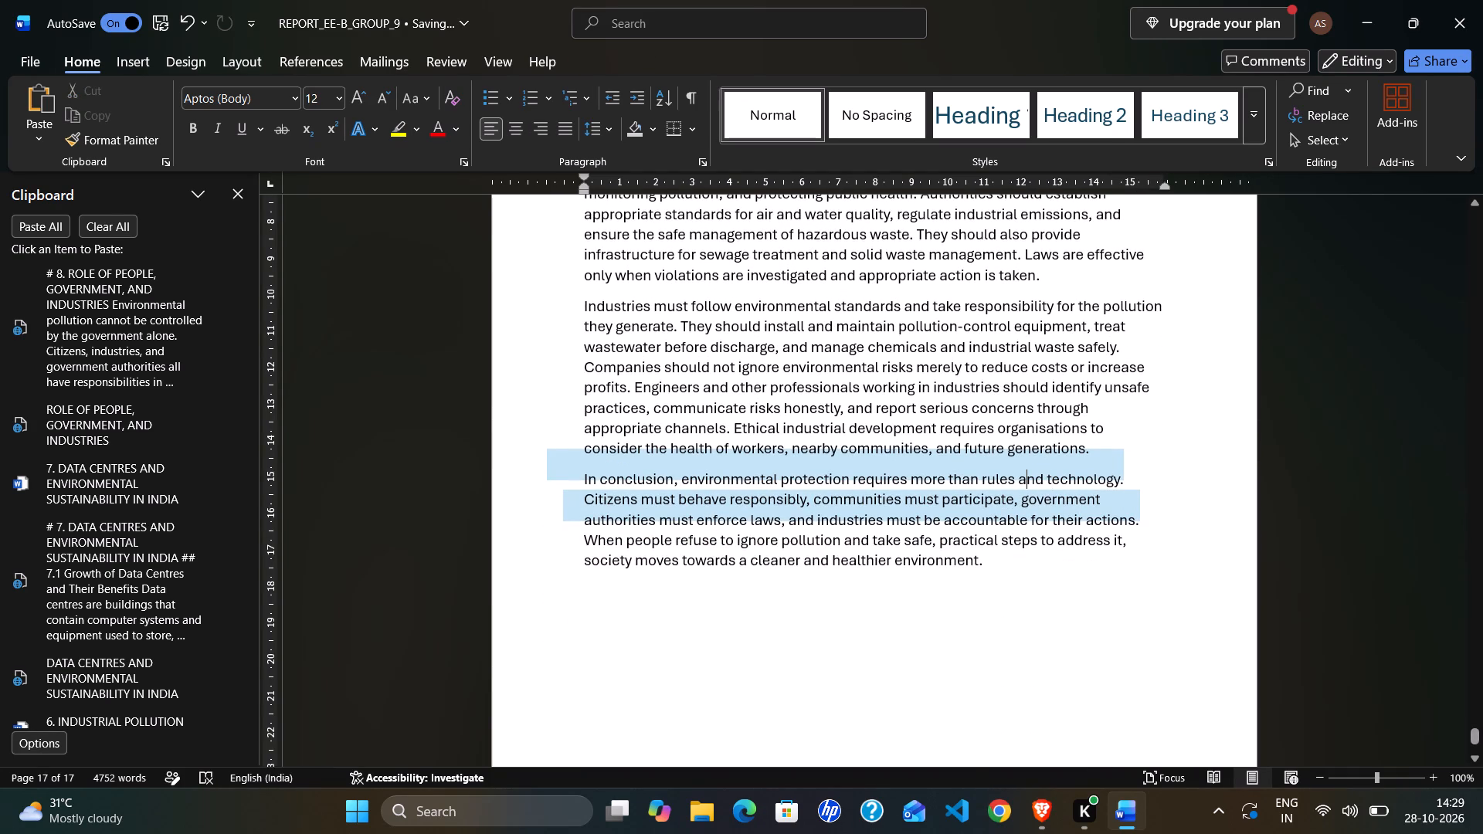
double_click(987, 455)
double_click(932, 463)
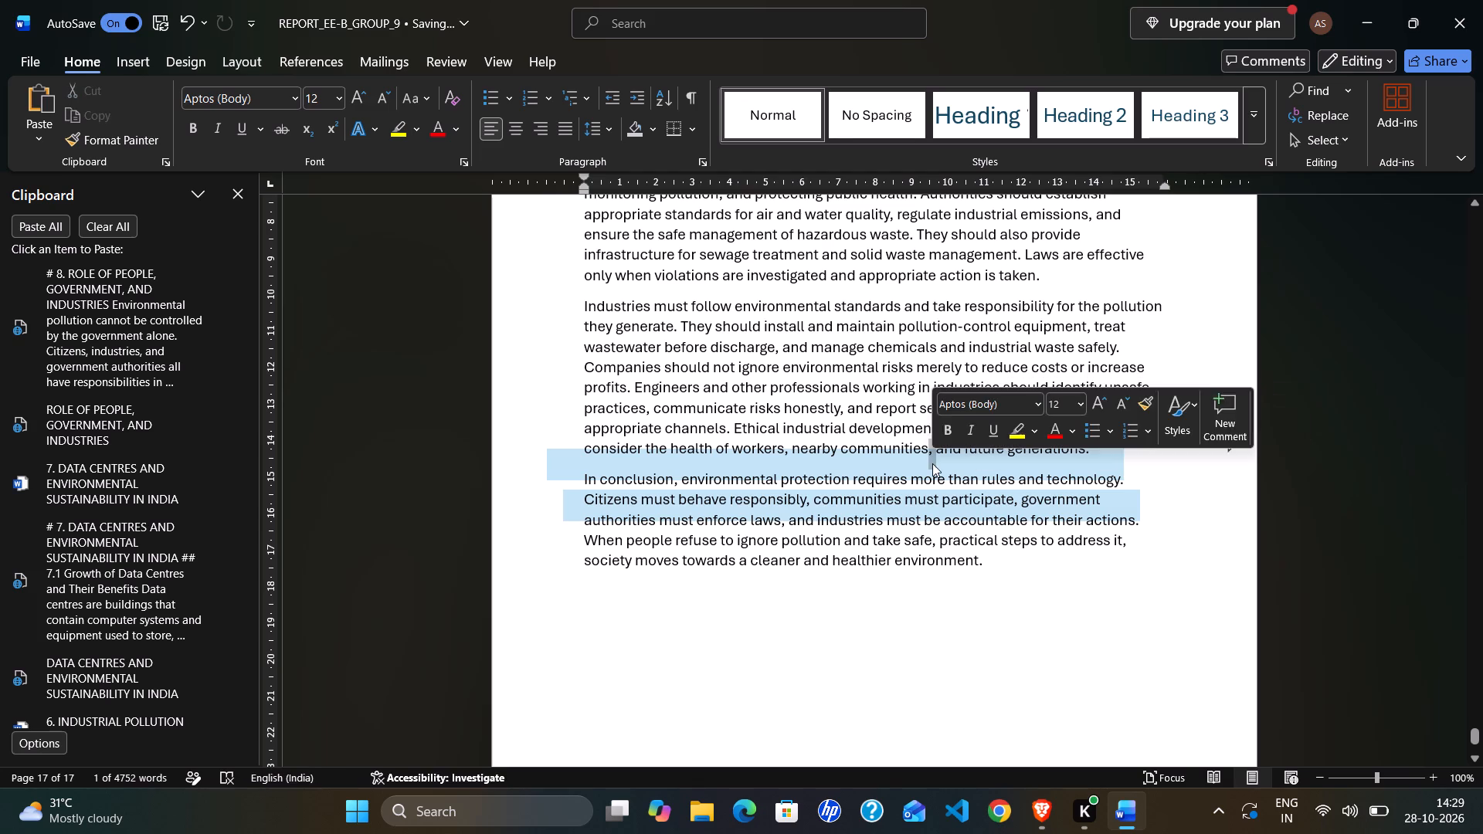
left_click(558, 453)
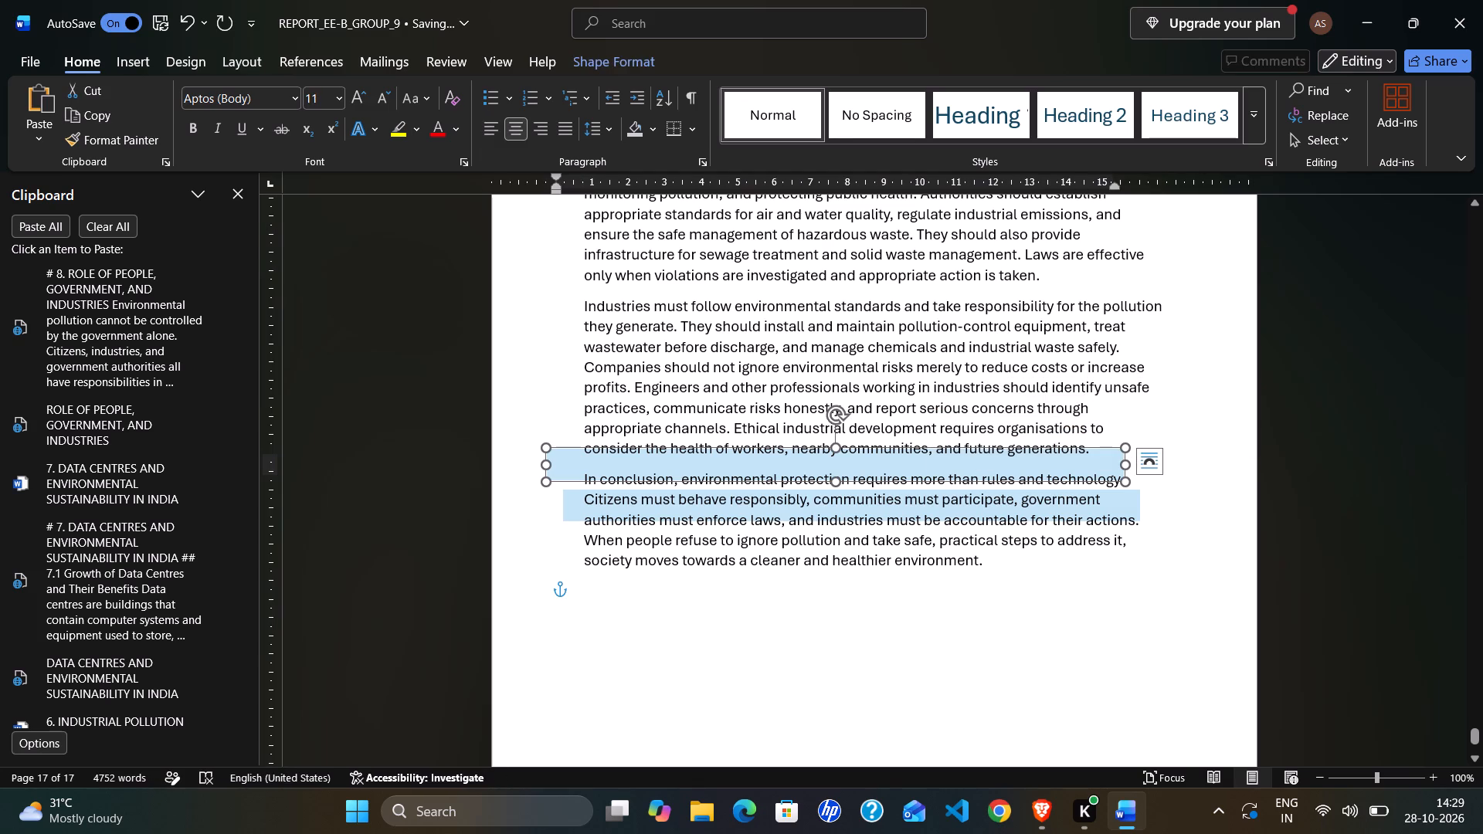
key("Delete")
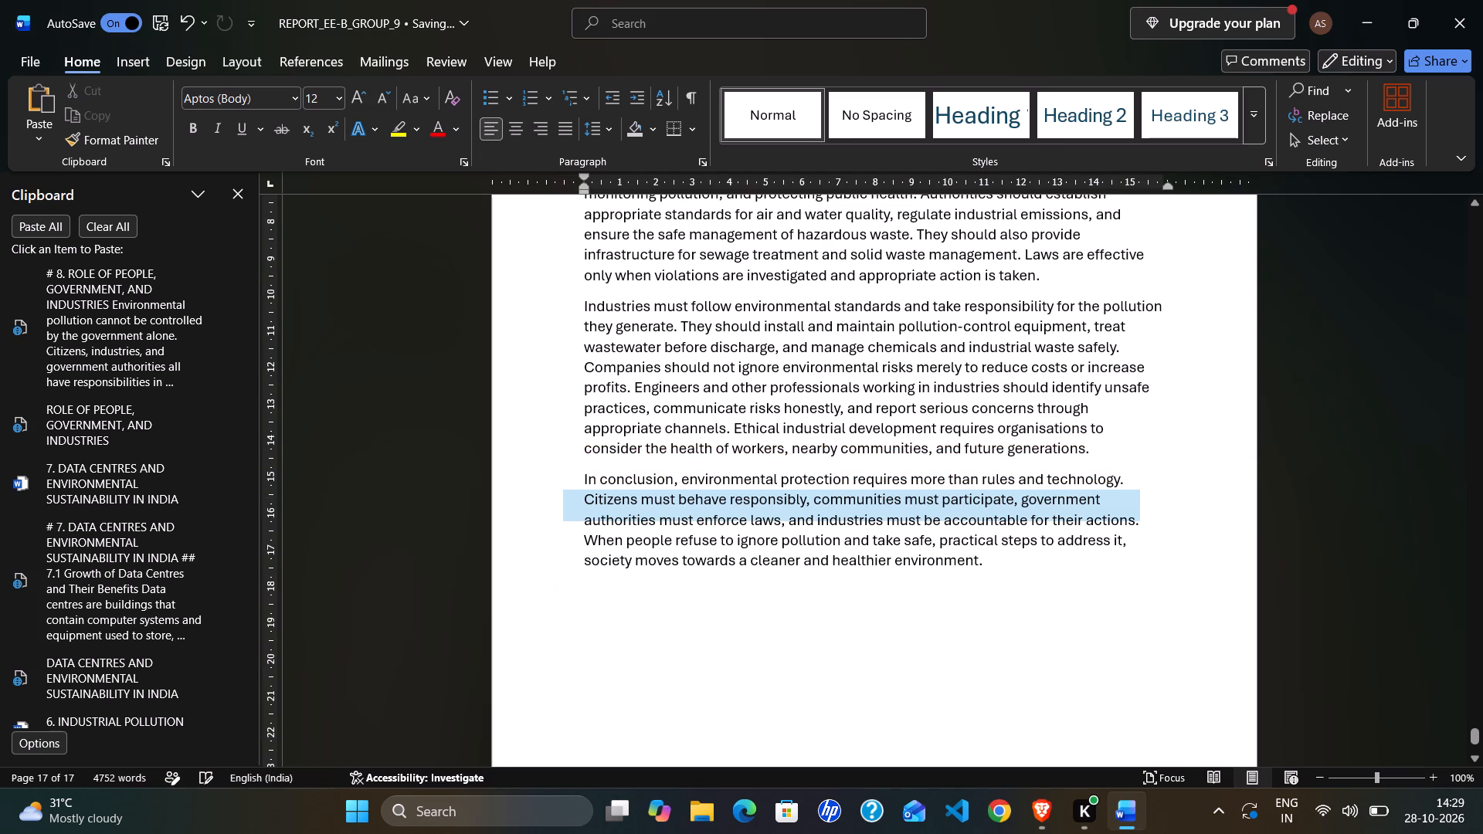
Delete the remaining empty blue banner behind the "Citizens must behave responsibly" lines of the concluding paragraph.
left_click(570, 490)
double_click(575, 495)
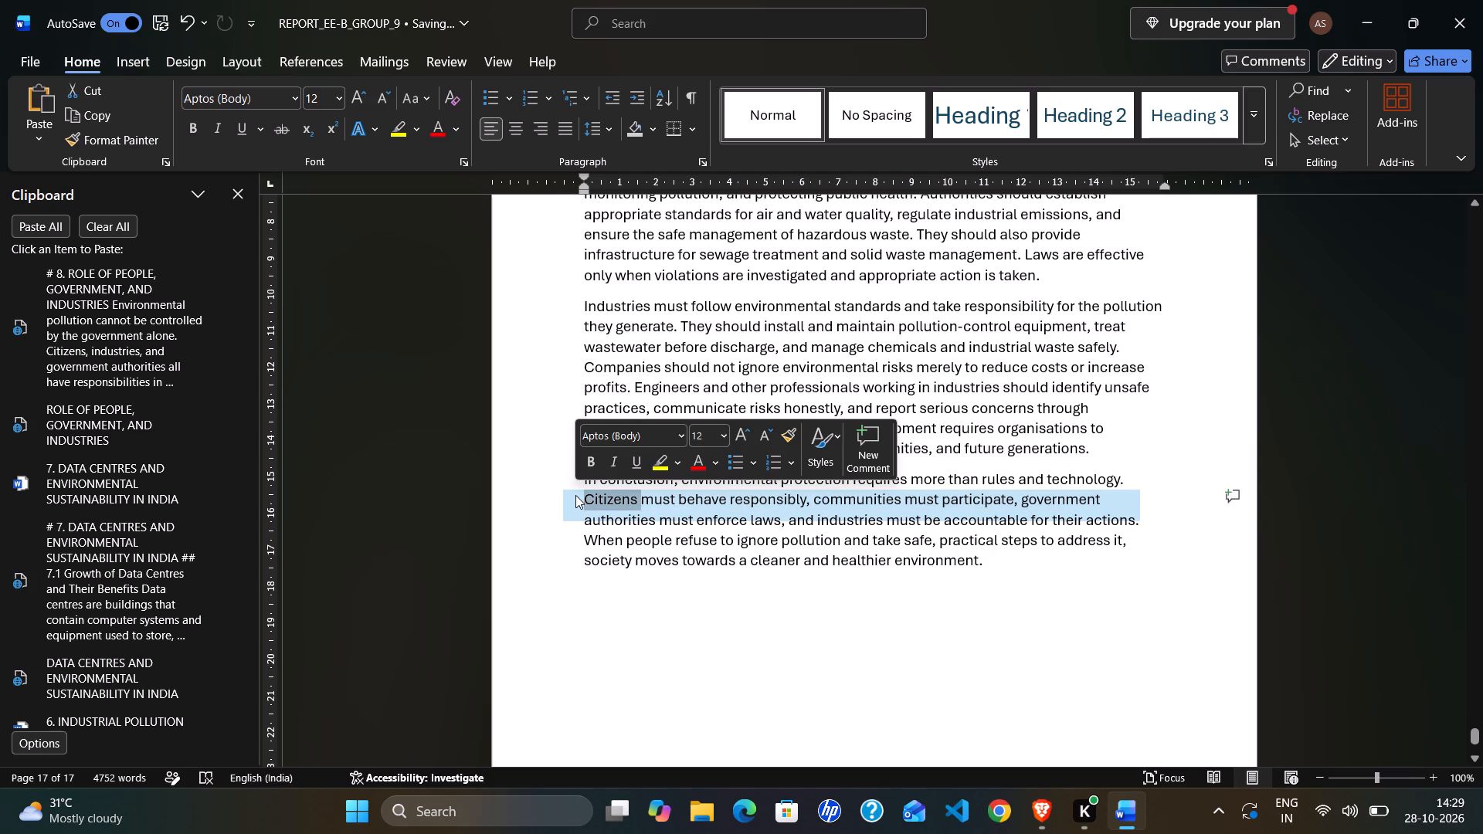
left_click(567, 494)
key("Delete")
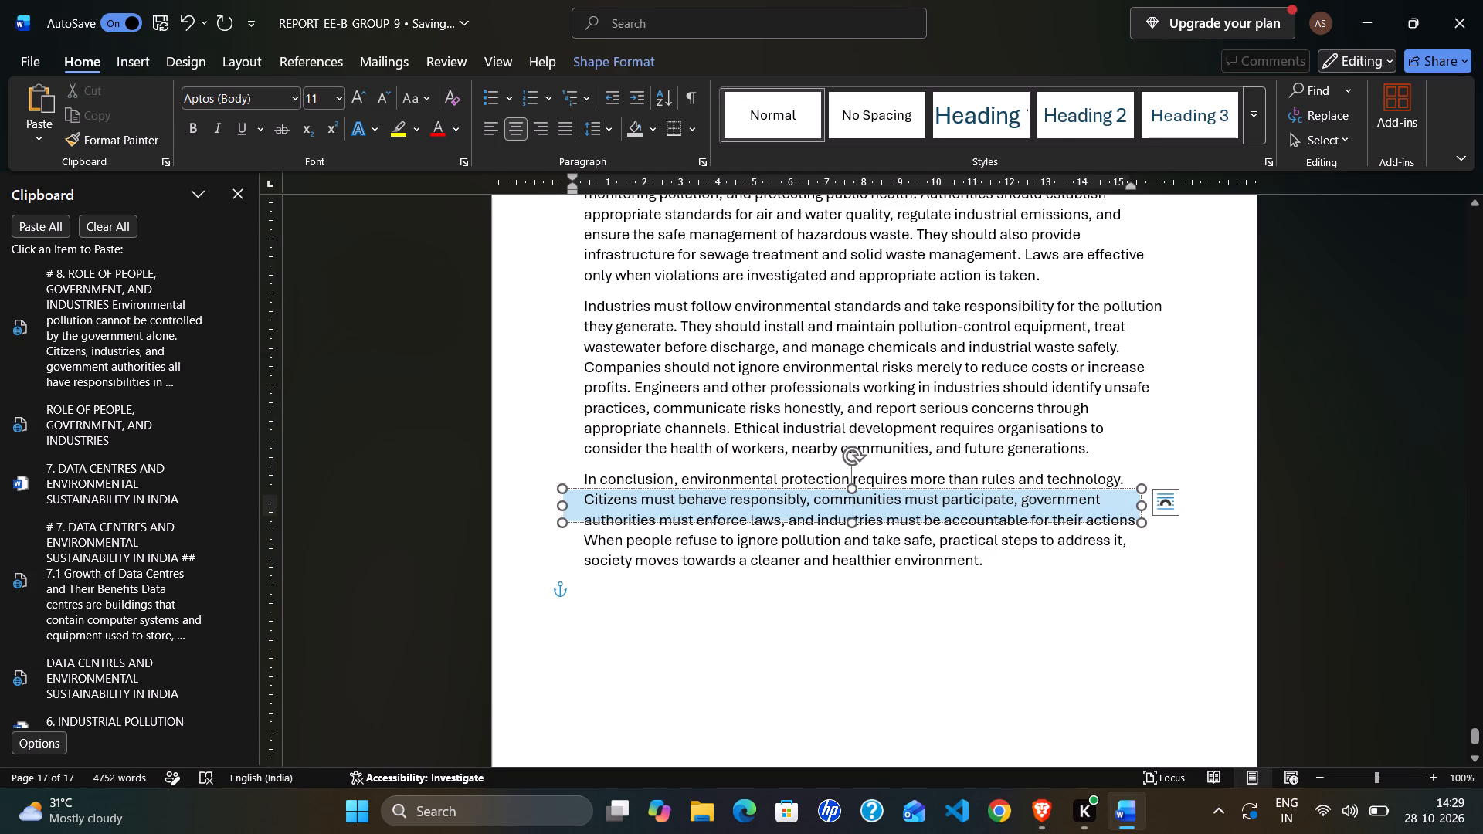
key("Delete")
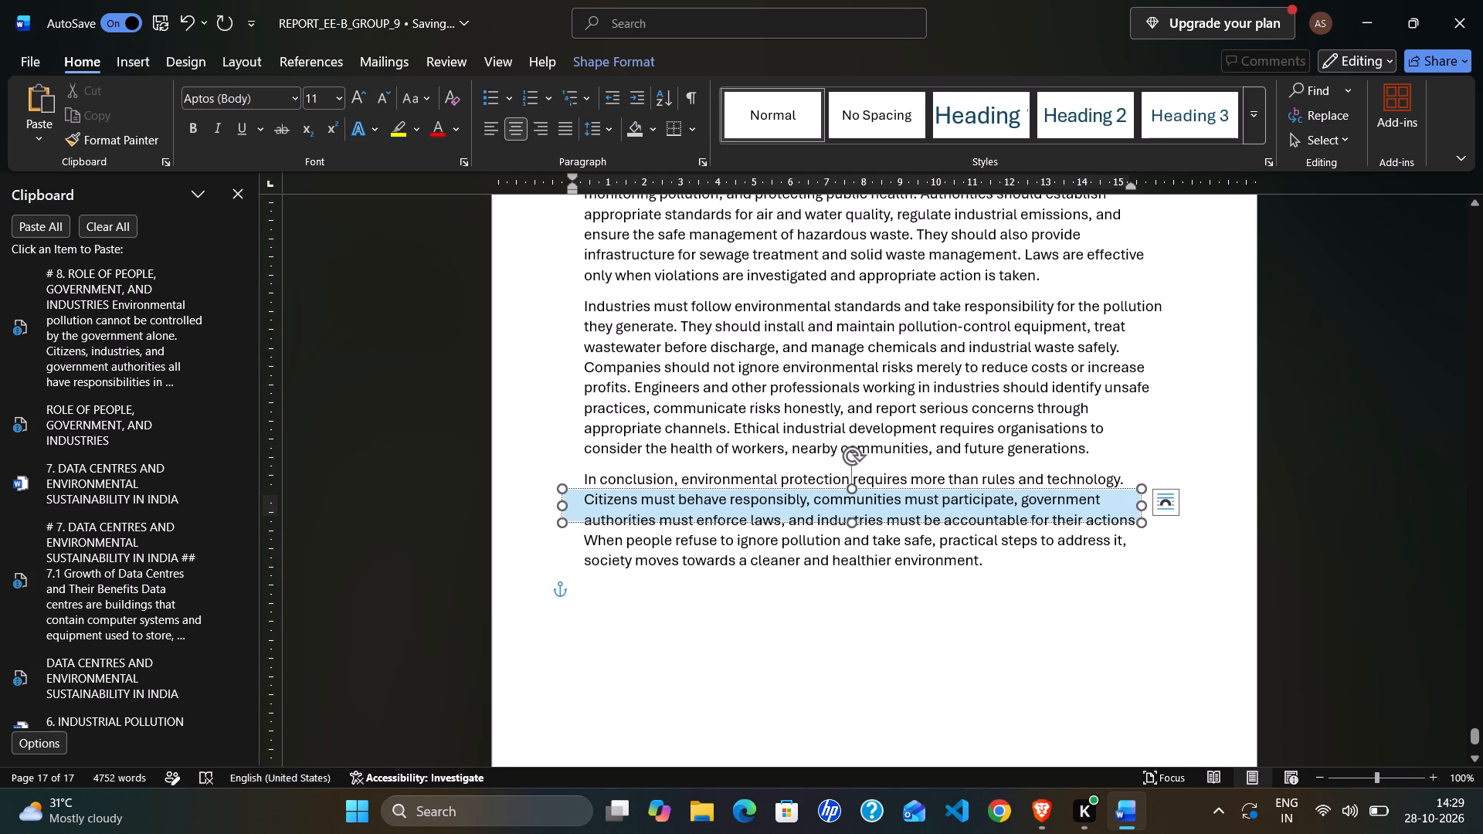
key("Delete")
double_click(567, 494)
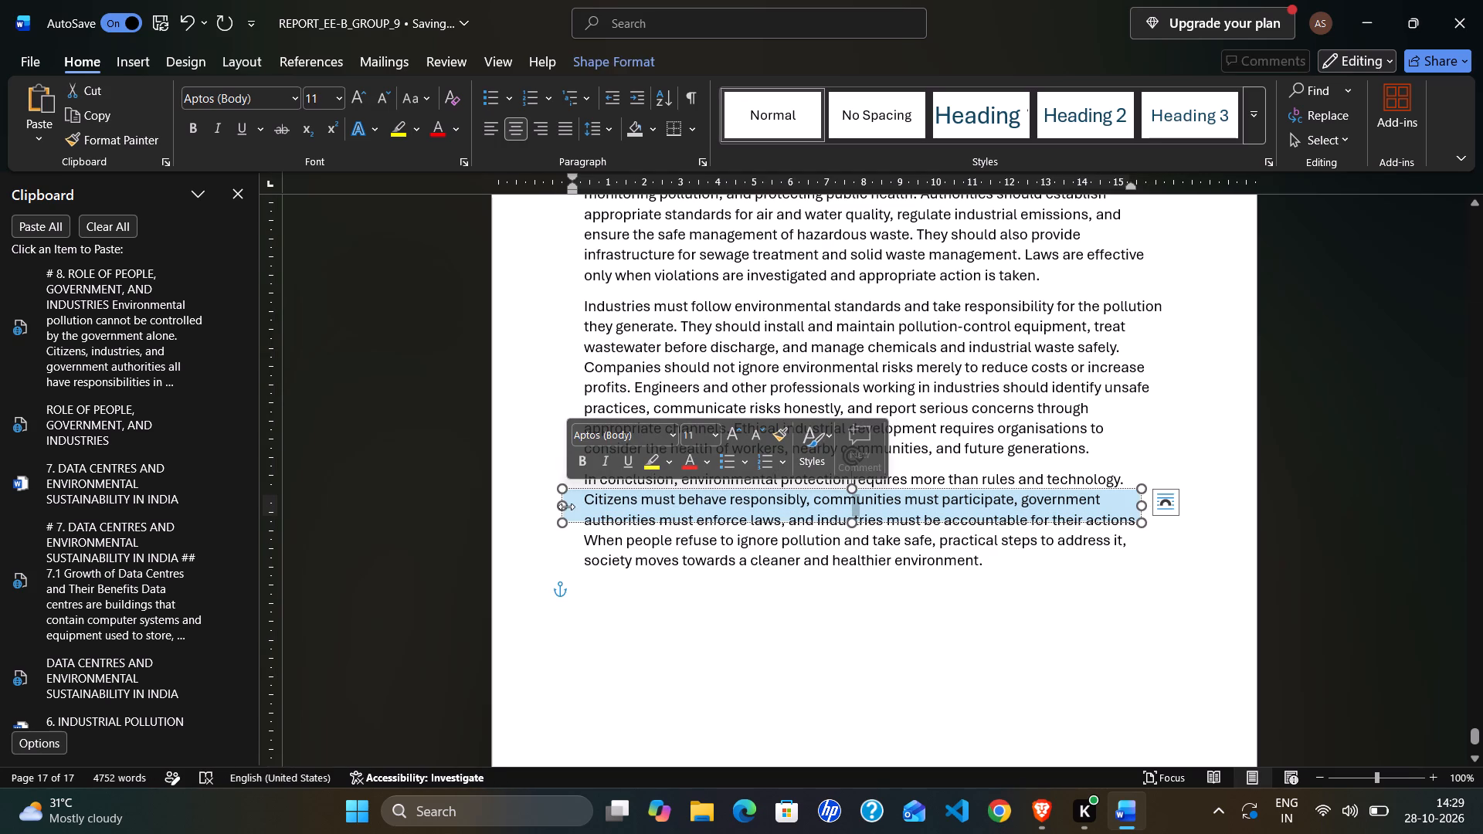
left_click_drag(568, 490, 572, 582)
key("Delete")
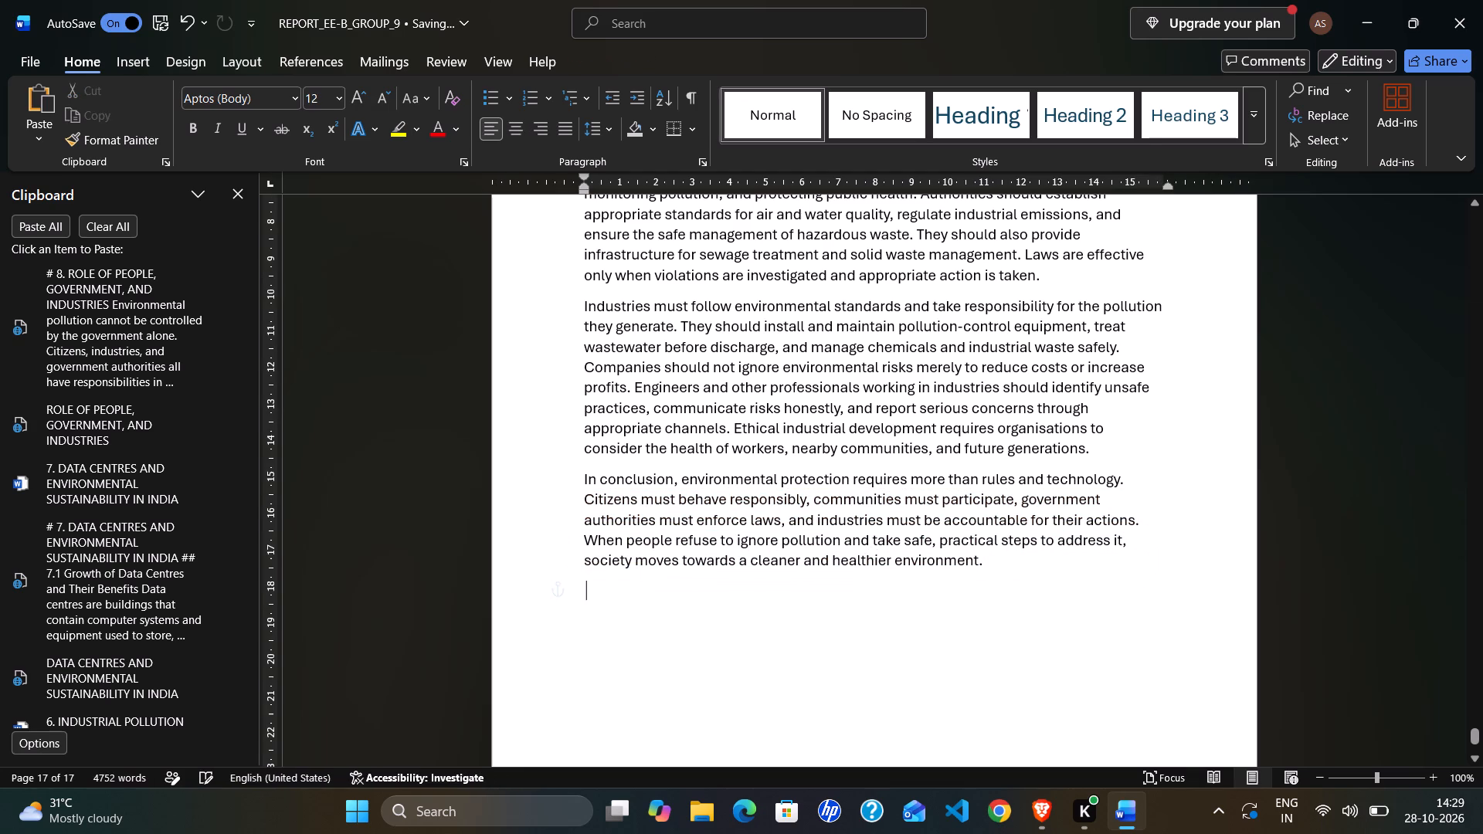
Look back through Section 8 up to its title banner and check where the pasted text begins.
scroll(574, 561, "up", 12)
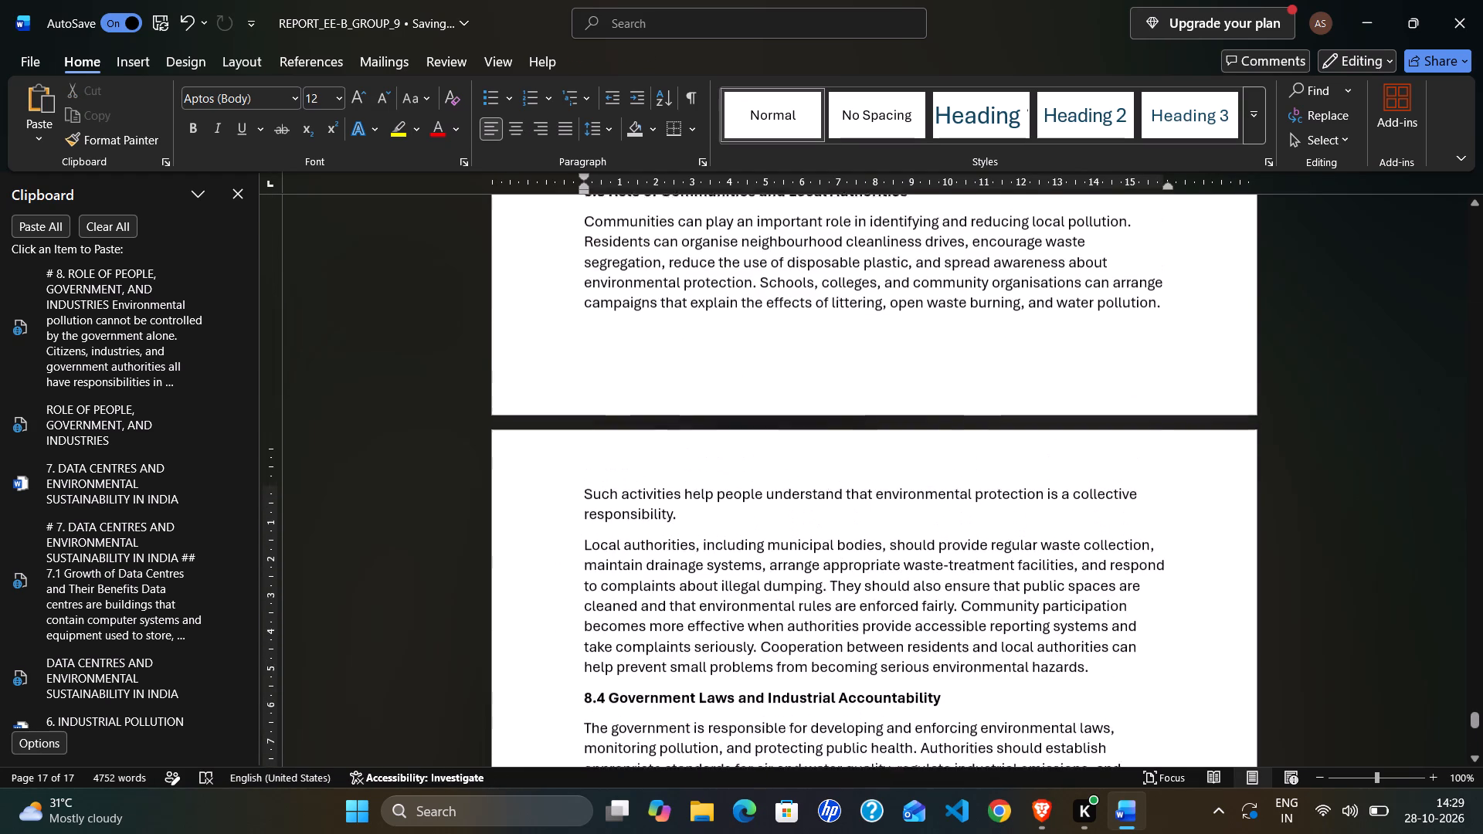
scroll(574, 561, "up", 20)
scroll(574, 561, "up", 6)
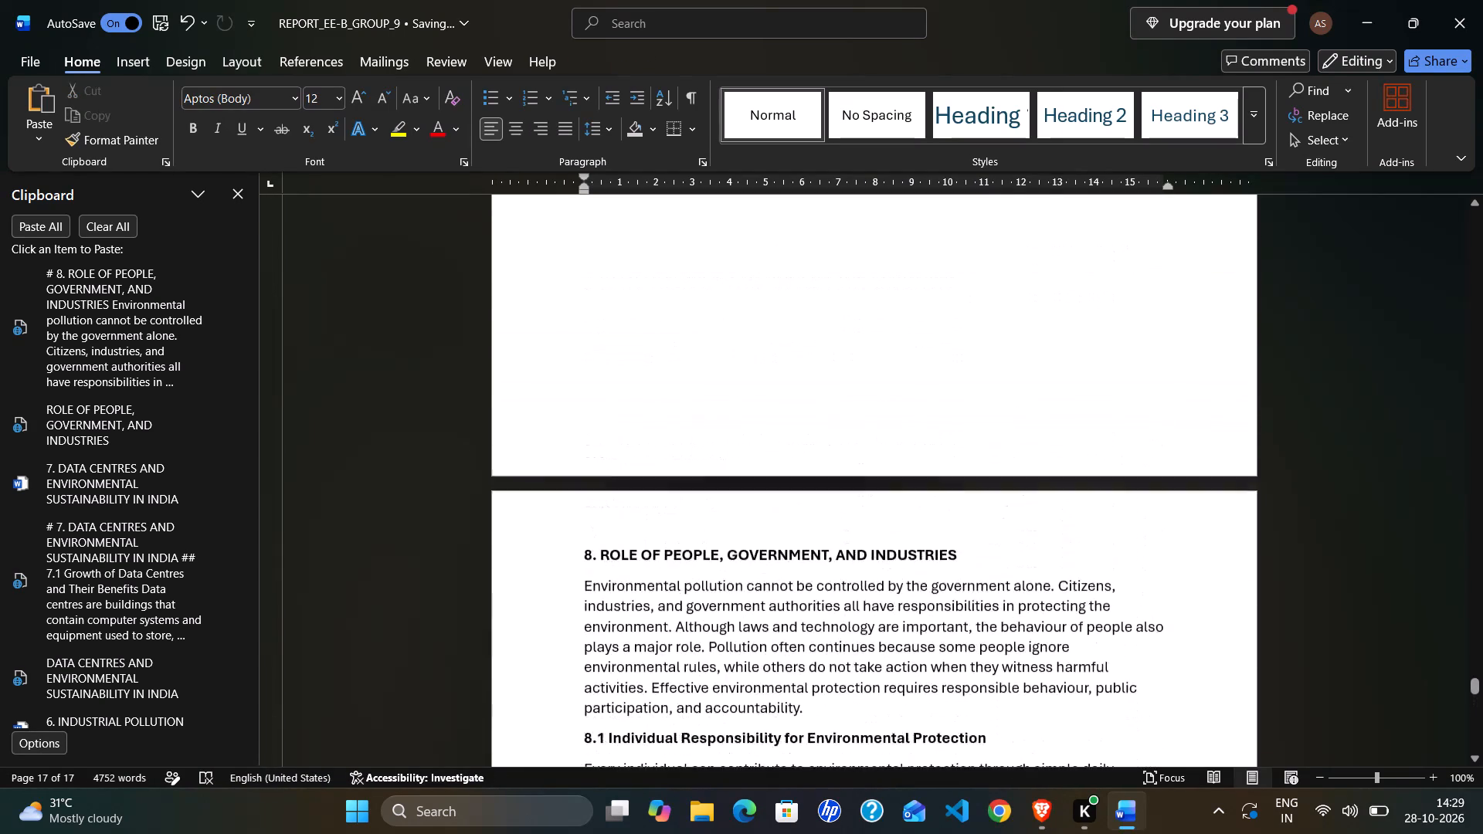
scroll(574, 561, "up", 20)
scroll(574, 561, "down", 5)
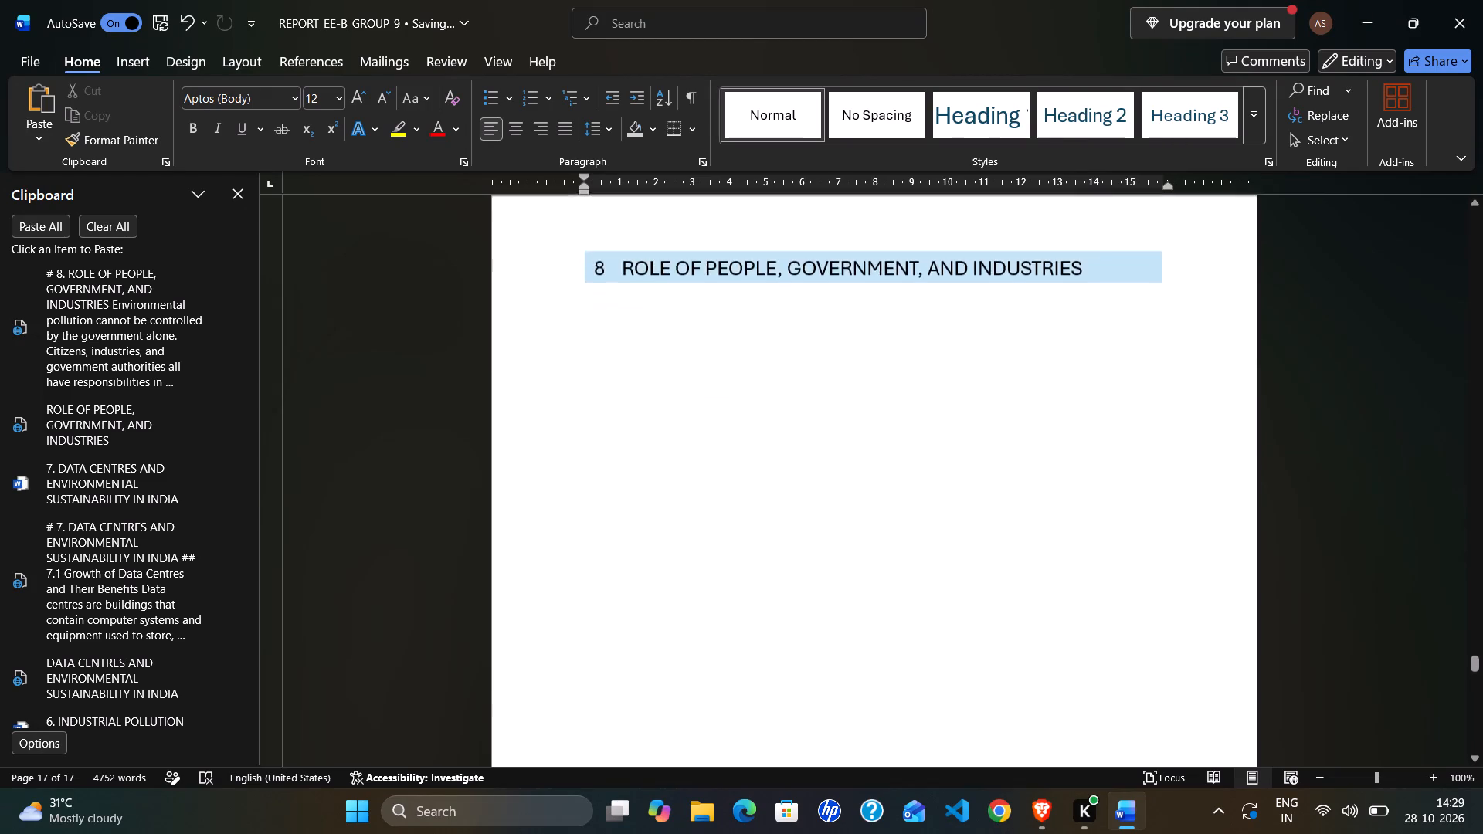
scroll(574, 561, "down", 17)
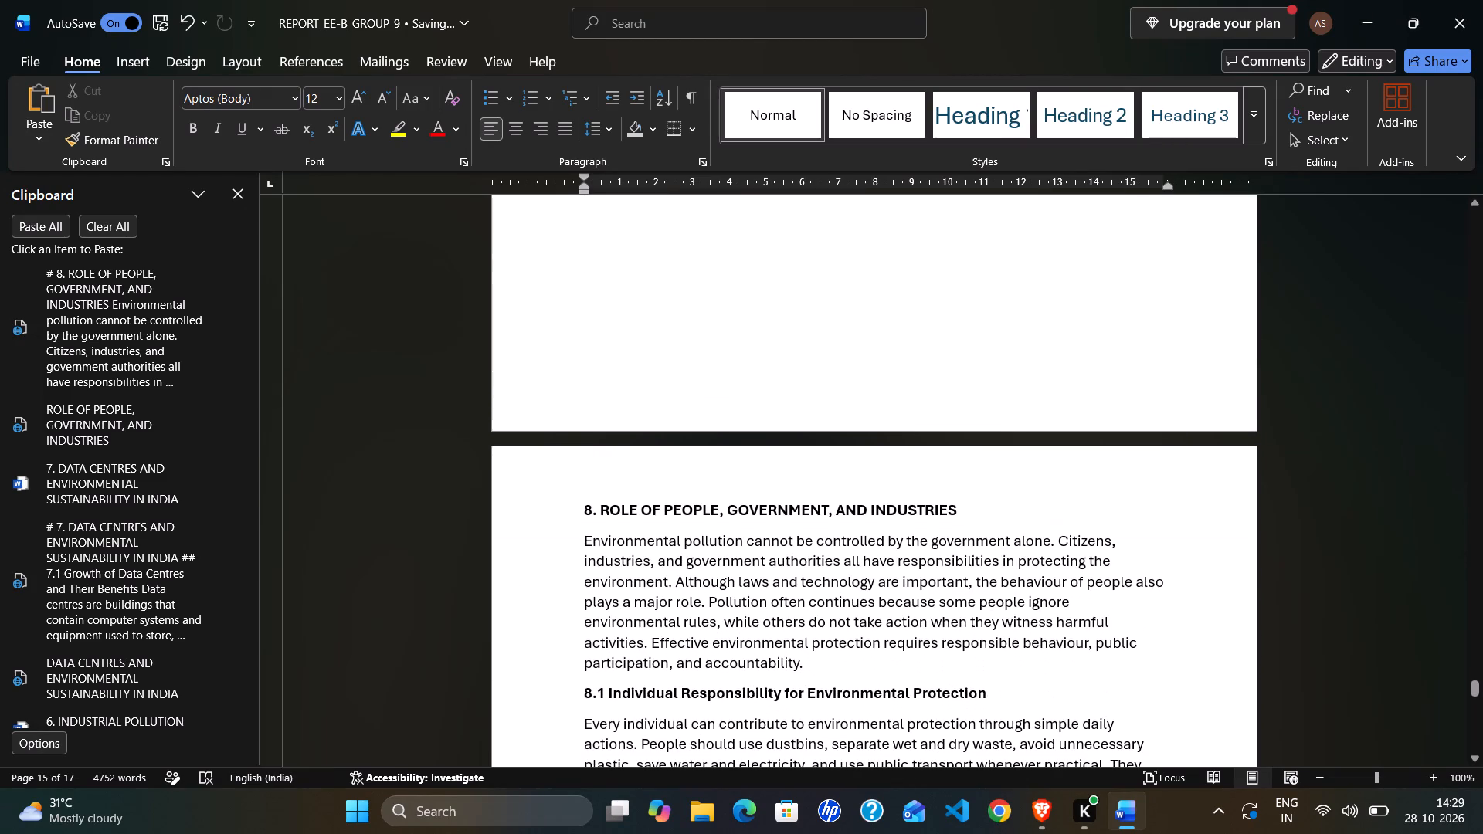
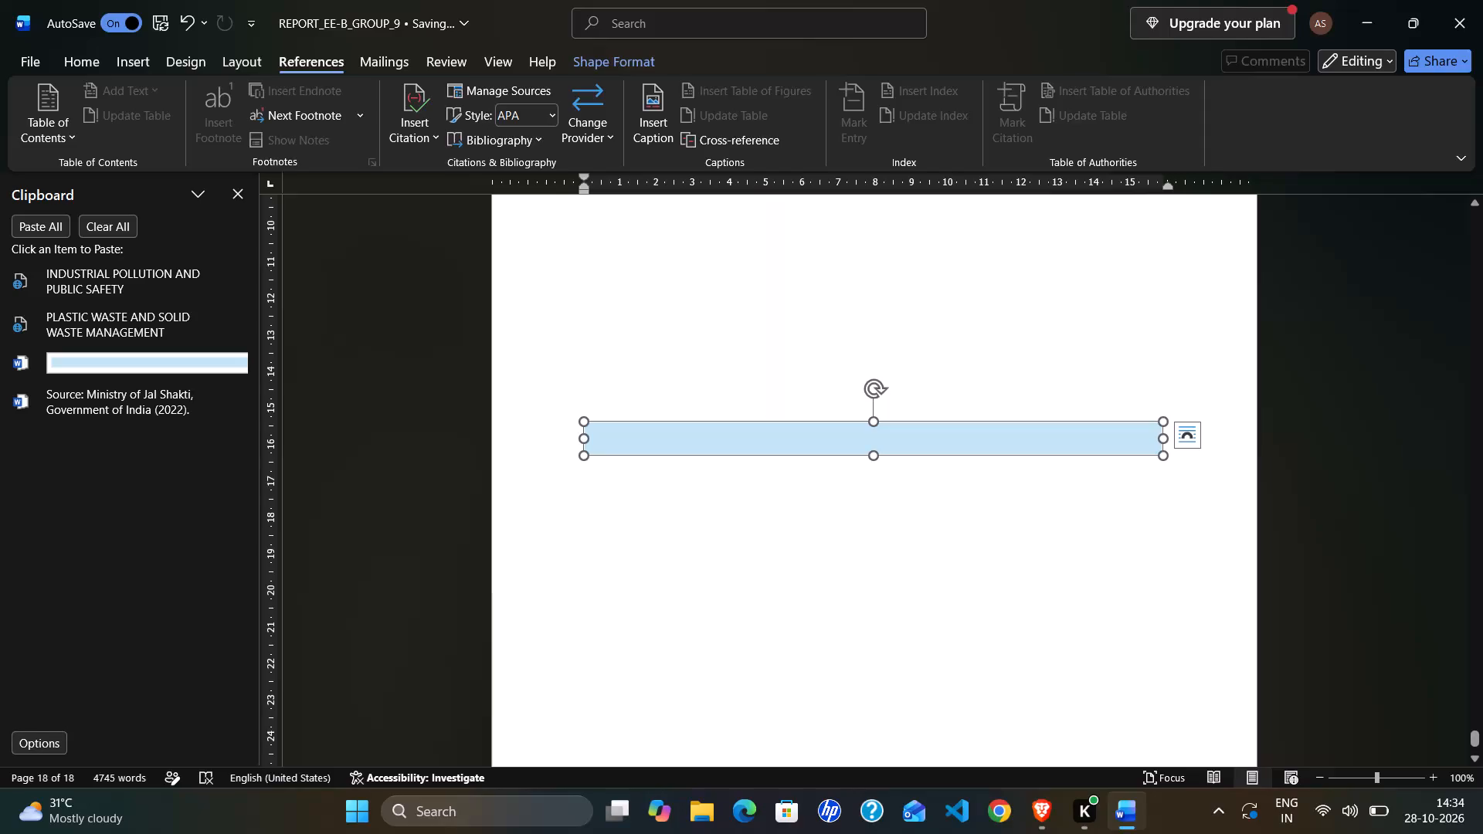
Delete the selected empty blue banner on the blank last page.
key("Delete")
Paste the copied empty blue banner directly below the "In conclusion" paragraph at the end of Section 8.
scroll(633, 385, "up", 20)
scroll(633, 385, "up", 3)
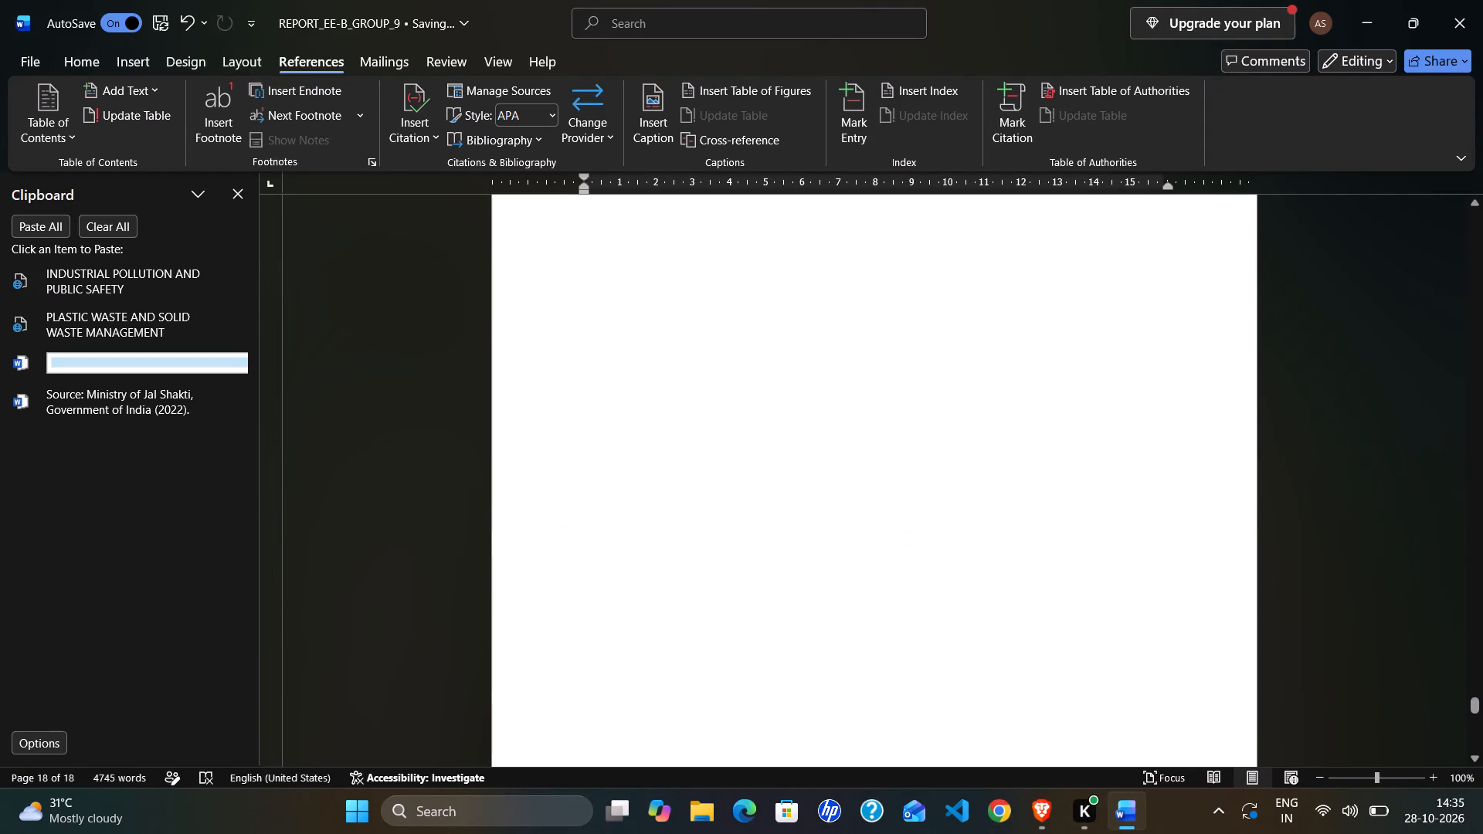
scroll(633, 385, "up", 20)
scroll(633, 385, "up", 4)
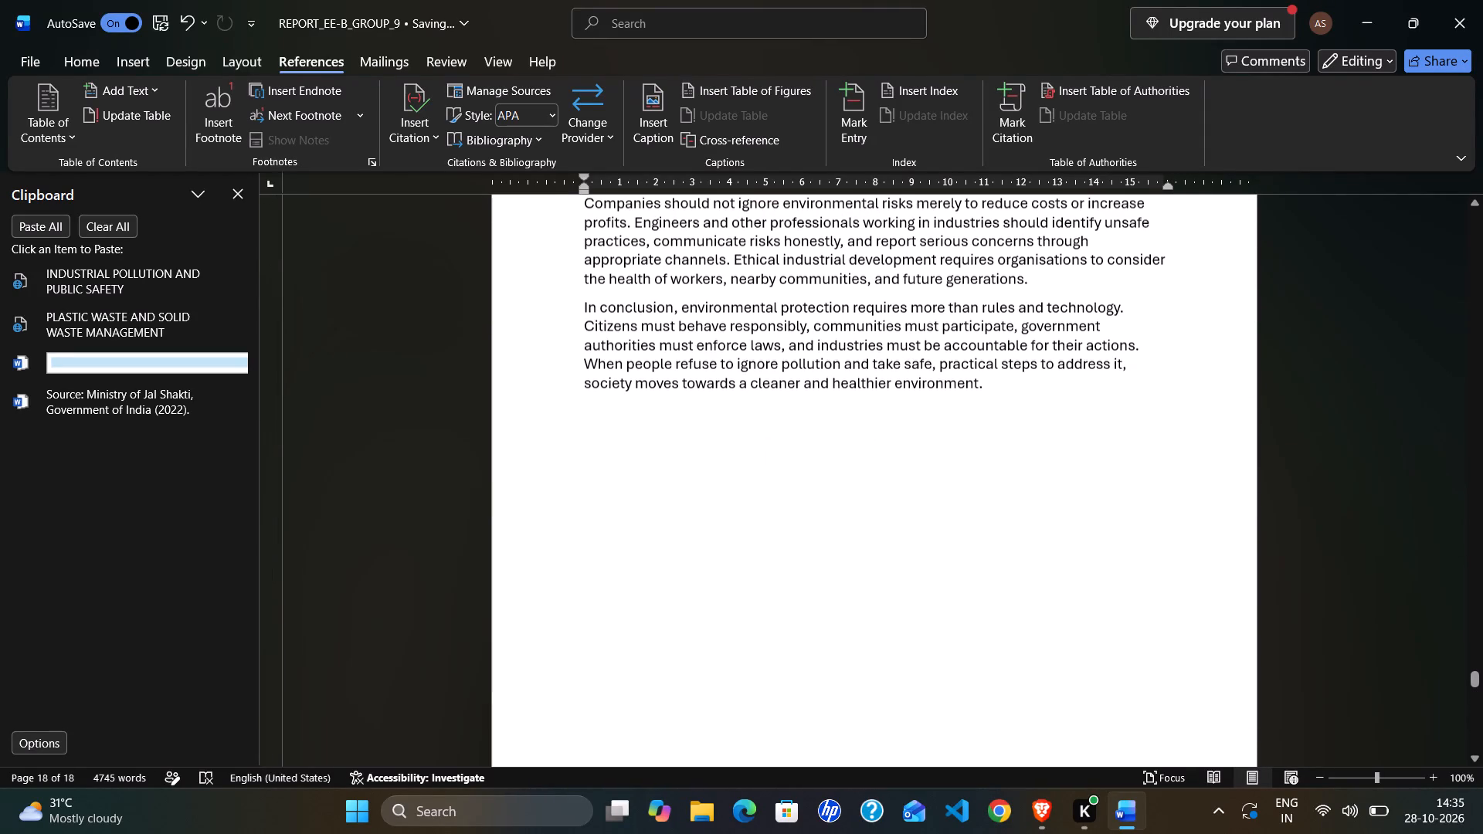
left_click(582, 419)
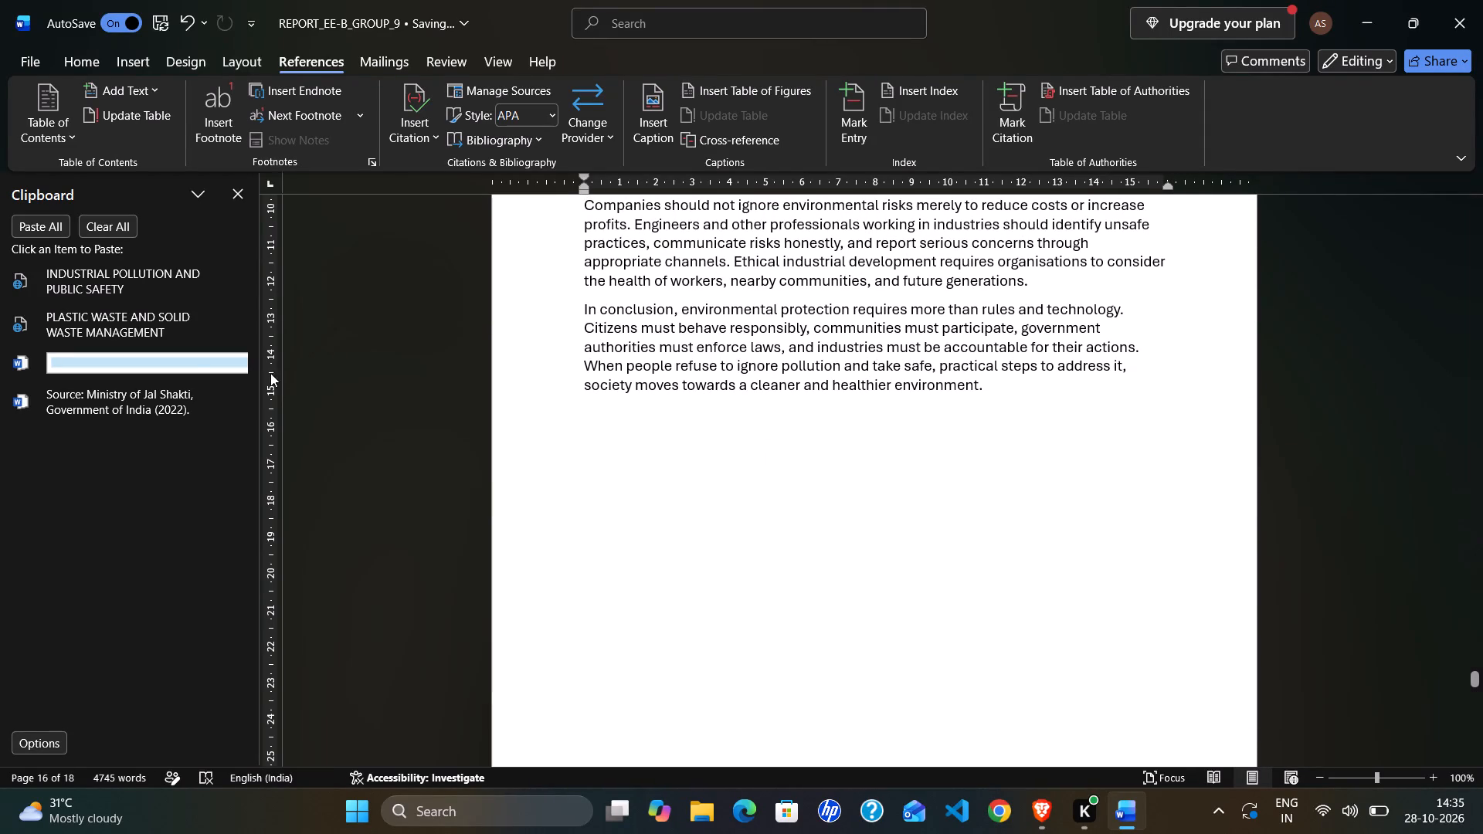
left_click(206, 368)
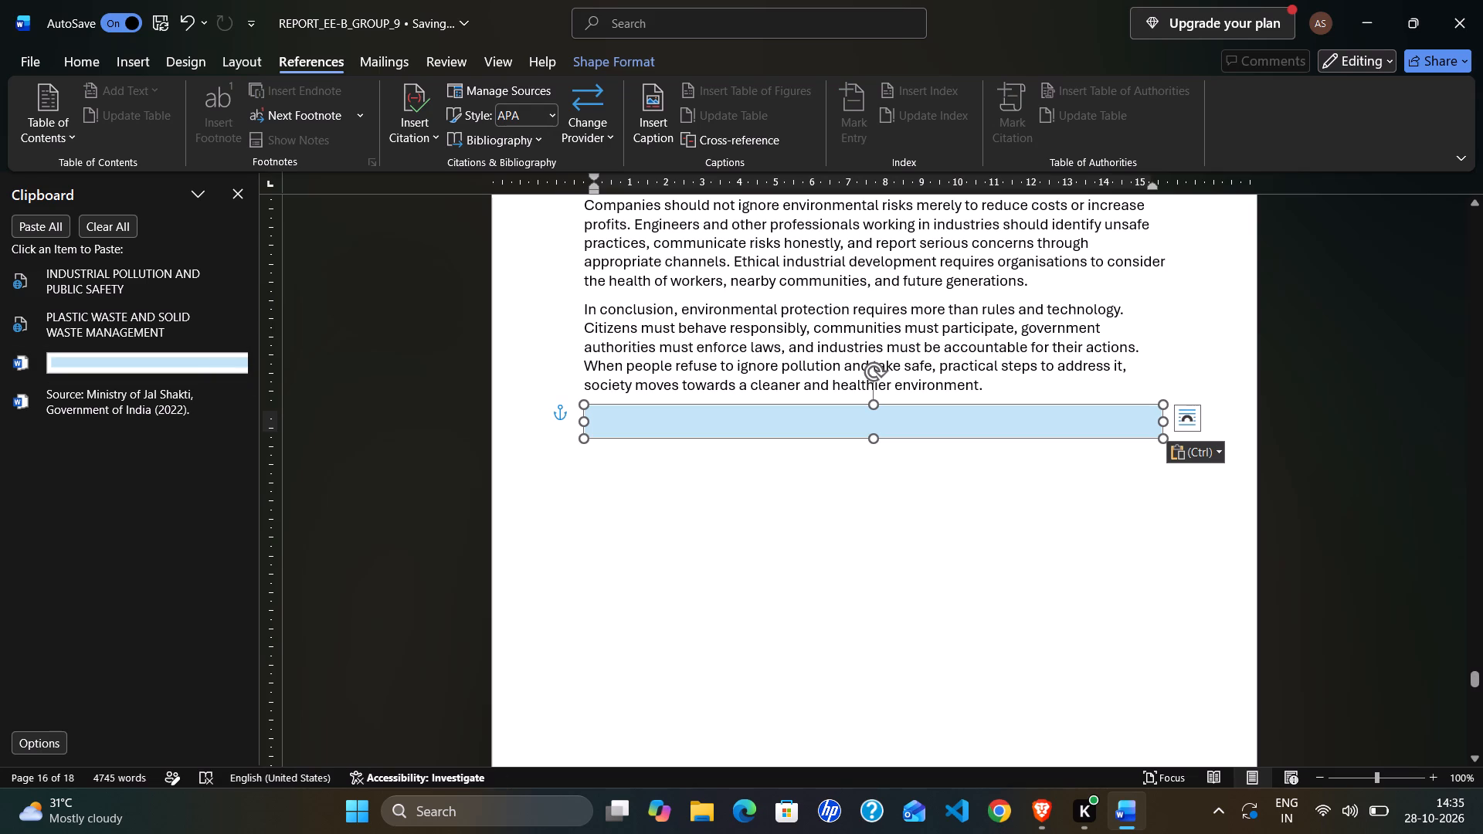